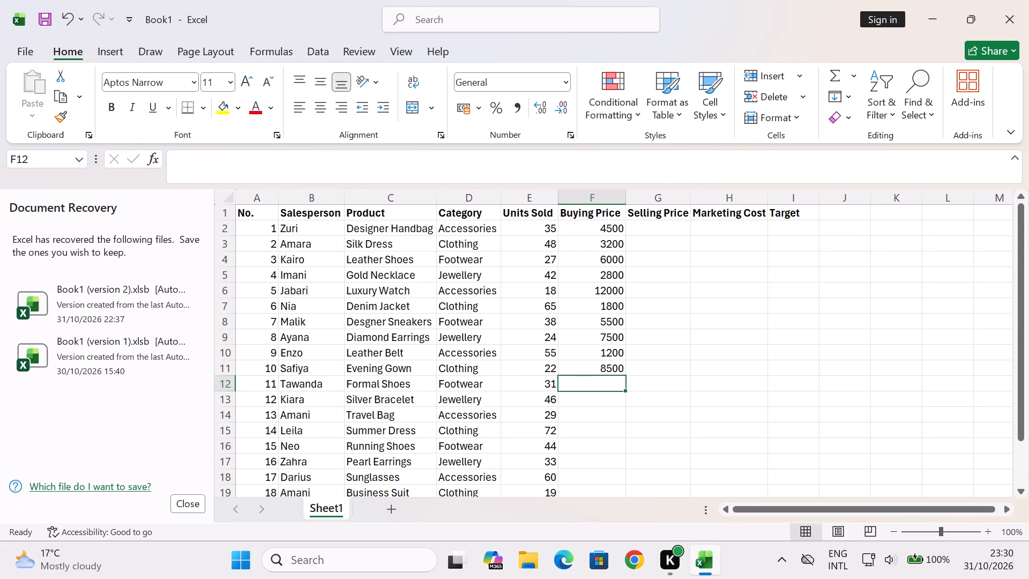
# Enter buying prices 4800, 1500 and 6500 for Formal Shoes, Silver Bracelet and Travel Bag in F12 to F14.
pyautogui.write('4800')
pyautogui.press('Down')
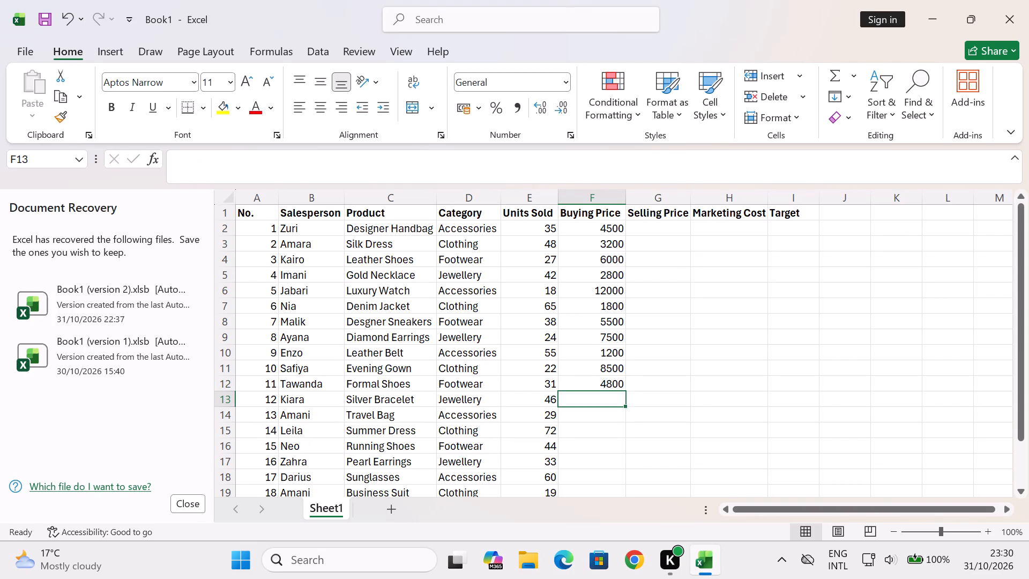
pyautogui.write('15')
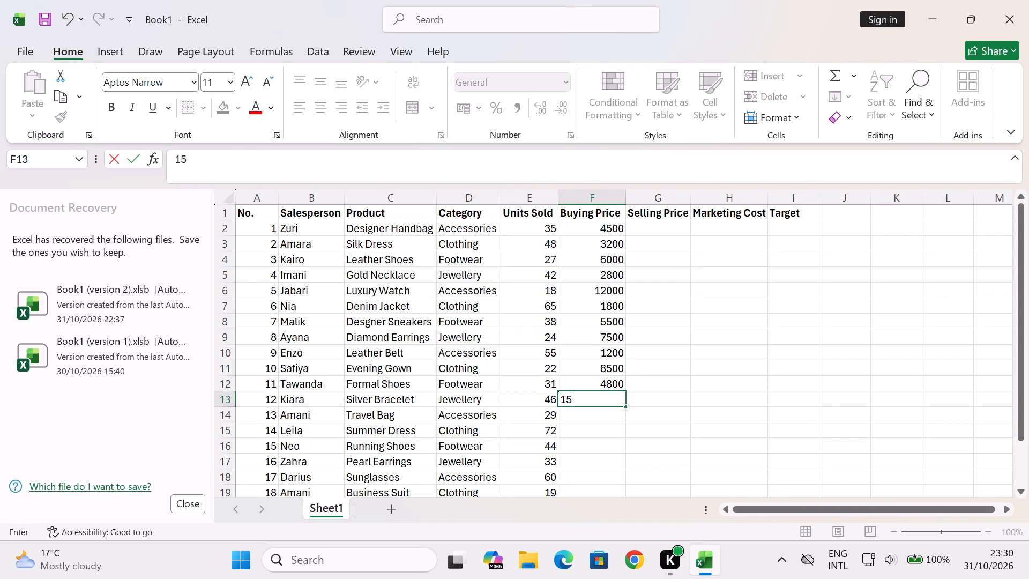
pyautogui.write('00')
pyautogui.press('Down')
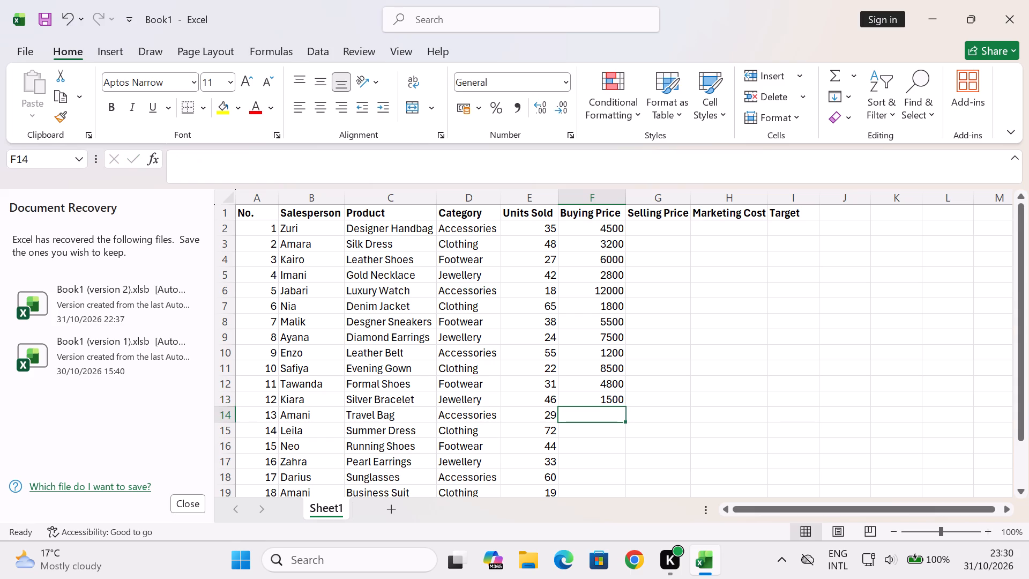
pyautogui.write('6500')
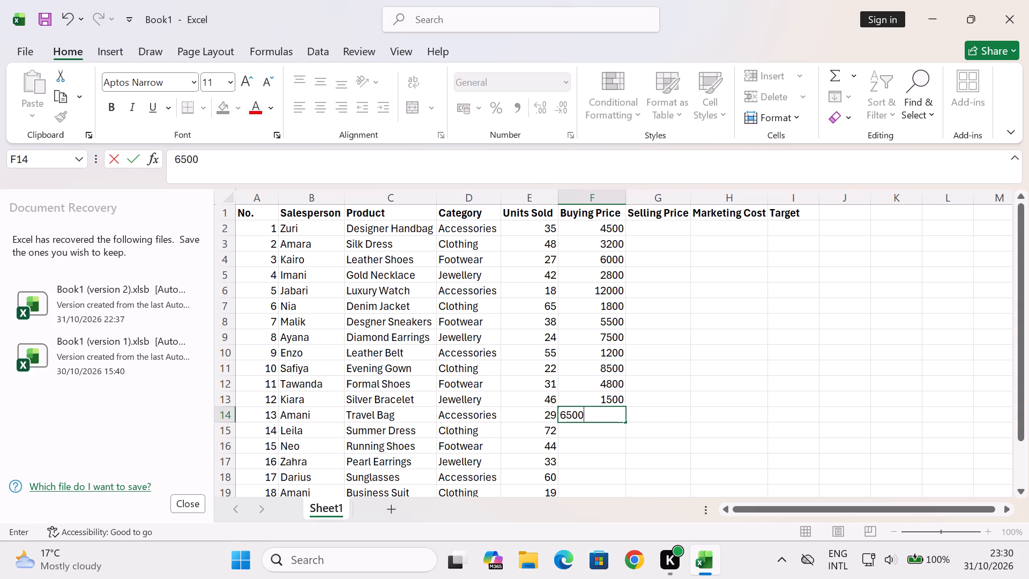
pyautogui.press('Down')
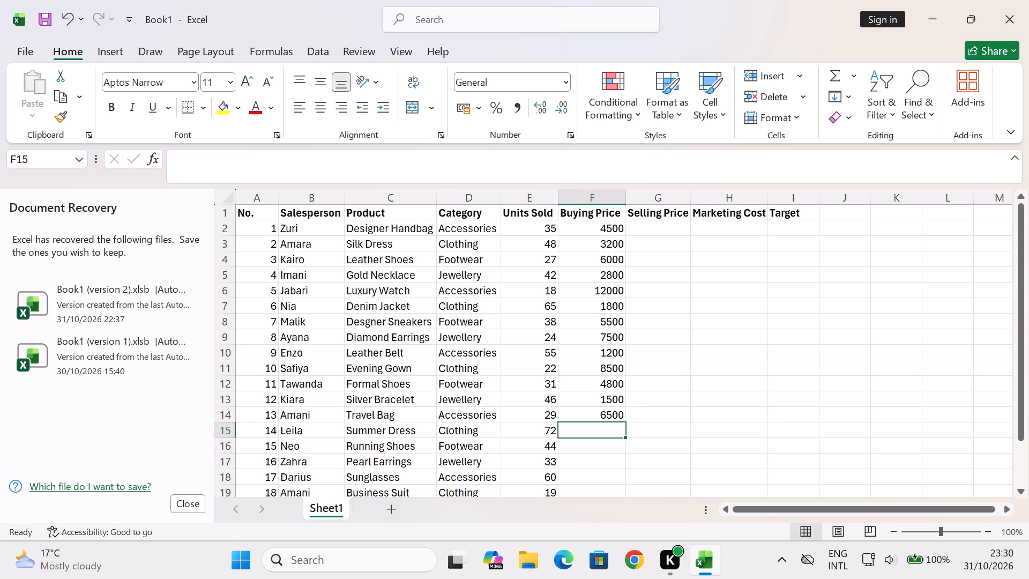
# Enter buying prices 1400, 3500 and 2200 for Summer Dress, Running Shoes and Pearl Earrings in F15 to F17.
pyautogui.write('14')
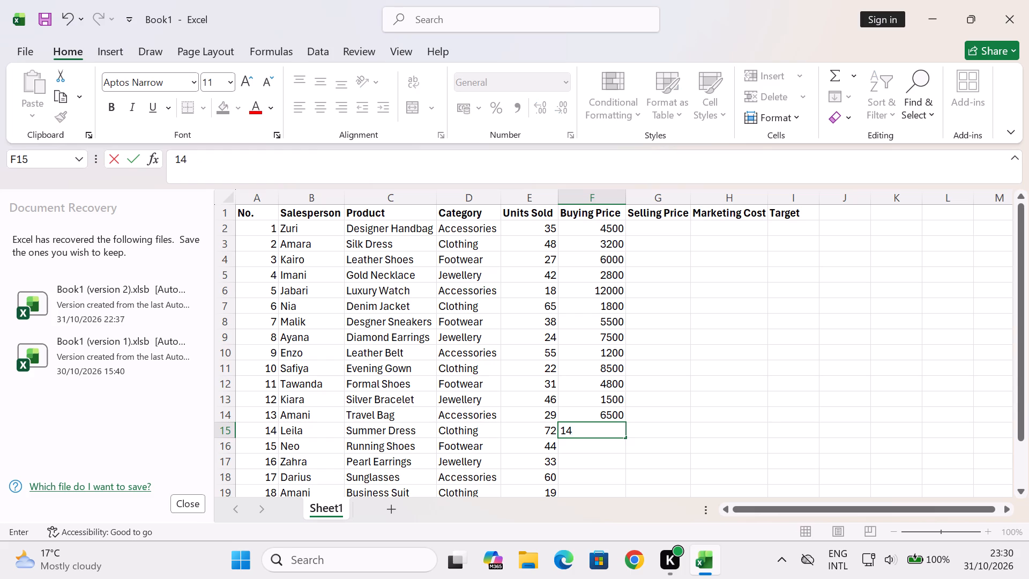
pyautogui.write('00')
pyautogui.press('Down')
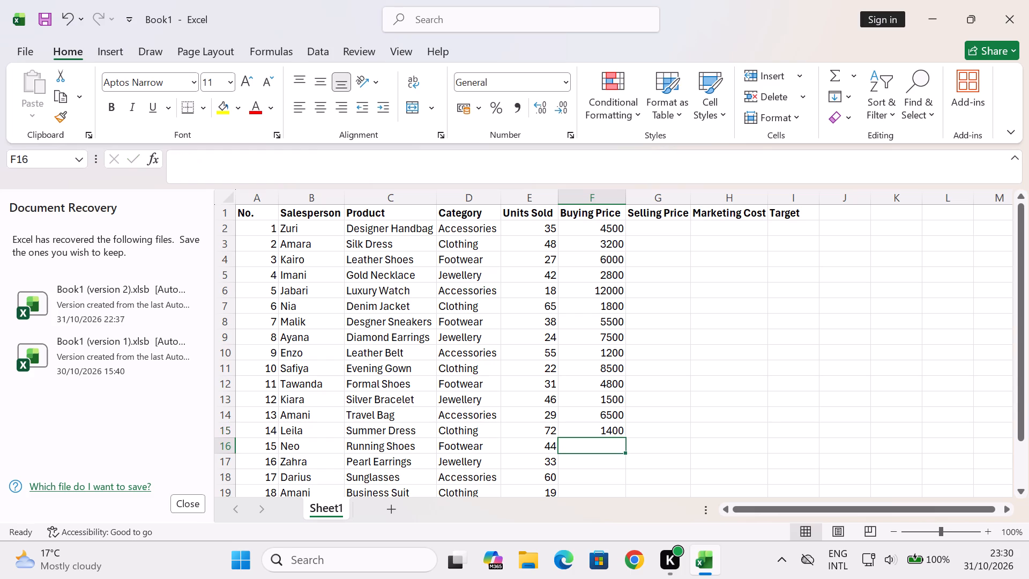
pyautogui.write('35')
pyautogui.write('00')
pyautogui.press('Down')
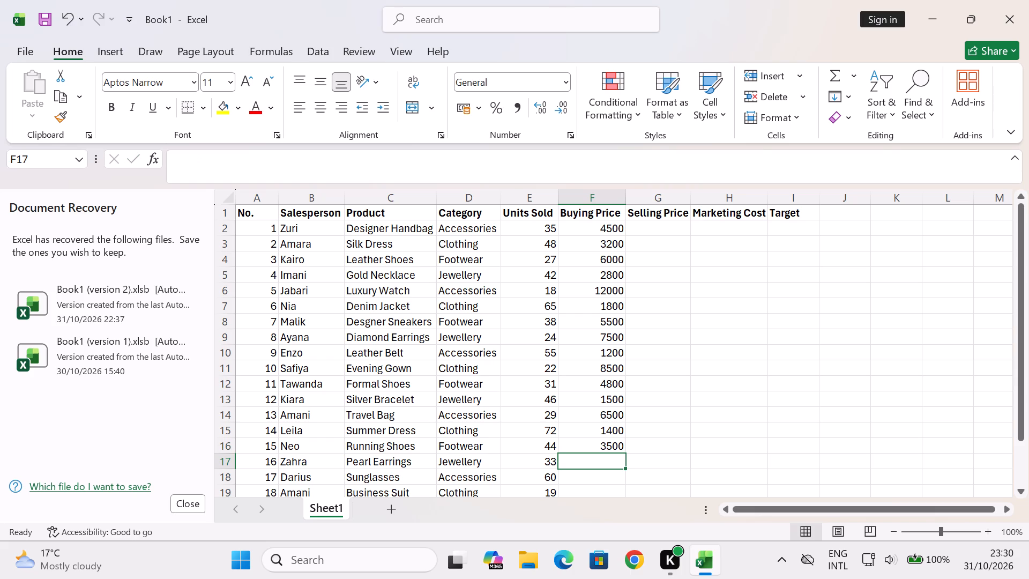
pyautogui.write('22')
pyautogui.write('00')
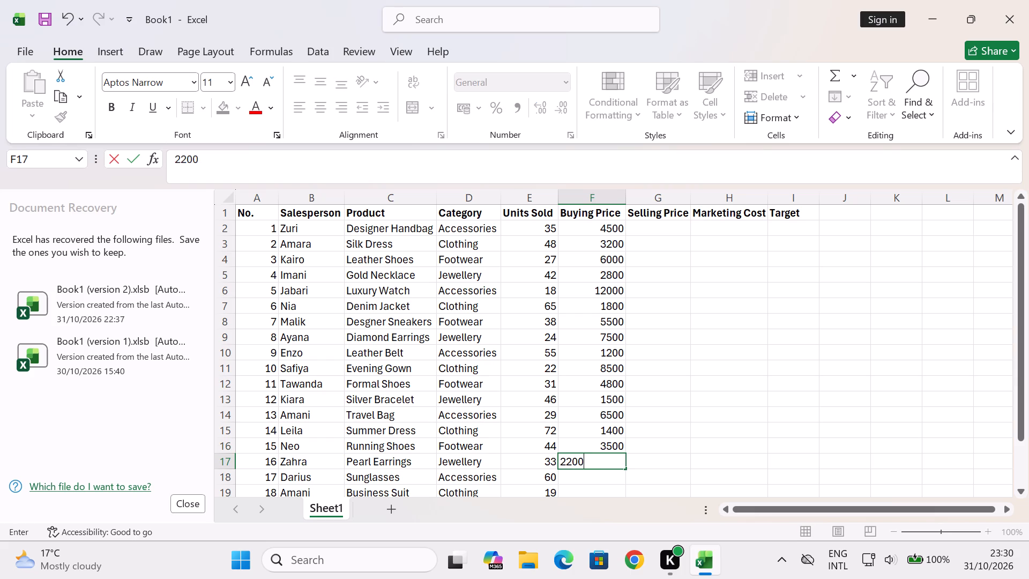
pyautogui.press('Down')
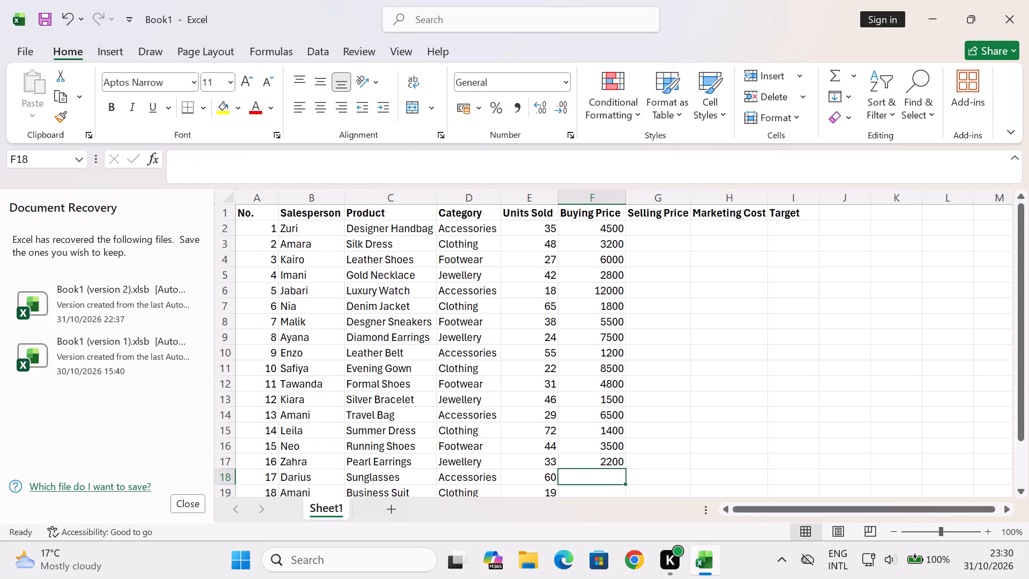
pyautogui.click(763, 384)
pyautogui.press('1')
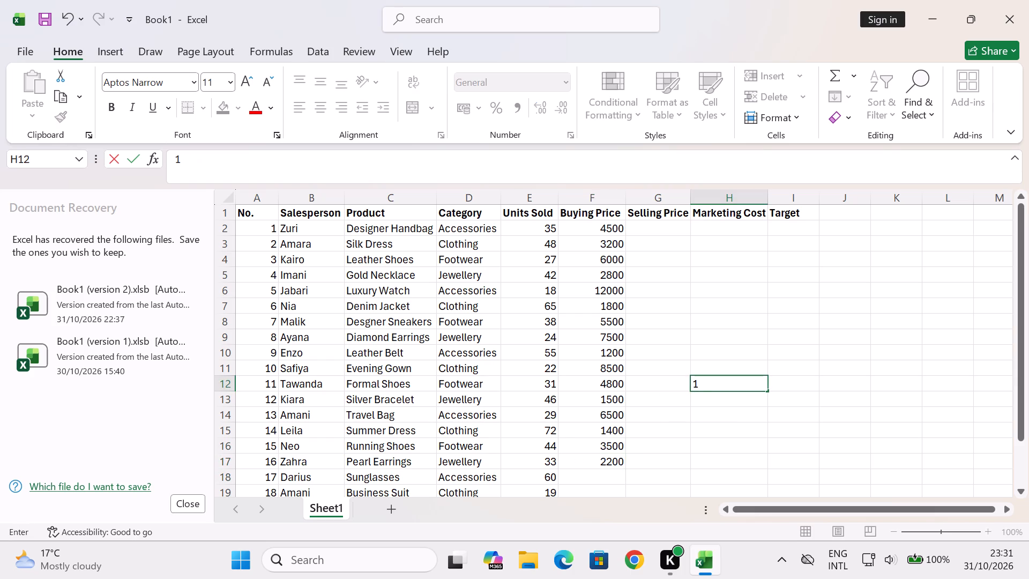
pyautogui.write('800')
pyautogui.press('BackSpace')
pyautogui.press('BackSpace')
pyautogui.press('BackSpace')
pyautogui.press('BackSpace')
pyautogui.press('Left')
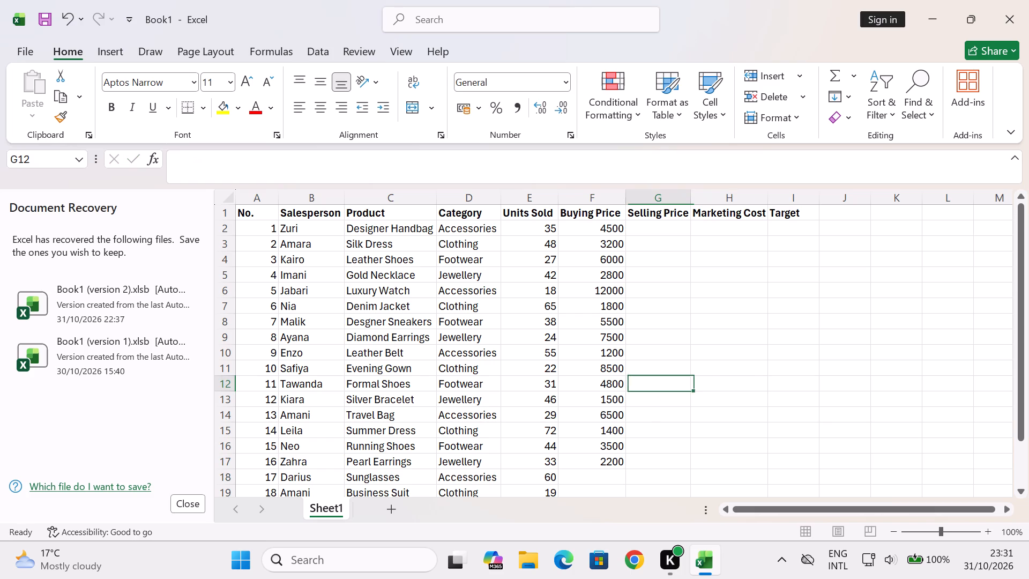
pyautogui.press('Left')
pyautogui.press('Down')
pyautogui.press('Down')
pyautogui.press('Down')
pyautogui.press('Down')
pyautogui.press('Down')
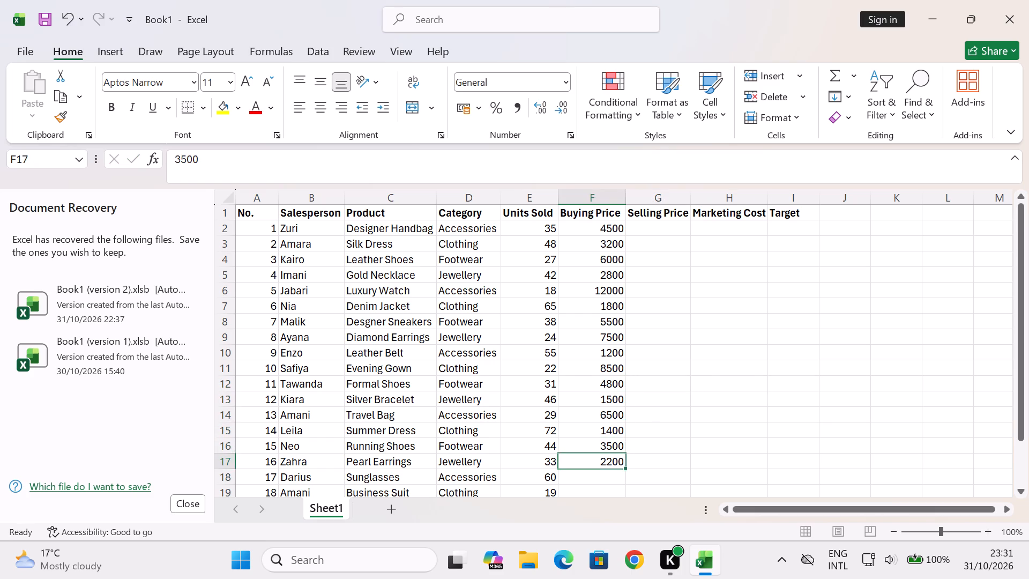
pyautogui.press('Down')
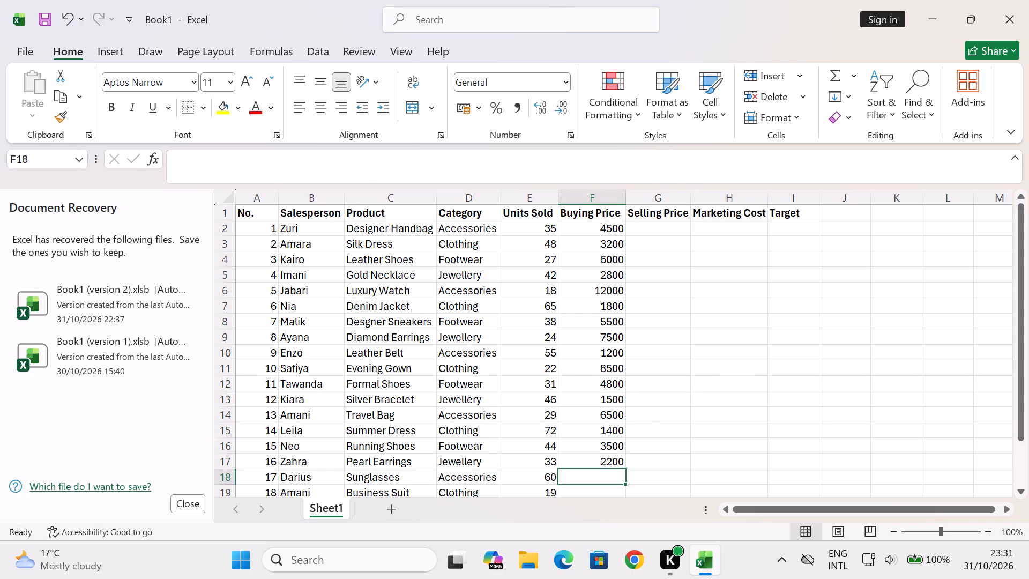
# Enter buying prices 1800, 11000, 2800 and 15000 for Sunglasses, Business Suit, Sports Shoes and Diamond Ring in F18 to F21.
pyautogui.press('1')
pyautogui.write('800')
pyautogui.press('Down')
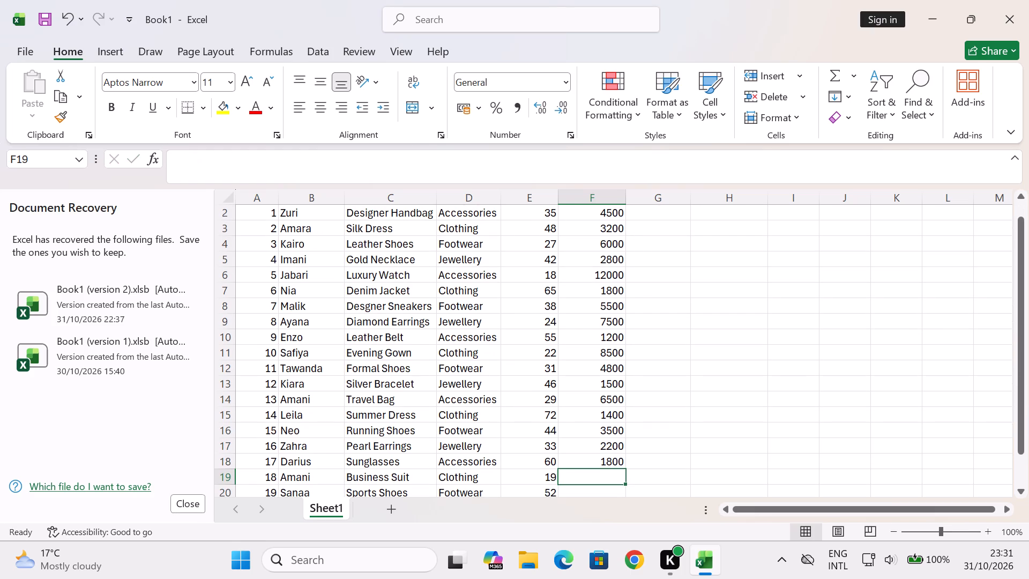
pyautogui.write('11')
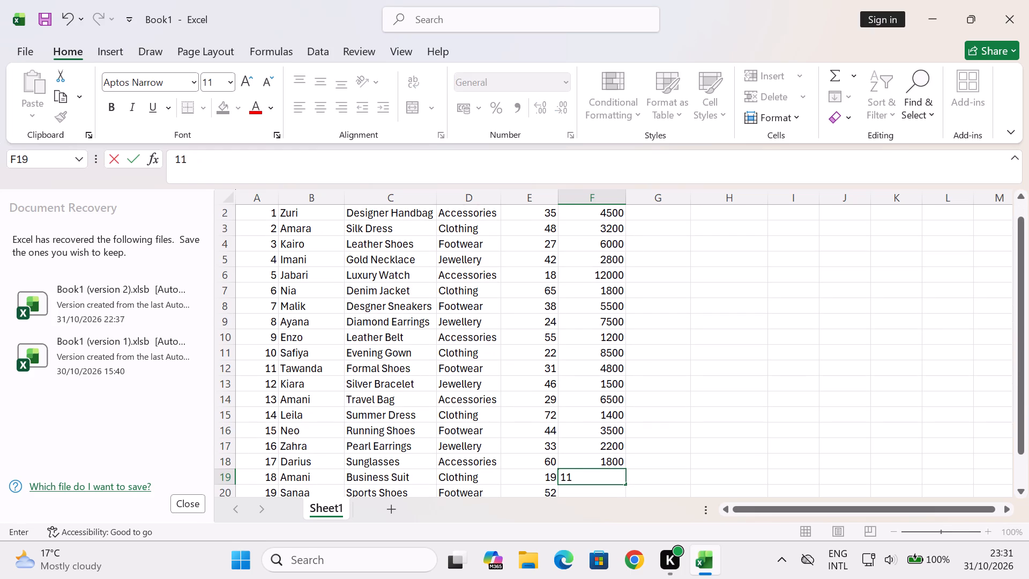
pyautogui.write('000')
pyautogui.press('Down')
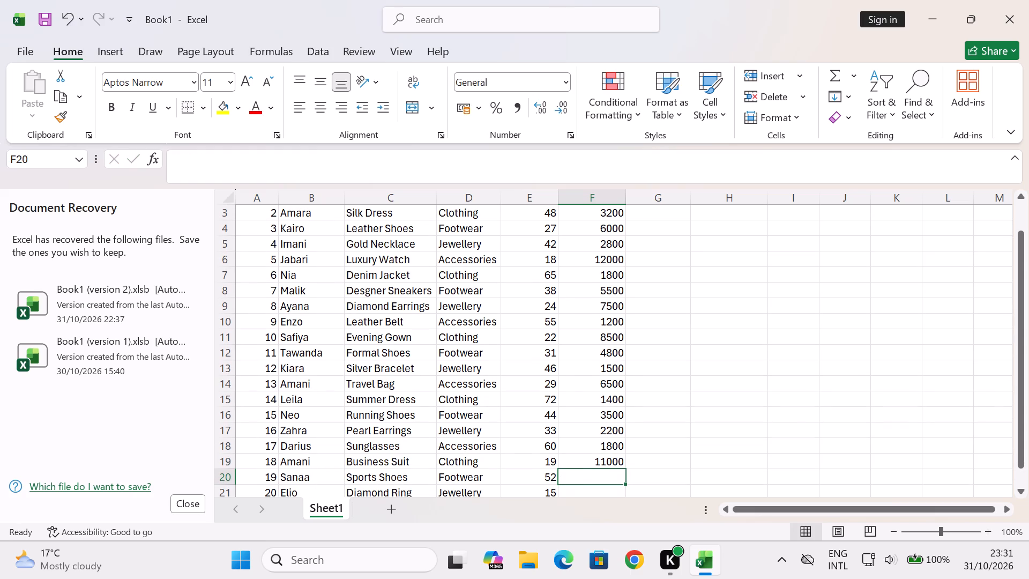
pyautogui.press('2')
pyautogui.write('800')
pyautogui.press('Down')
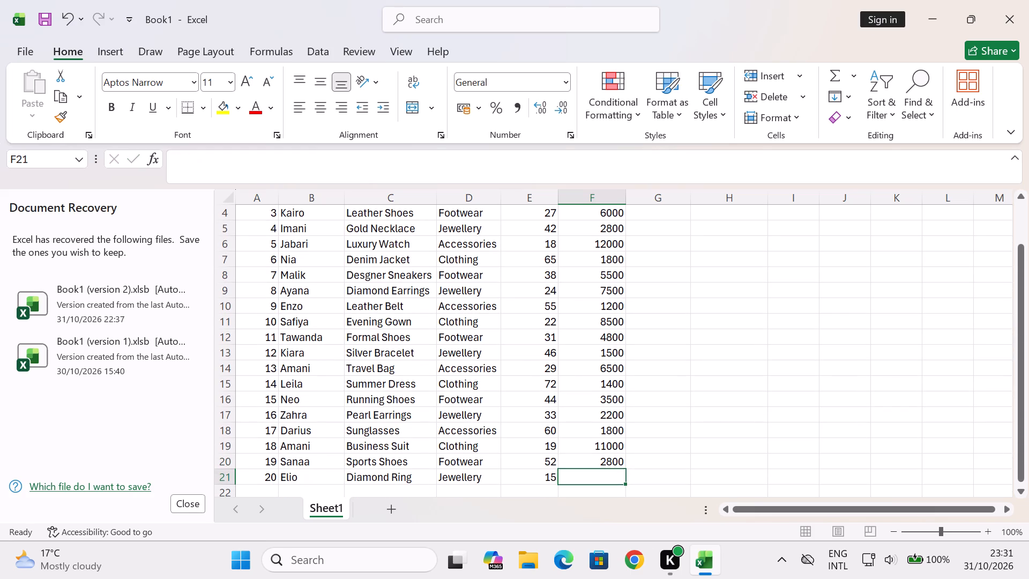
pyautogui.press('1')
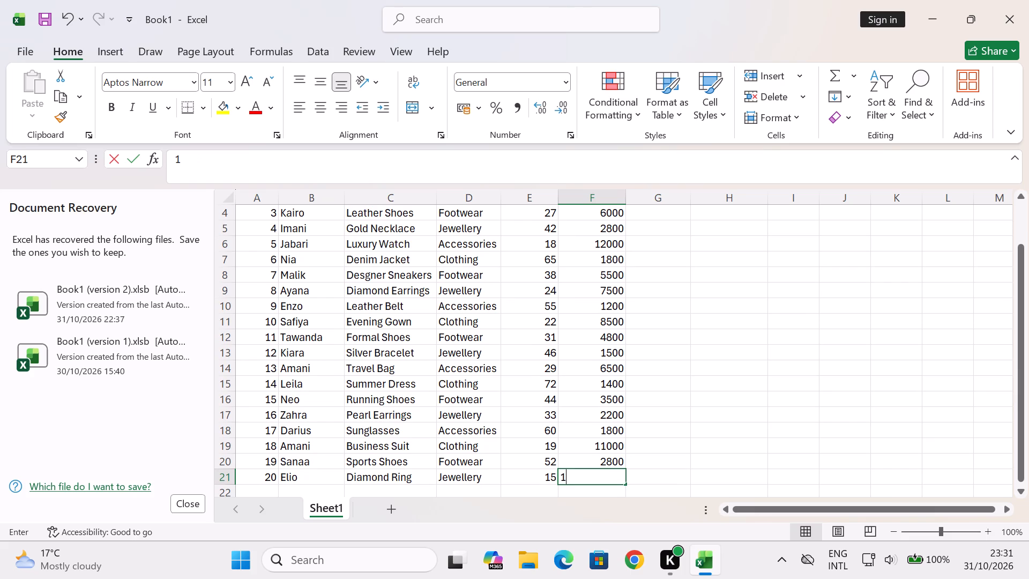
pyautogui.write('5000')
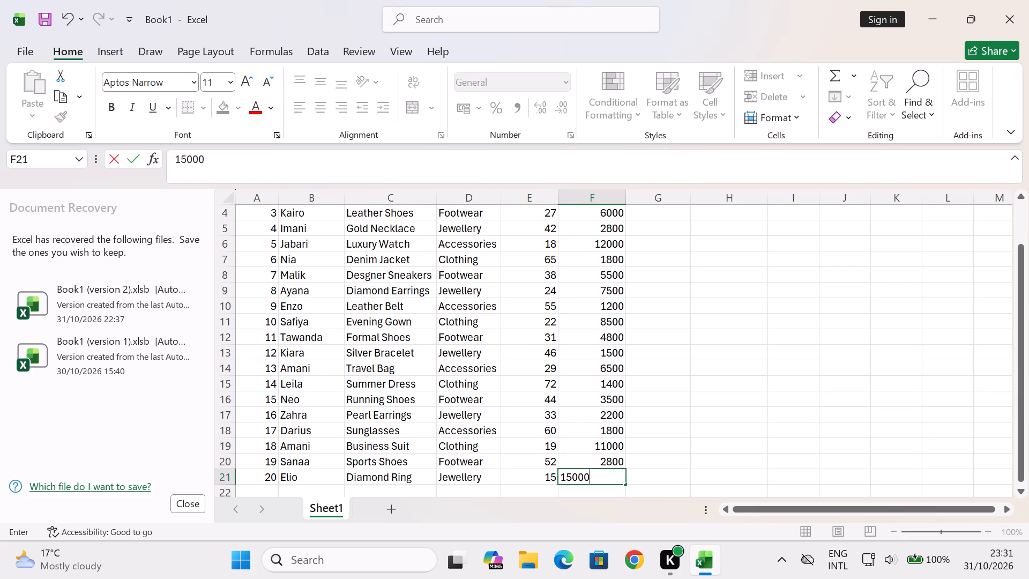
pyautogui.press('Right')
# Go to the first data cell of the Selling Price column, G2.
pyautogui.press('Up')
pyautogui.press('Up')
pyautogui.press('Up')
pyautogui.press('Up')
pyautogui.press('Up')
pyautogui.press('Up')
pyautogui.press('Up')
pyautogui.press('Up')
pyautogui.press('Up')
pyautogui.press('Up')
pyautogui.press('Up')
pyautogui.press('Up')
pyautogui.press('Up')
pyautogui.press('Up')
pyautogui.press('Up')
pyautogui.press('Up')
pyautogui.press('Up')
pyautogui.press('Up')
pyautogui.press('Up')
pyautogui.press('Up')
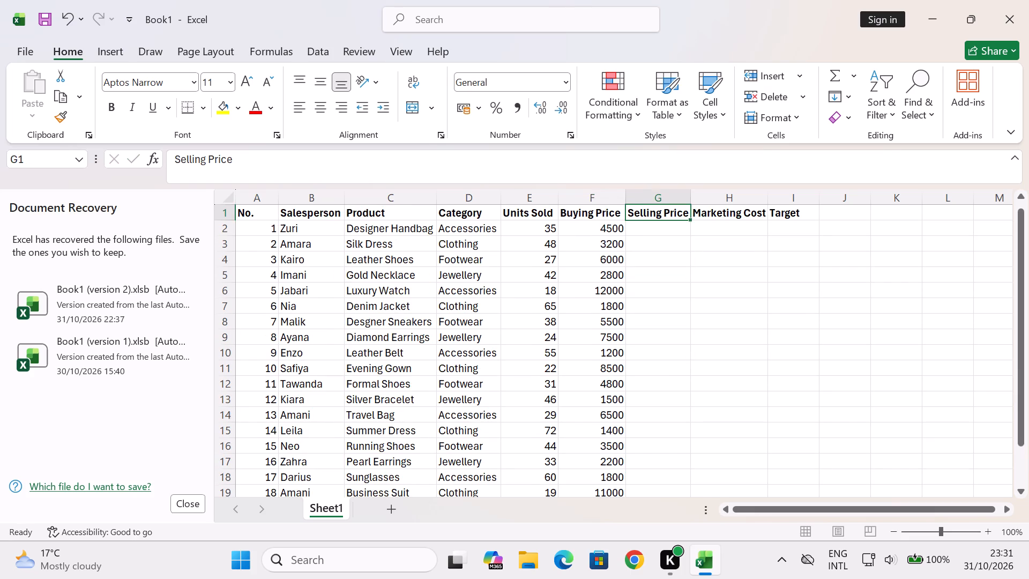
pyautogui.press('Down')
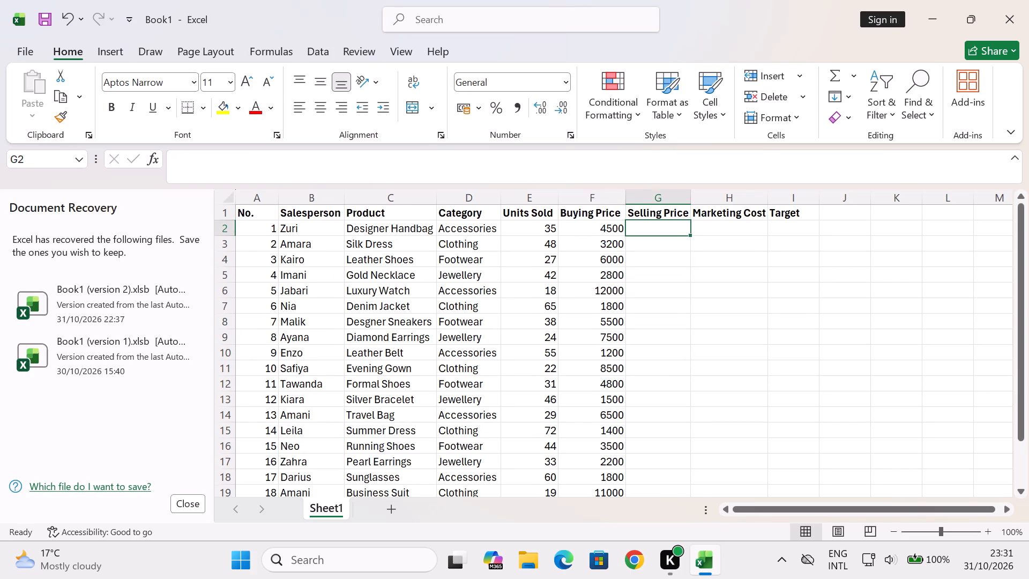
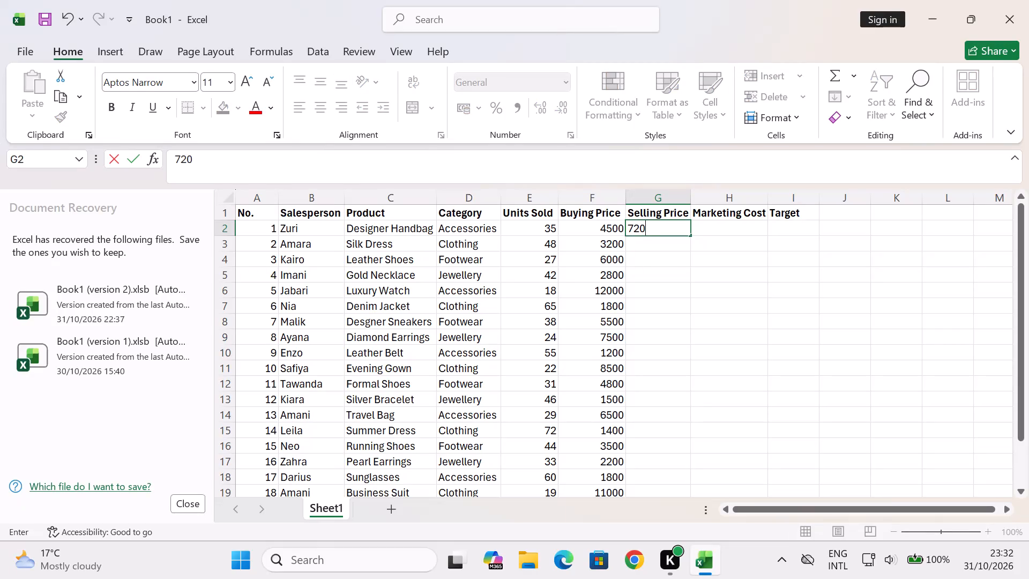
# Enter selling prices 7200, 5500 and 9500 for Designer Handbag, Silk Dress and Leather Shoes in G2 to G4.
pyautogui.press('Down')
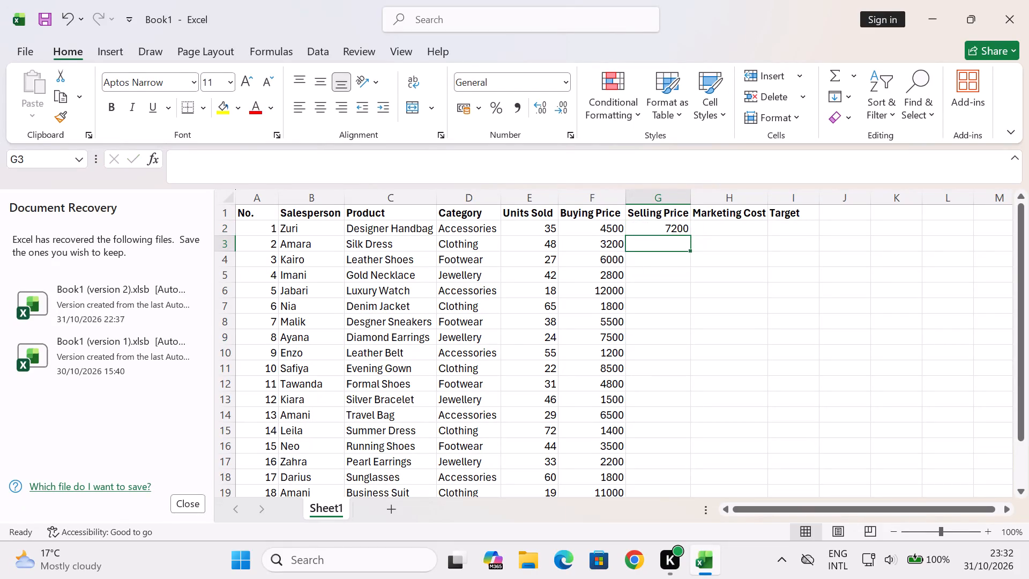
pyautogui.write('5500')
pyautogui.press('Down')
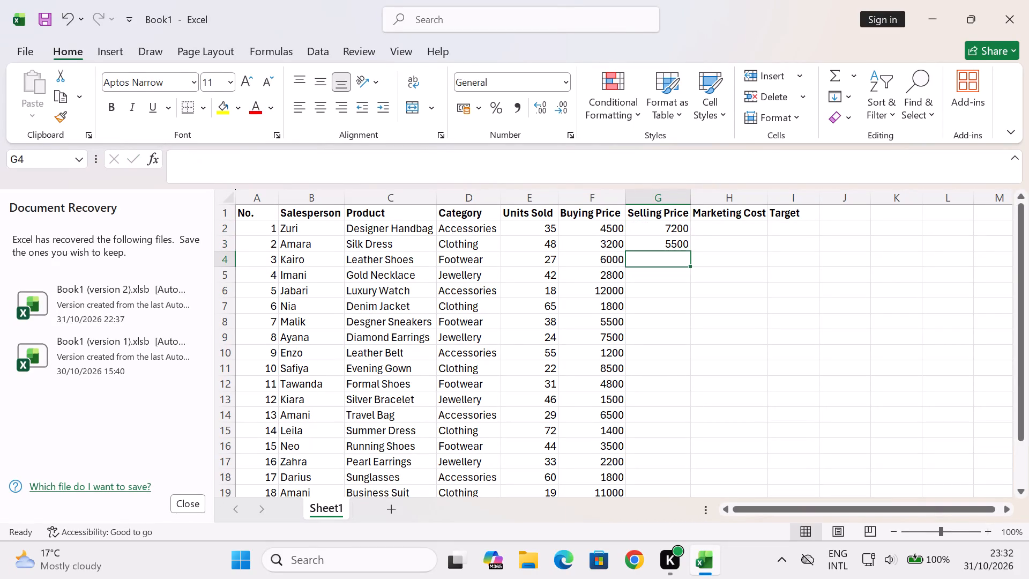
pyautogui.press('9')
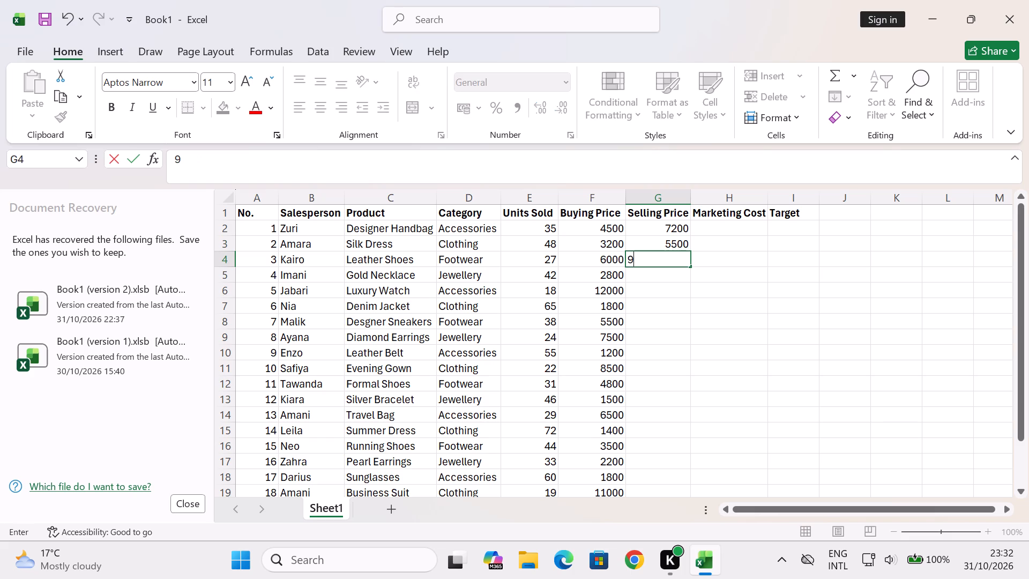
pyautogui.press('5')
pyautogui.write('00')
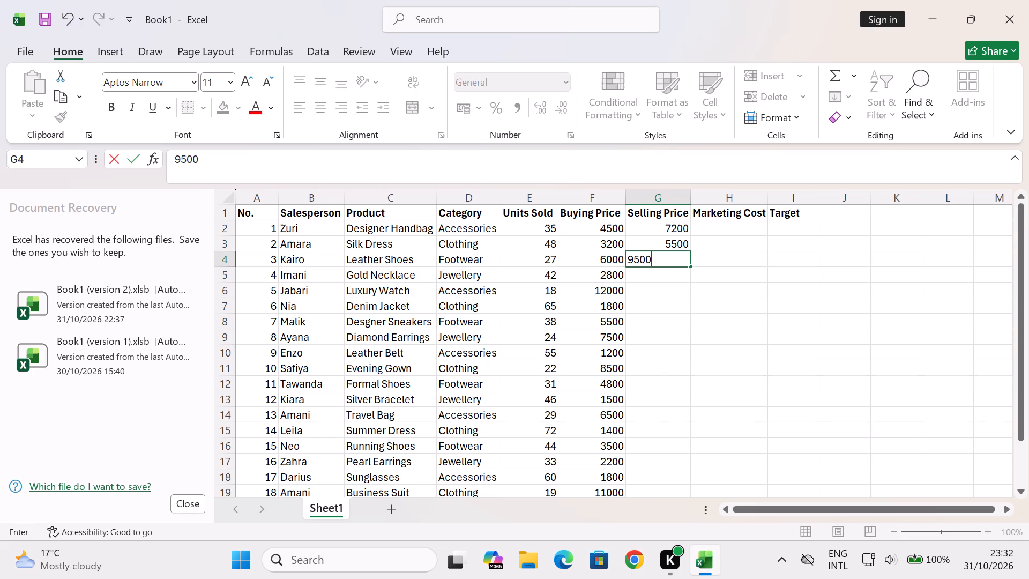
pyautogui.press('Down')
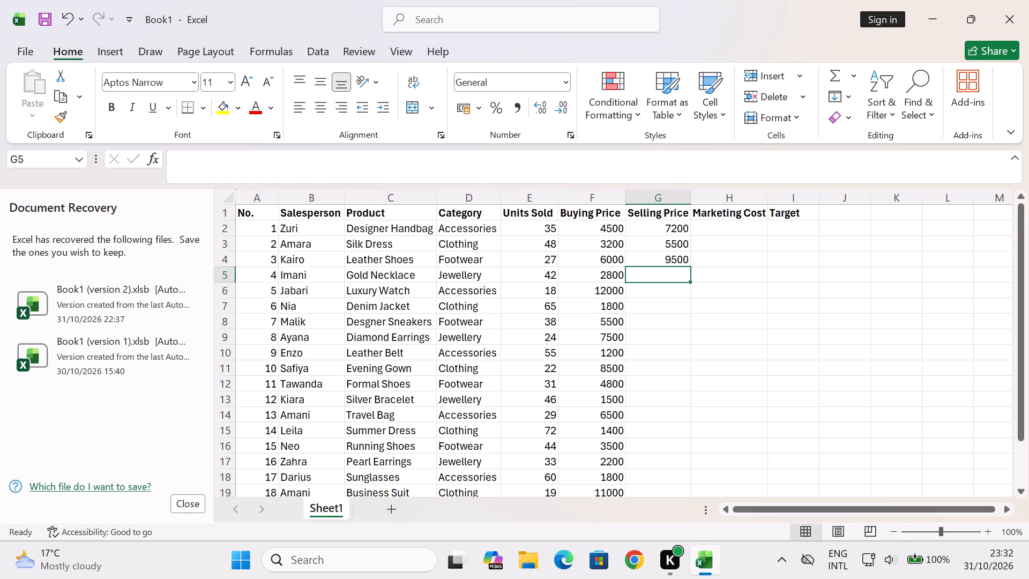
# Enter selling prices 4800, 18500 and 3200 for Gold Necklace, Luxury Watch and Denim Jacket in G5 to G7.
pyautogui.write('4800')
pyautogui.press('Down')
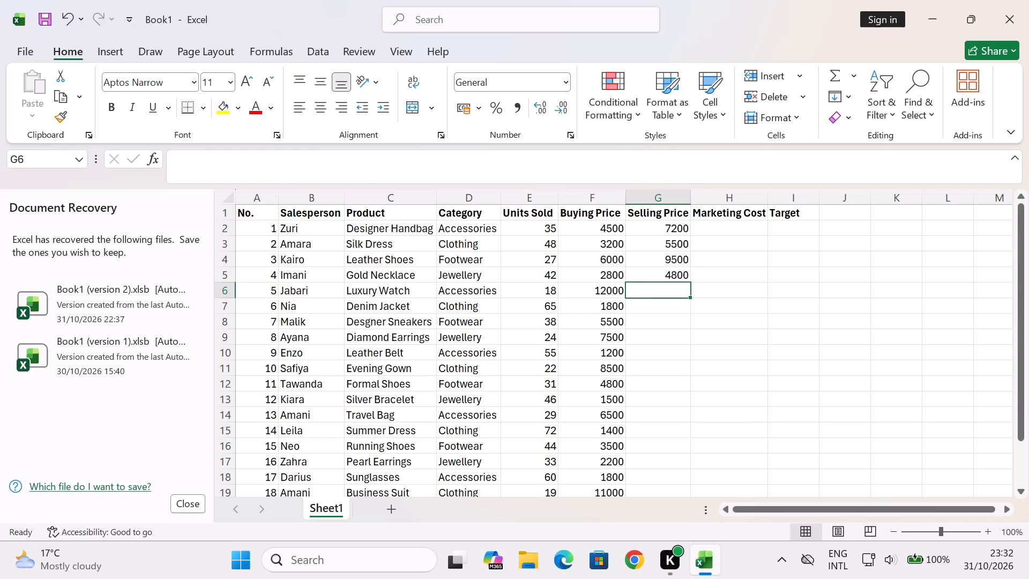
pyautogui.press('1')
pyautogui.write('8500')
pyautogui.press('Down')
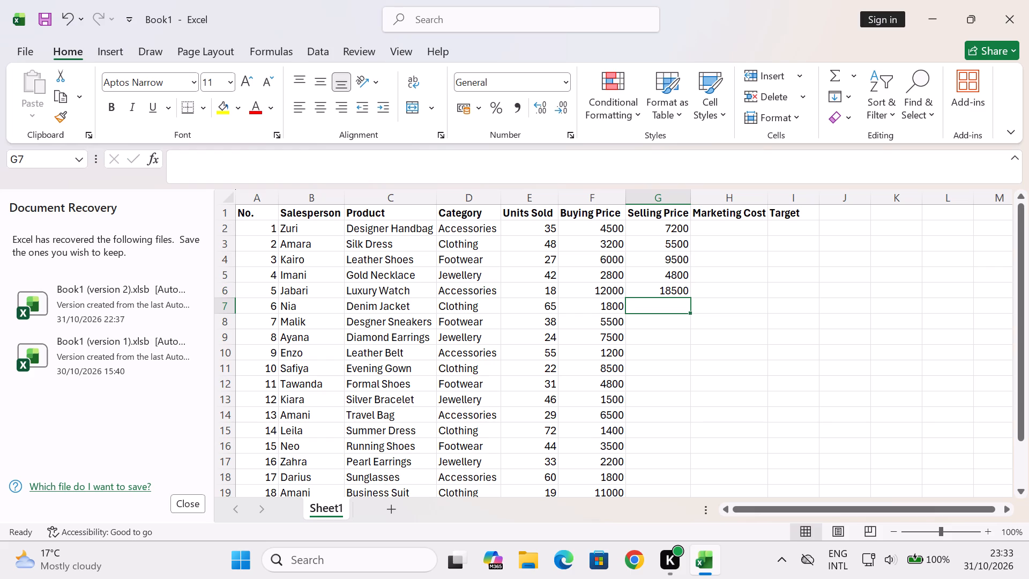
pyautogui.write('3200')
pyautogui.press('Down')
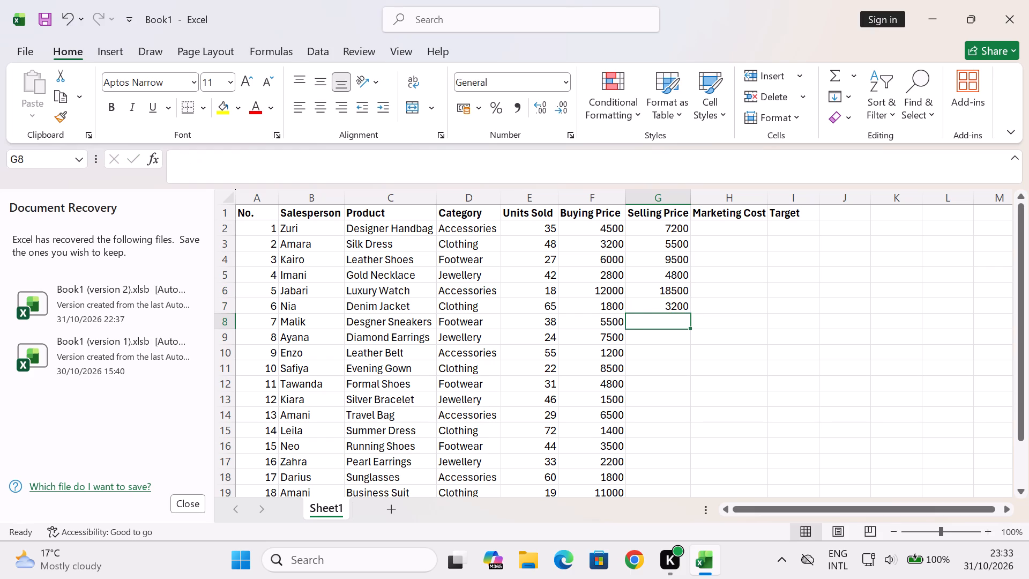
# Enter selling prices 8500, 11500, 2200 and 13500 for Desgner Sneakers, Diamond Earrings, Leather Belt and Evening Gown in G8 to G11.
pyautogui.write('8500')
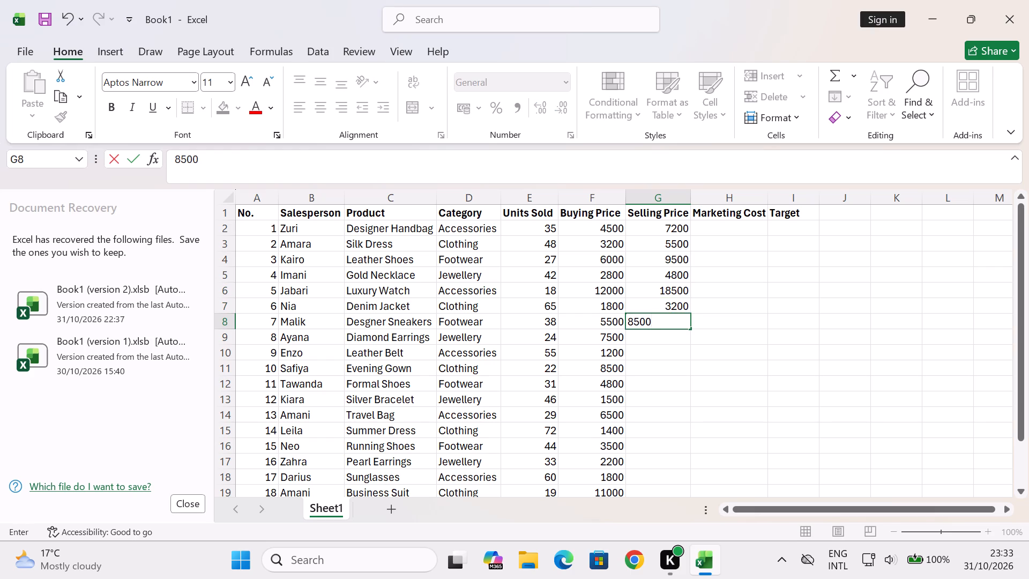
pyautogui.press('Down')
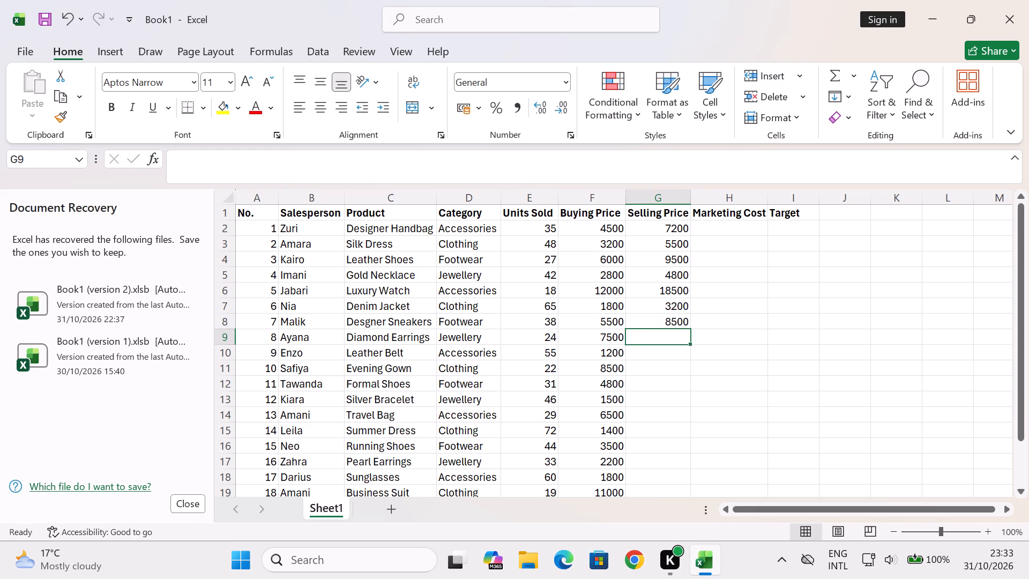
pyautogui.write('11500')
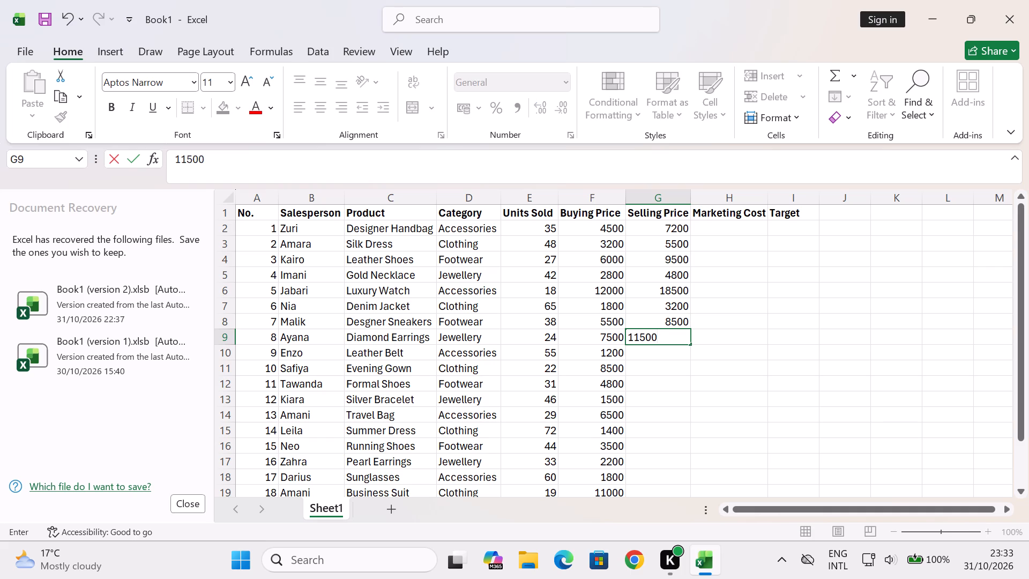
pyautogui.press('Down')
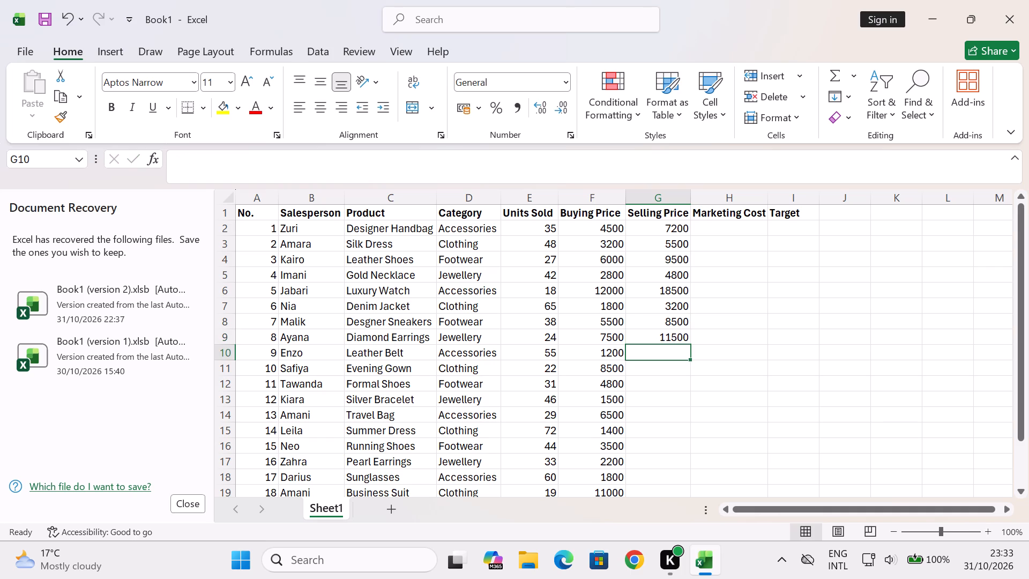
pyautogui.write('2200')
pyautogui.press('Down')
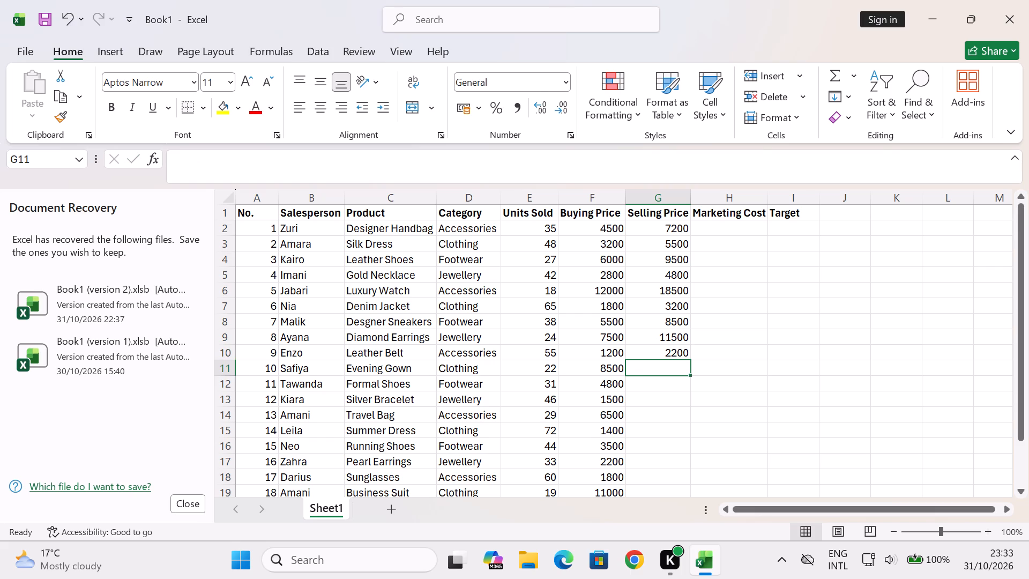
pyautogui.write('13')
pyautogui.write('500')
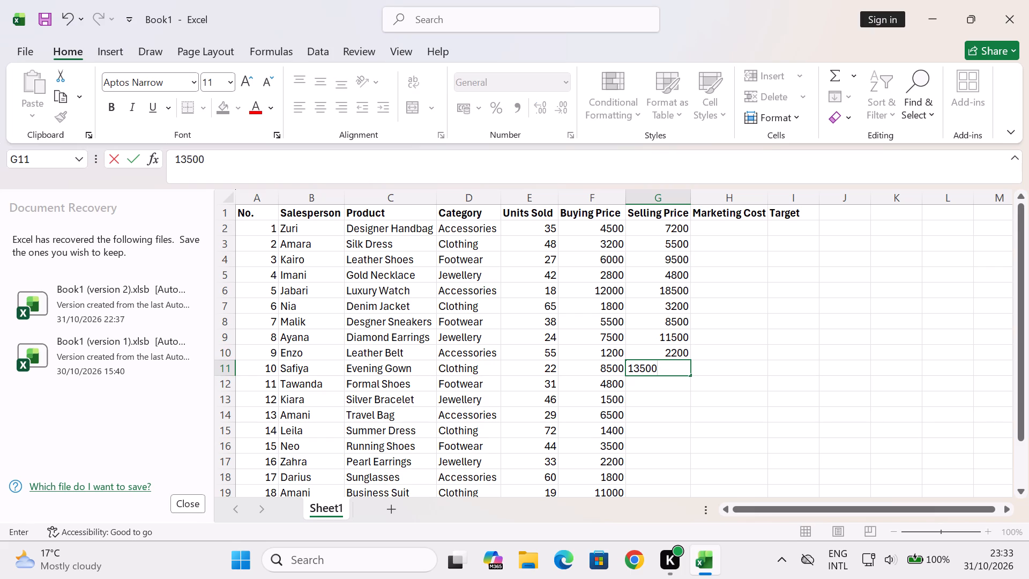
pyautogui.press('Down')
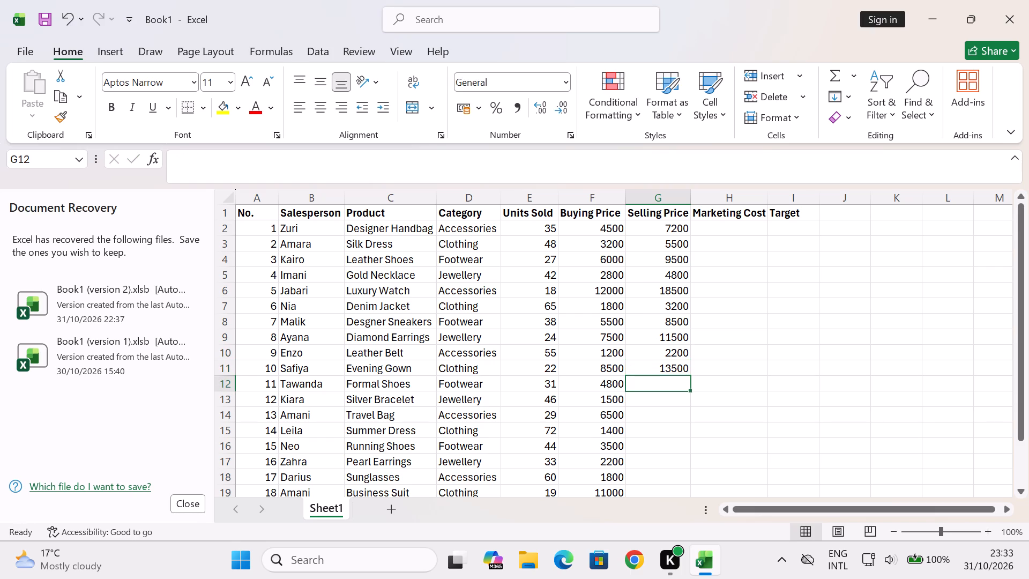
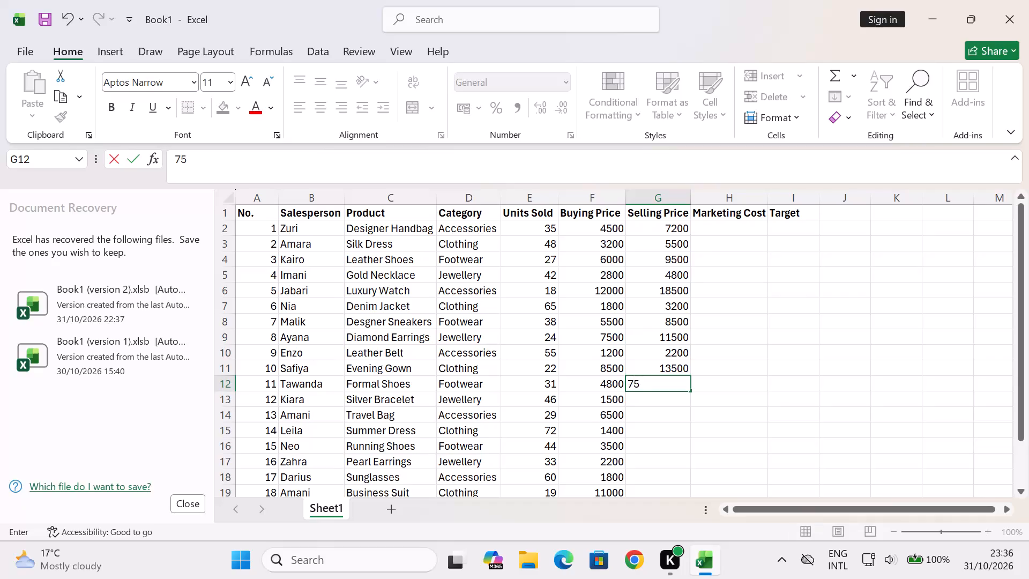
# Enter selling prices 7500, 2800, 9800 and 2500 for Formal Shoes, Silver Bracelet, Travel Bag and Summer Dress in G12 to G15.
pyautogui.press('Down')
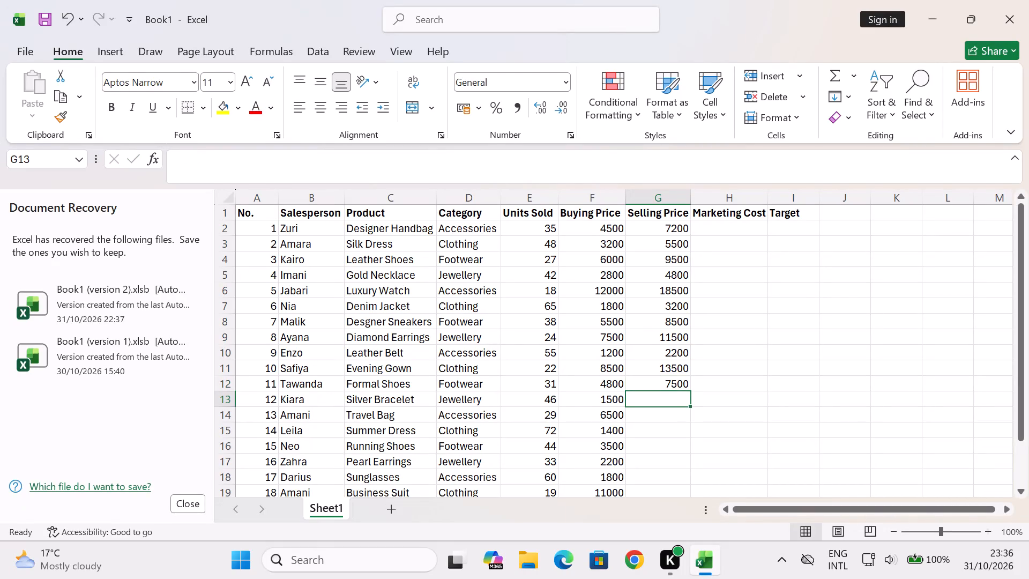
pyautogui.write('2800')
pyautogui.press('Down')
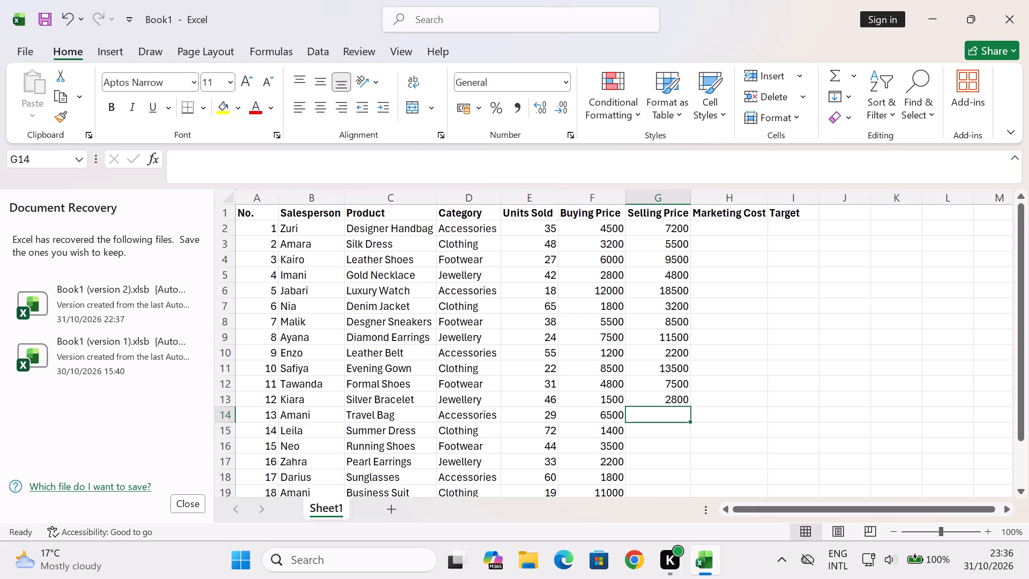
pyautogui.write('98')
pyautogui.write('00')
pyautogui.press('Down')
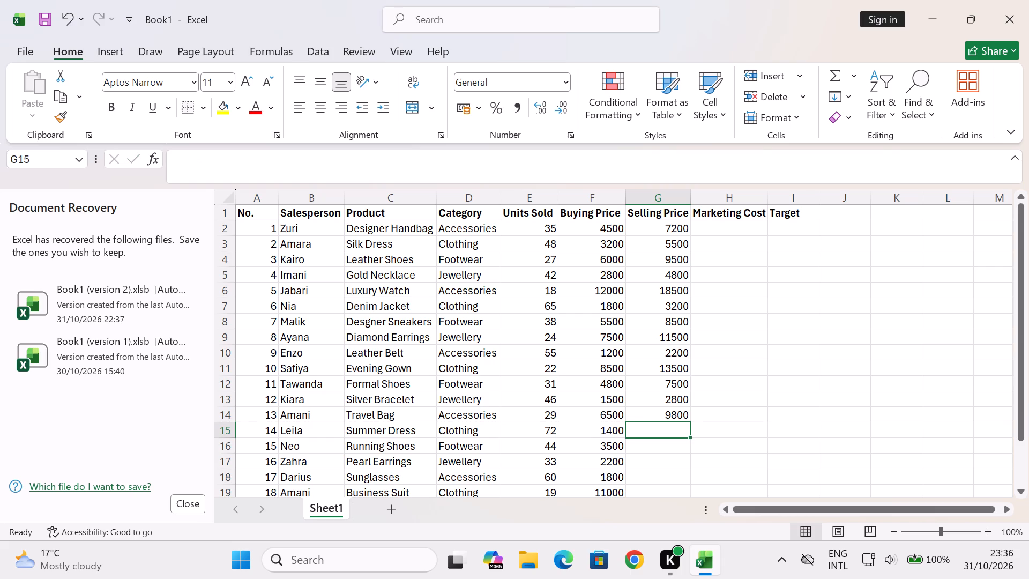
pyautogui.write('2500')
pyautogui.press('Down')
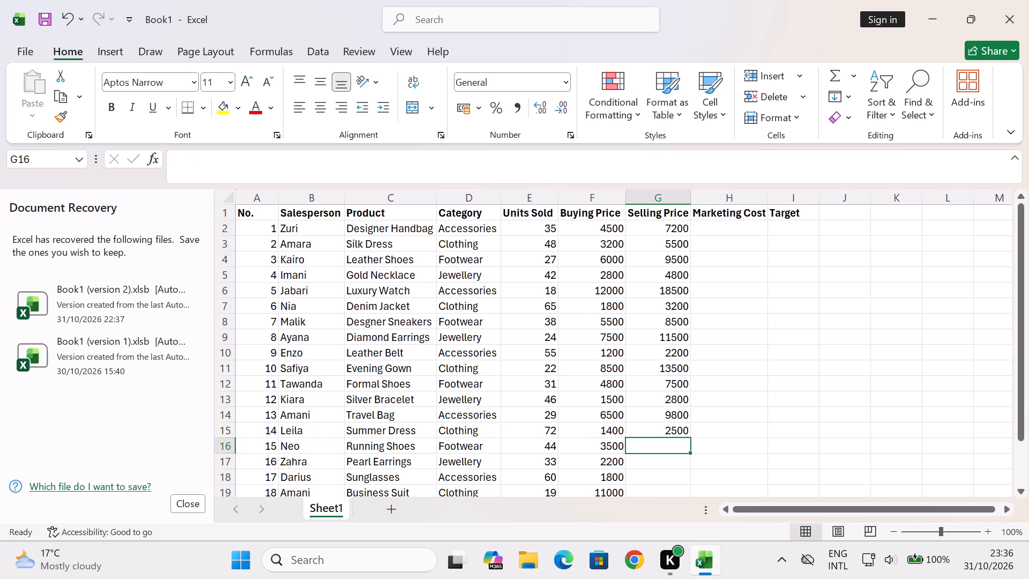
# Enter selling prices 5800, 3900 and 3000 for Running Shoes, Pearl Earrings and Sunglasses in G16 to G18.
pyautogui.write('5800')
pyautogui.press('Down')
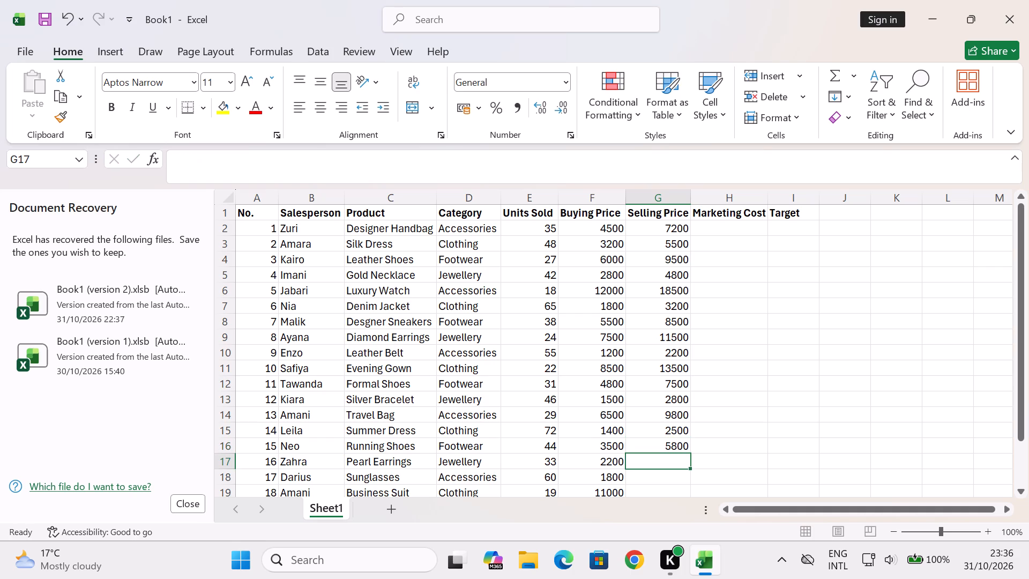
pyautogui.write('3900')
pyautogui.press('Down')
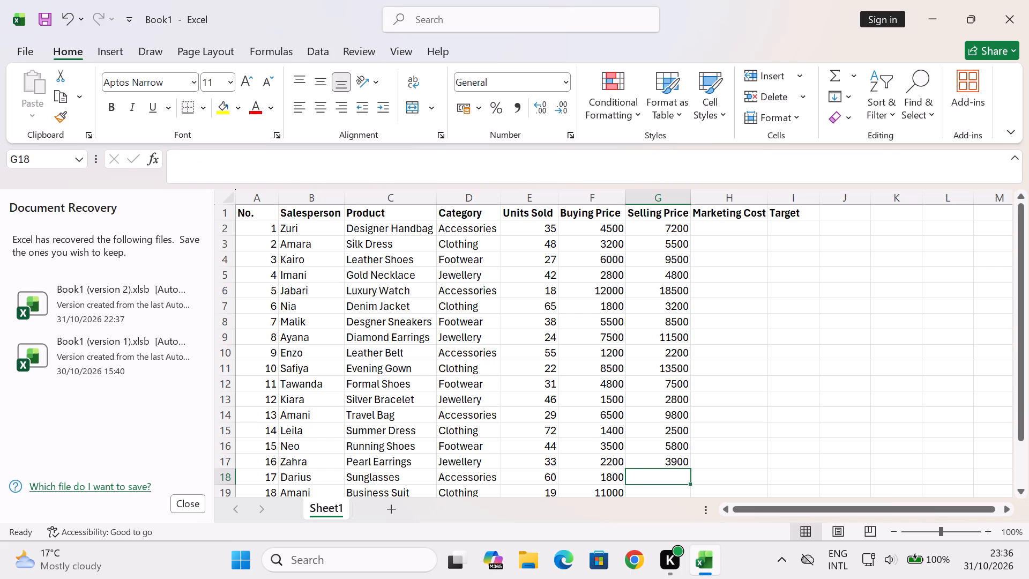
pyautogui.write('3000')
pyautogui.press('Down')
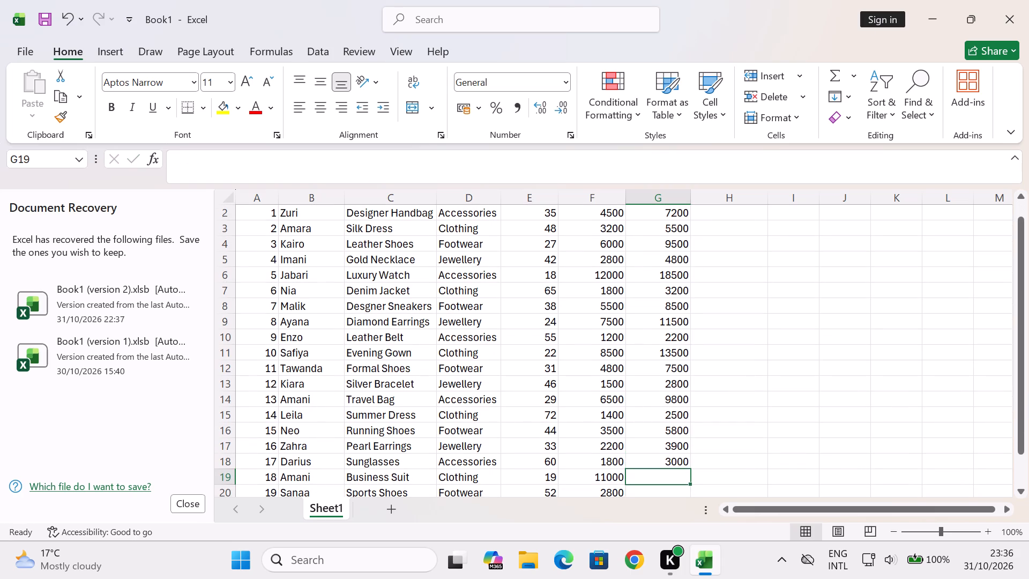
# Enter selling prices 16500, 4600 and 23000 for Business Suit, Sports Shoes and Diamond Ring in G19 to G21.
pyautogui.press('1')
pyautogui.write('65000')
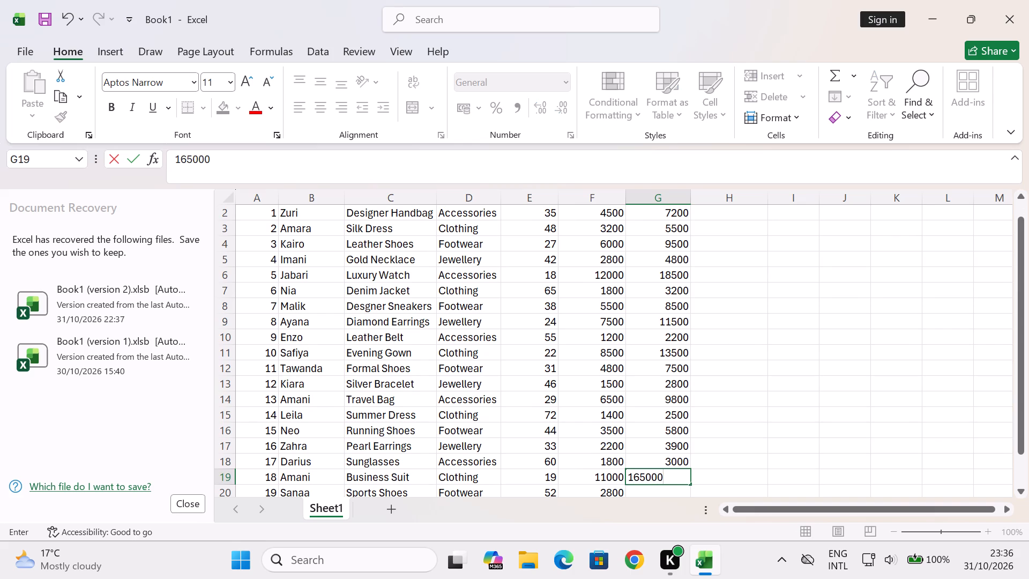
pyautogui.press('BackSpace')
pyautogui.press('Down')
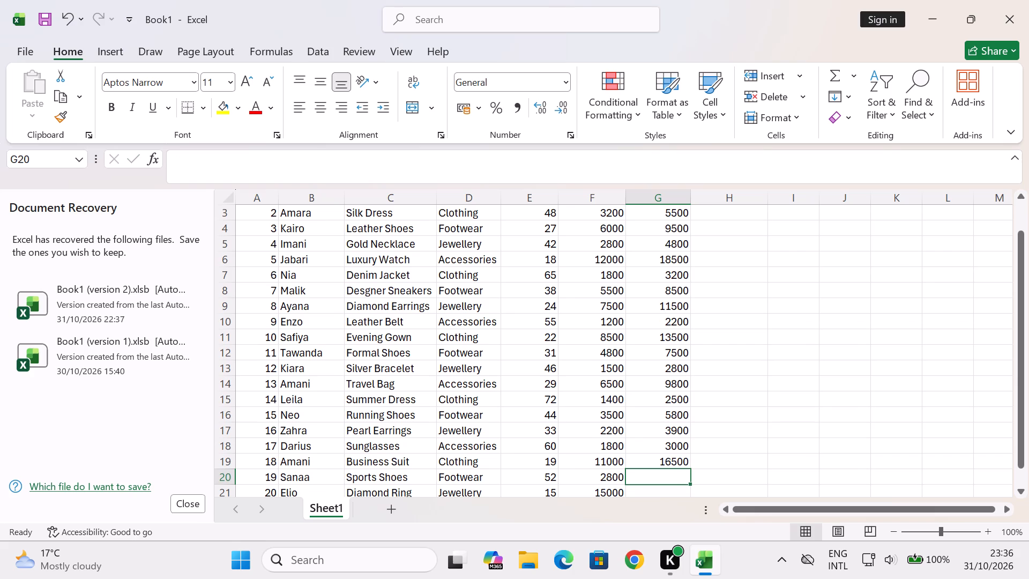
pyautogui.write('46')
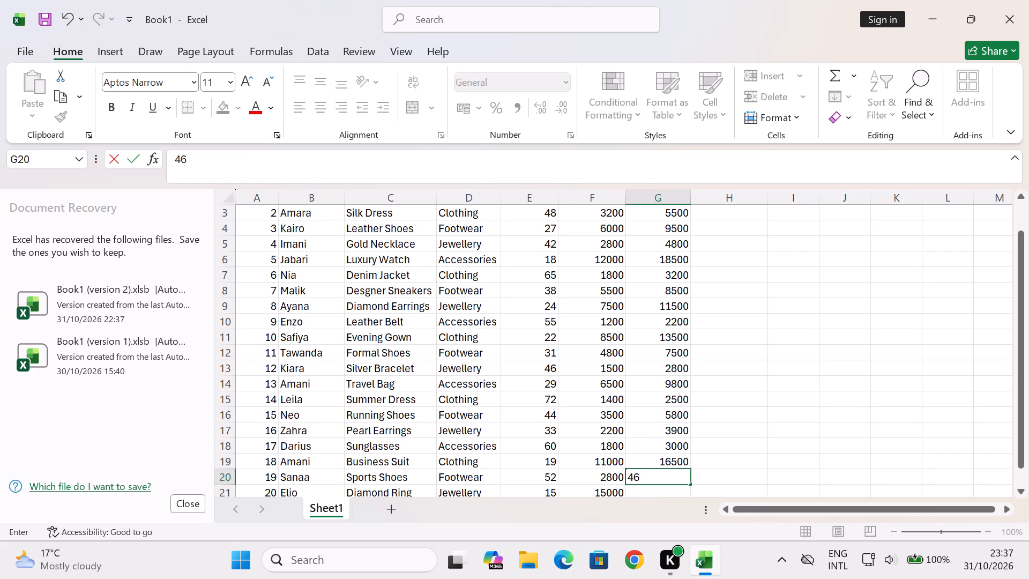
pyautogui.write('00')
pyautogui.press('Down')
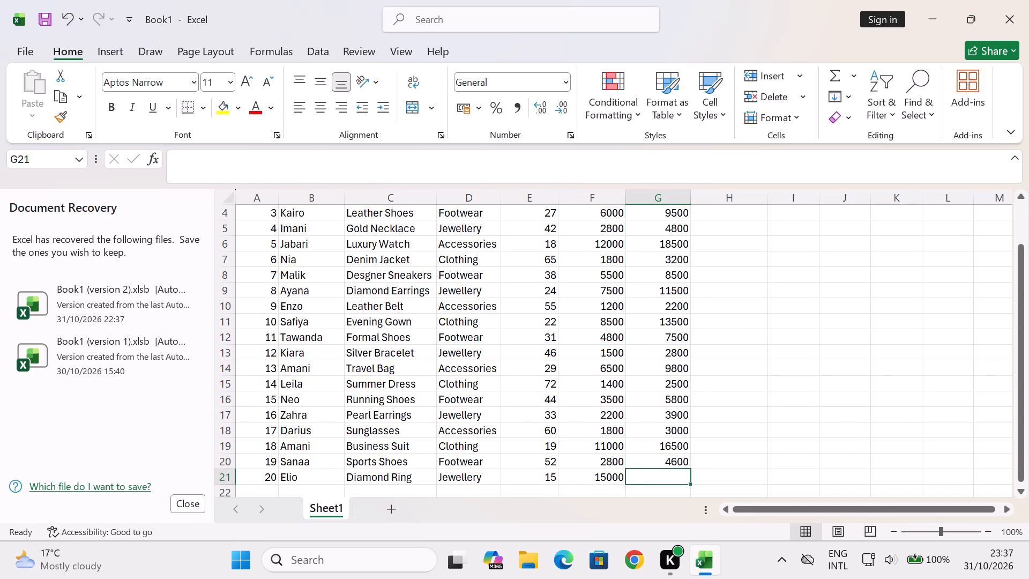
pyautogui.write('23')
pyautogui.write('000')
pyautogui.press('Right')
# Go to the first empty Marketing Cost cell, H2, in the Designer Handbag row.
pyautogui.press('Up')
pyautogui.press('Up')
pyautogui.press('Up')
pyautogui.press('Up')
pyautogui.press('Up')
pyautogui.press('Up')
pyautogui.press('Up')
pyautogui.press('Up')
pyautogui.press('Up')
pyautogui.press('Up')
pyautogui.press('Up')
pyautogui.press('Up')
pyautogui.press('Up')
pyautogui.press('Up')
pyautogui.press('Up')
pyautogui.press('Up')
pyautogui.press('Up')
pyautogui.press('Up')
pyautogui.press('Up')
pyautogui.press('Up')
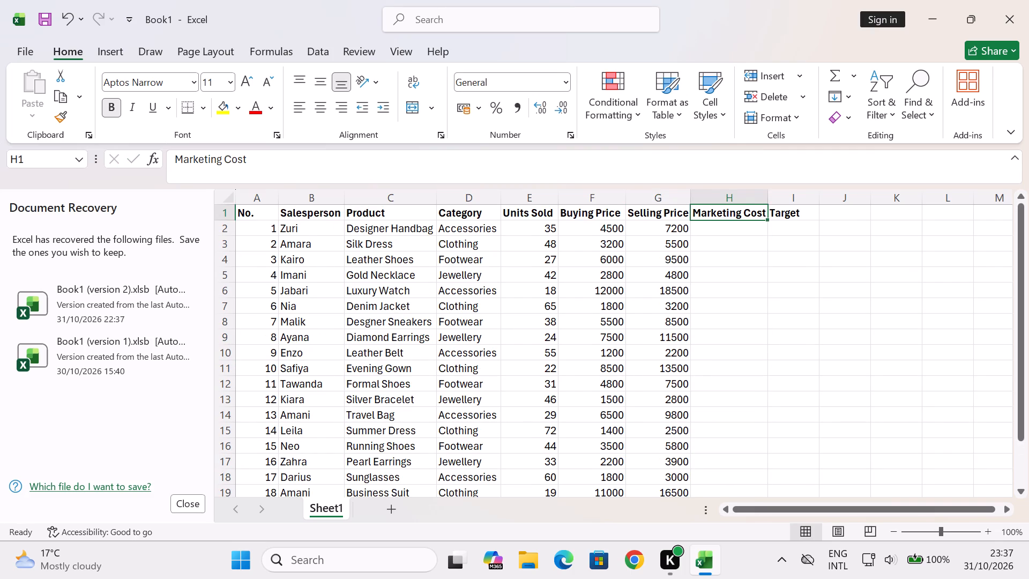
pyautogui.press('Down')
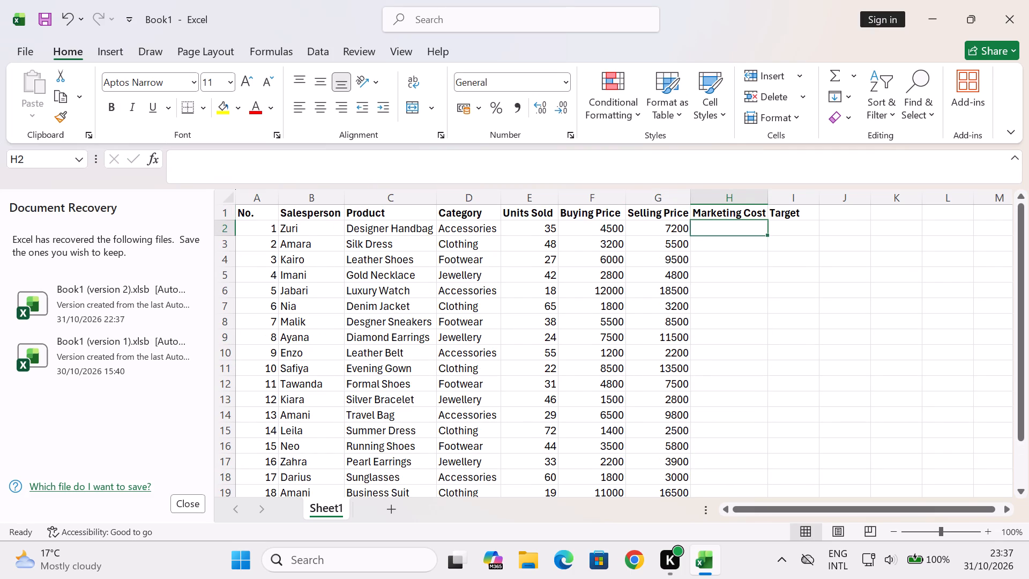
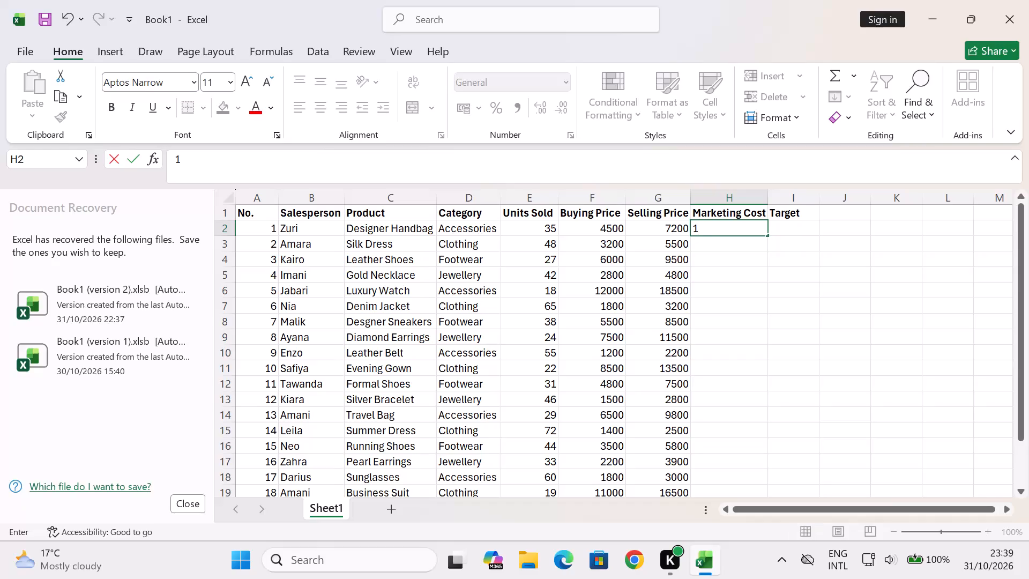
# Enter marketing costs 1800, 2200, 2500 and 1500 for Designer Handbag, Silk Dress, Leather Shoes and Gold Necklace in H2 to H5.
pyautogui.write('800')
pyautogui.press('Down')
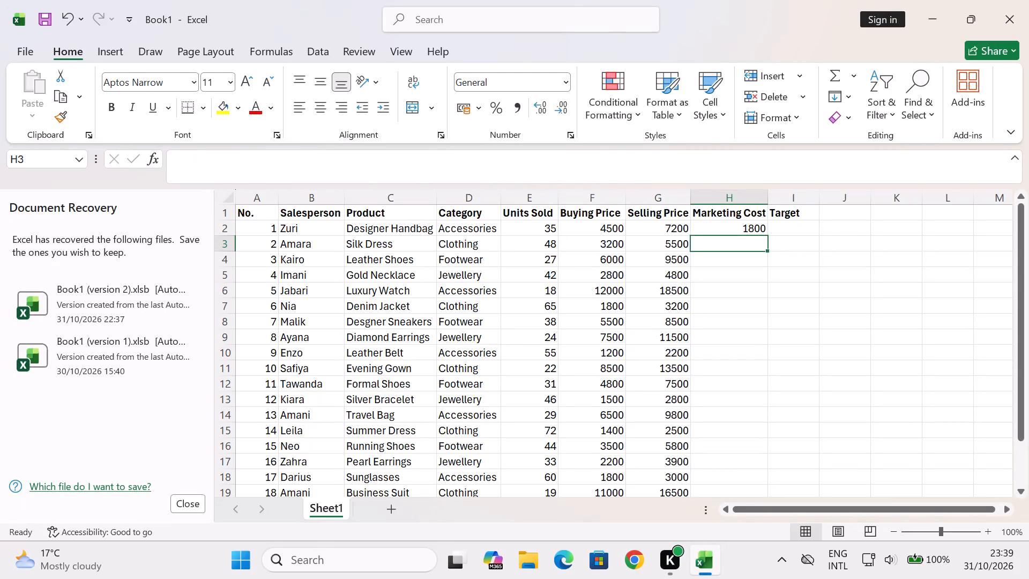
pyautogui.write('2200')
pyautogui.press('Down')
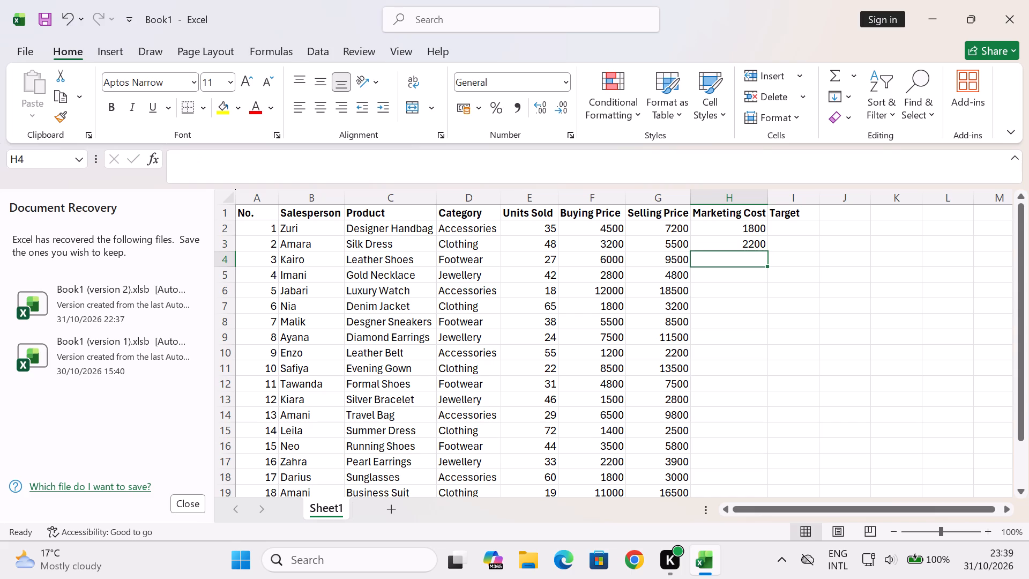
pyautogui.write('2500')
pyautogui.press('Down')
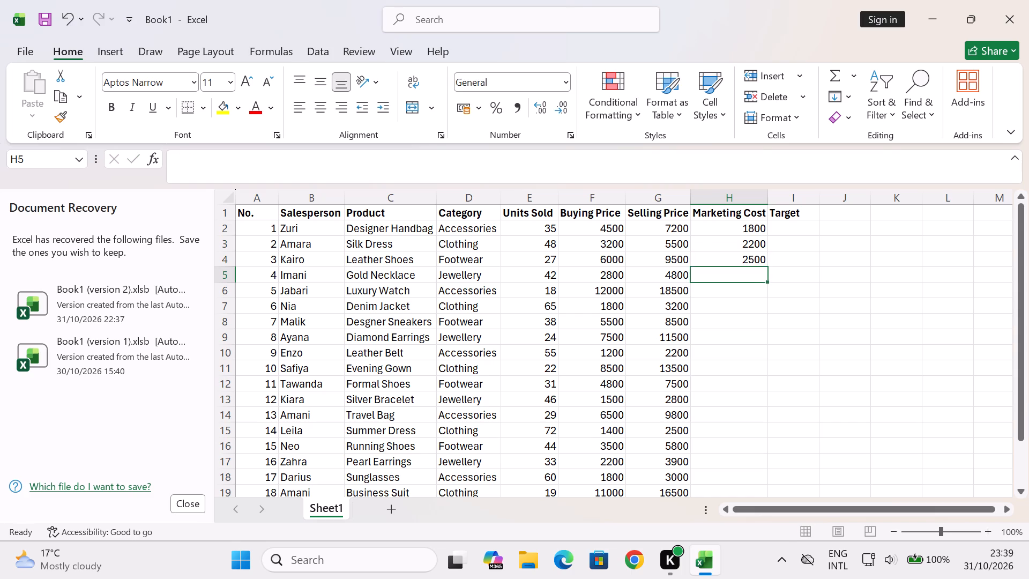
pyautogui.write('1500')
pyautogui.press('Down')
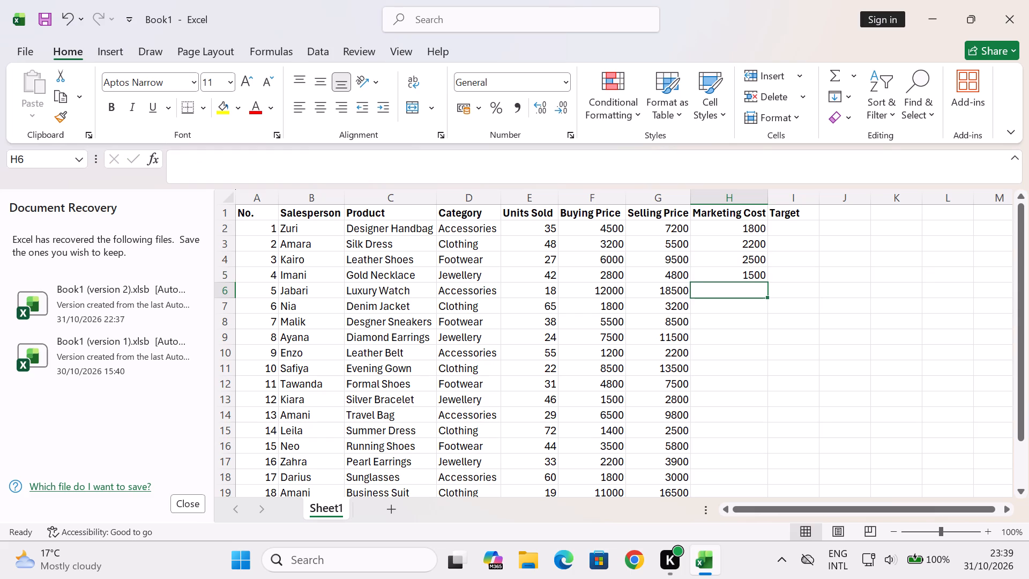
# Enter marketing costs 3000, 1700, 2600 and 2000 for Luxury Watch, Denim Jacket, Desgner Sneakers and Diamond Earrings in H6 to H9.
pyautogui.write('300')
pyautogui.press('0')
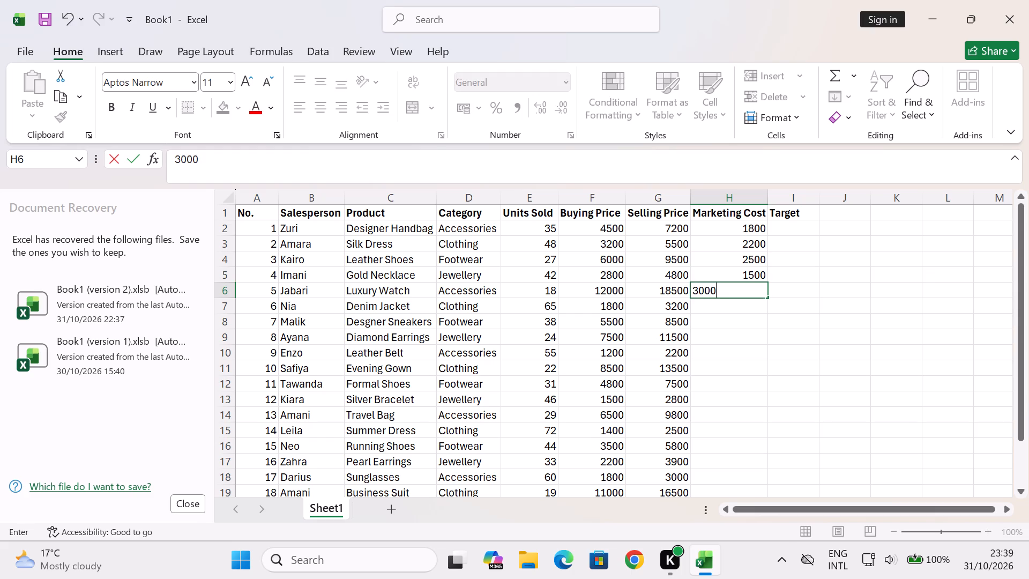
pyautogui.press('Down')
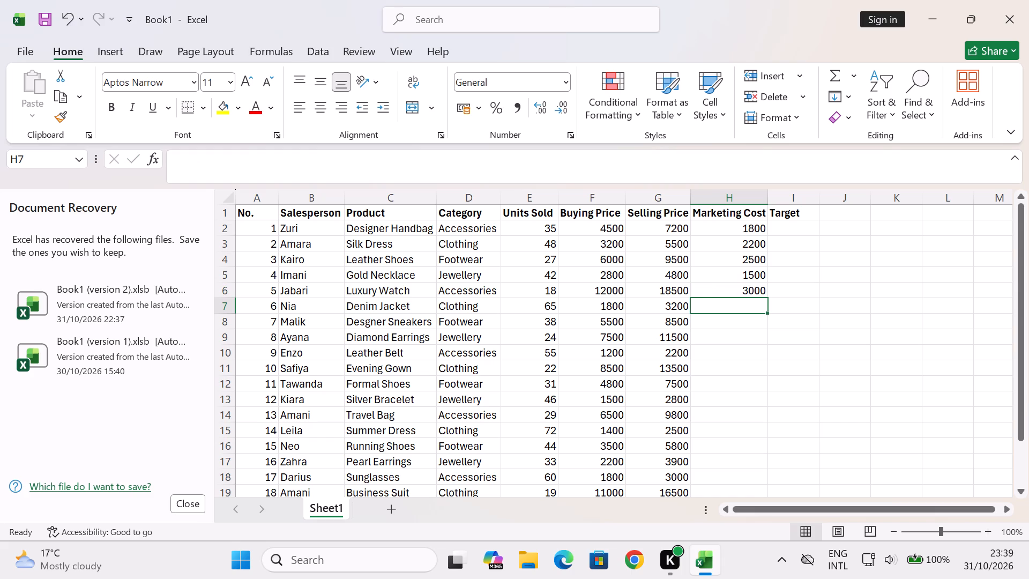
pyautogui.write('1700')
pyautogui.press('Down')
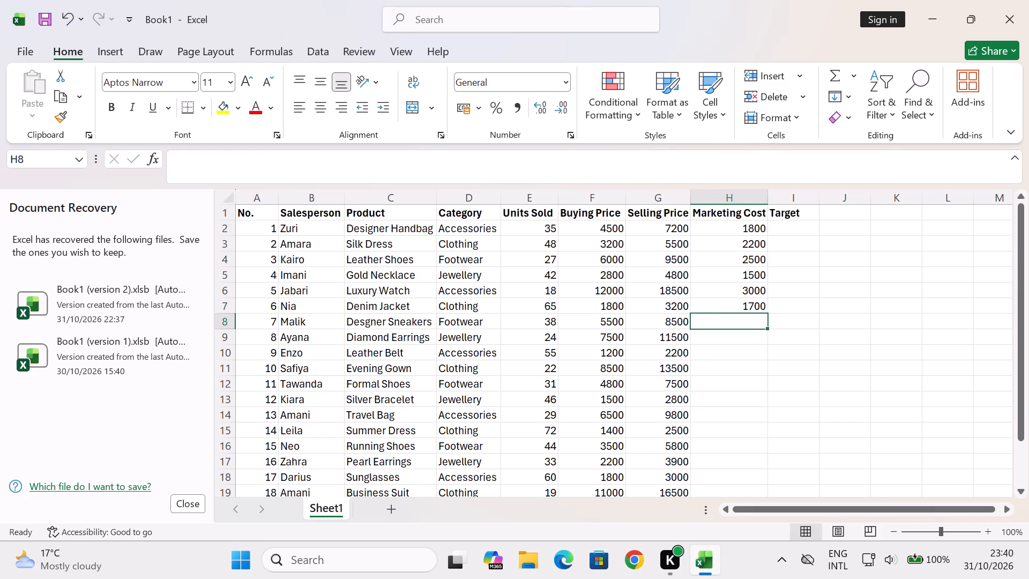
pyautogui.write('2600')
pyautogui.press('Down')
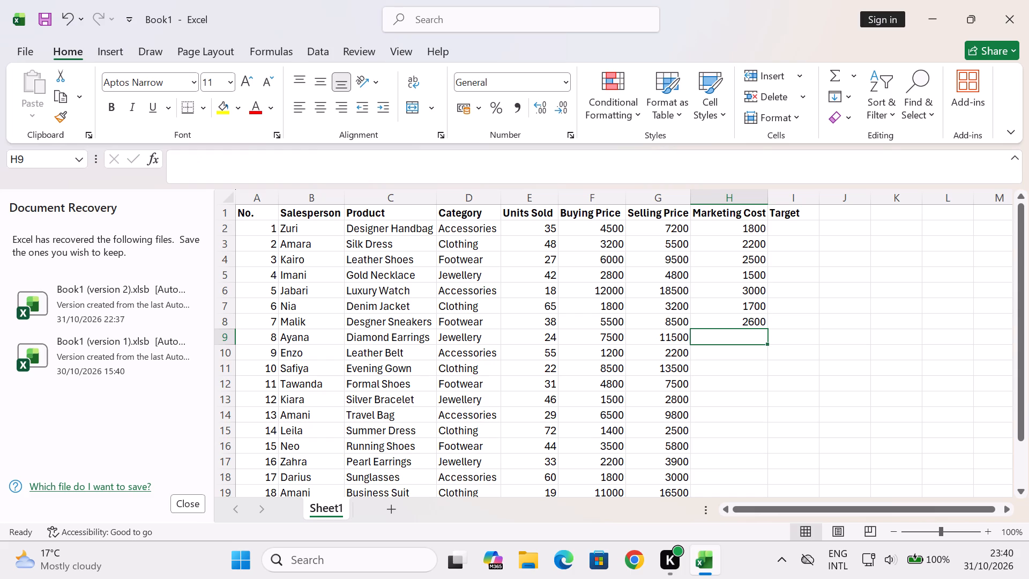
pyautogui.write('2000')
pyautogui.press('Down')
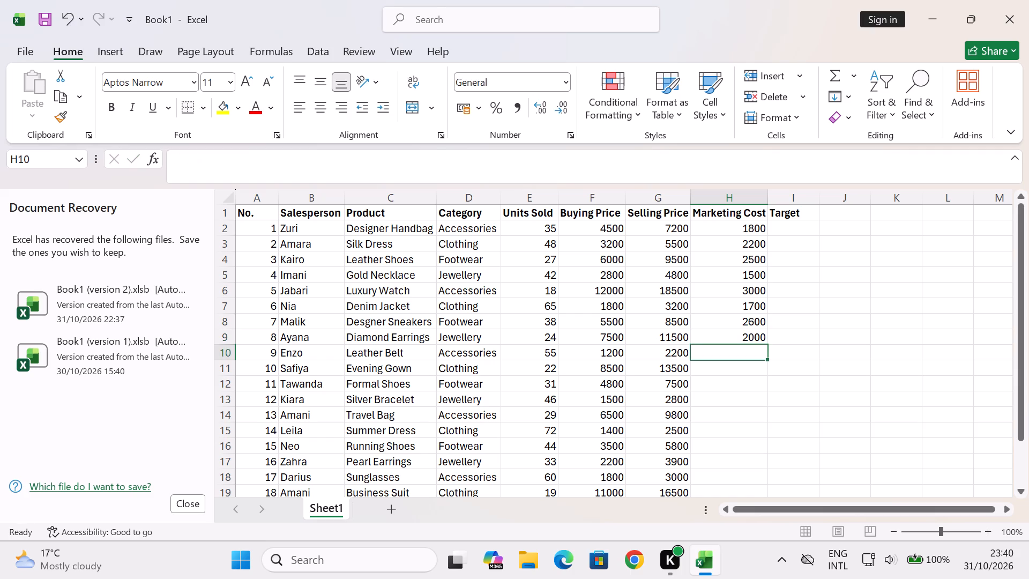
# Enter marketing costs 1000, 2800, 1900 and 1300 for Leather Belt, Evening Gown, Formal Shoes and Silver Bracelet in H10 to H13.
pyautogui.write('1000')
pyautogui.press('Down')
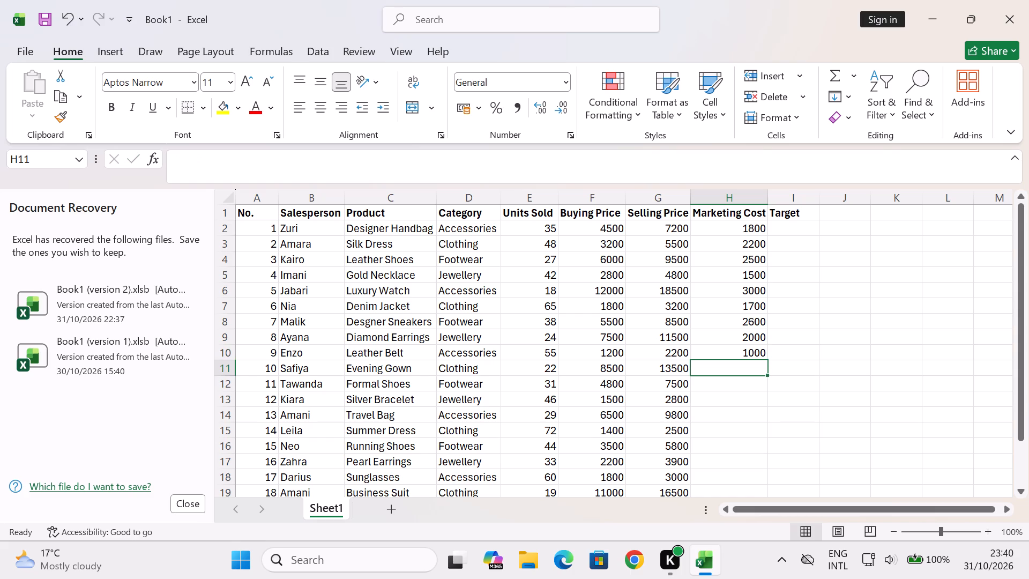
pyautogui.write('2800')
pyautogui.press('Down')
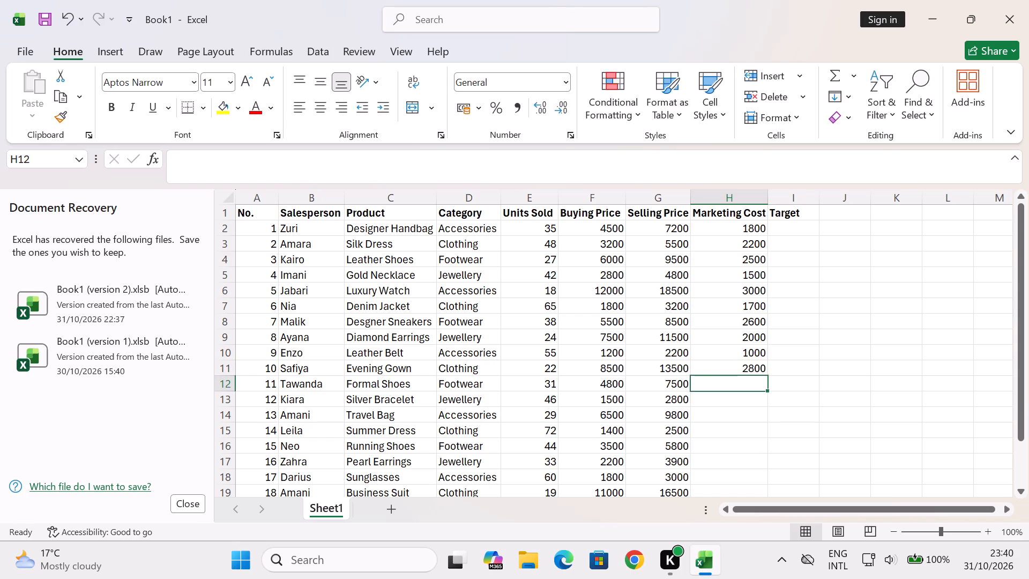
pyautogui.press('1')
pyautogui.write('900')
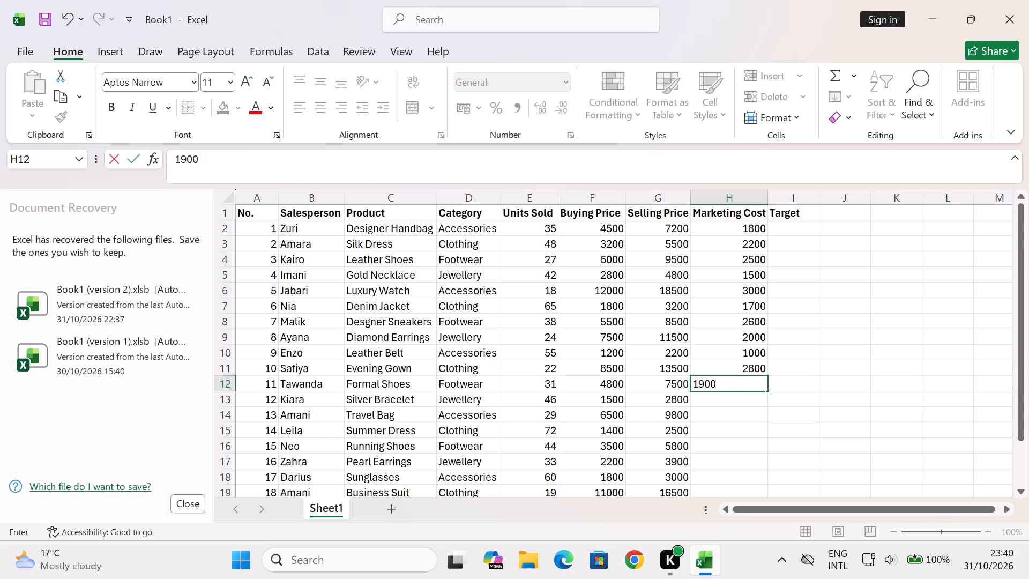
pyautogui.press('Down')
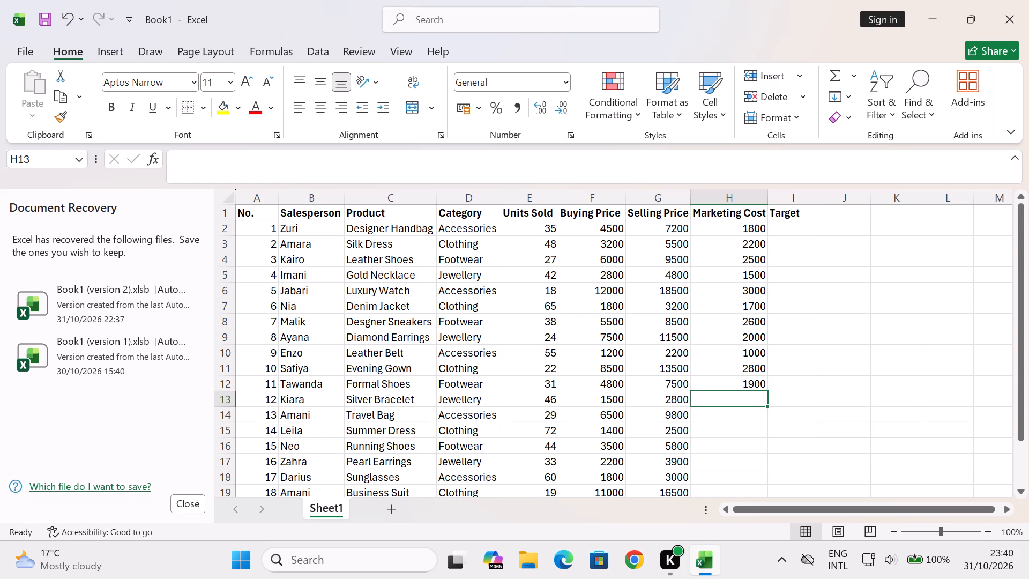
pyautogui.write('1300')
pyautogui.press('Down')
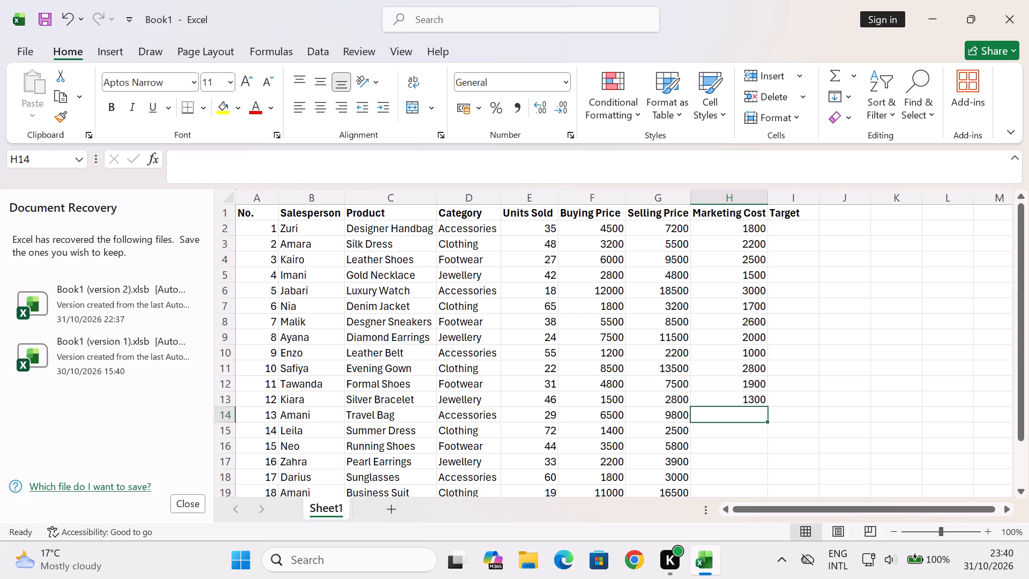
# Enter marketing costs 2100, 1600, 2300 and 1200 for Travel Bag, Summer Dress, Running Shoes and Pearl Earrings in H14 to H17.
pyautogui.write('2100')
pyautogui.press('Down')
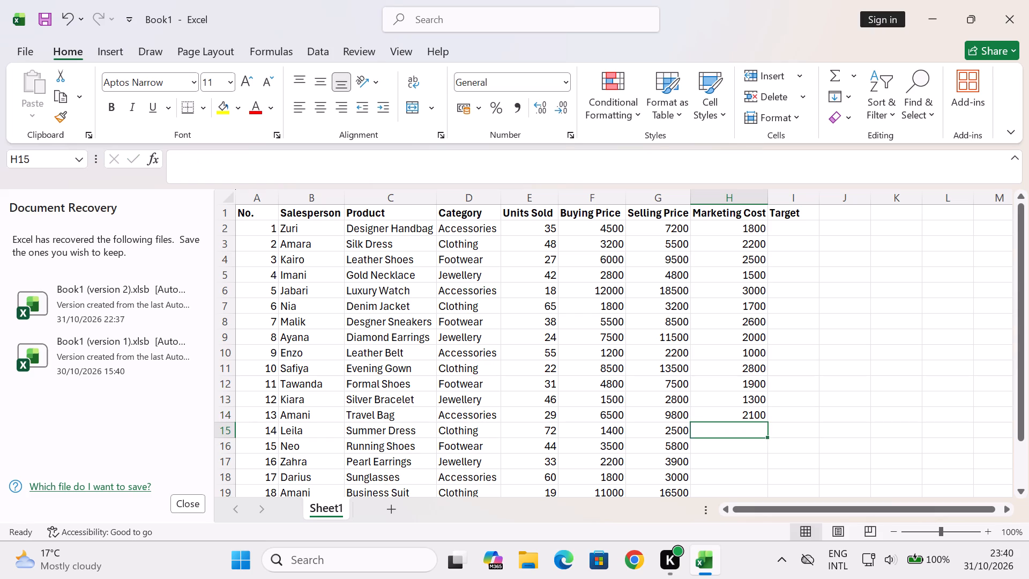
pyautogui.write('1600')
pyautogui.press('Down')
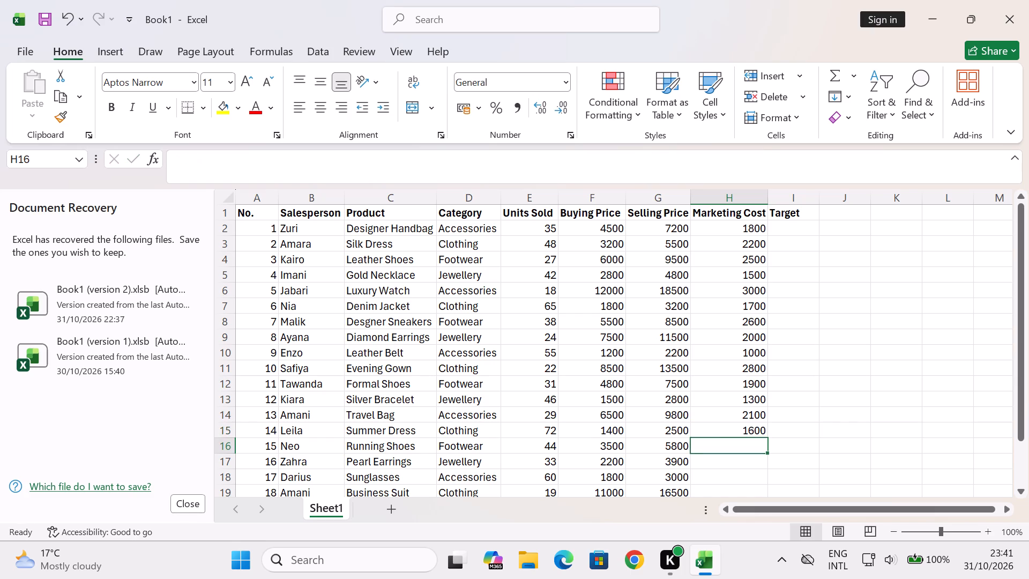
pyautogui.write('2300')
pyautogui.press('Down')
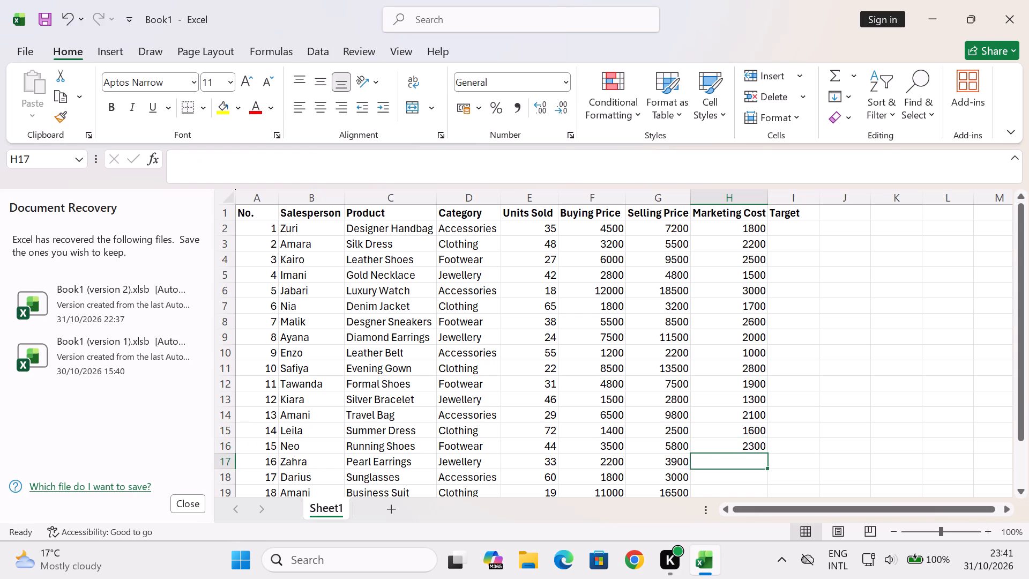
pyautogui.write('1200')
pyautogui.press('Down')
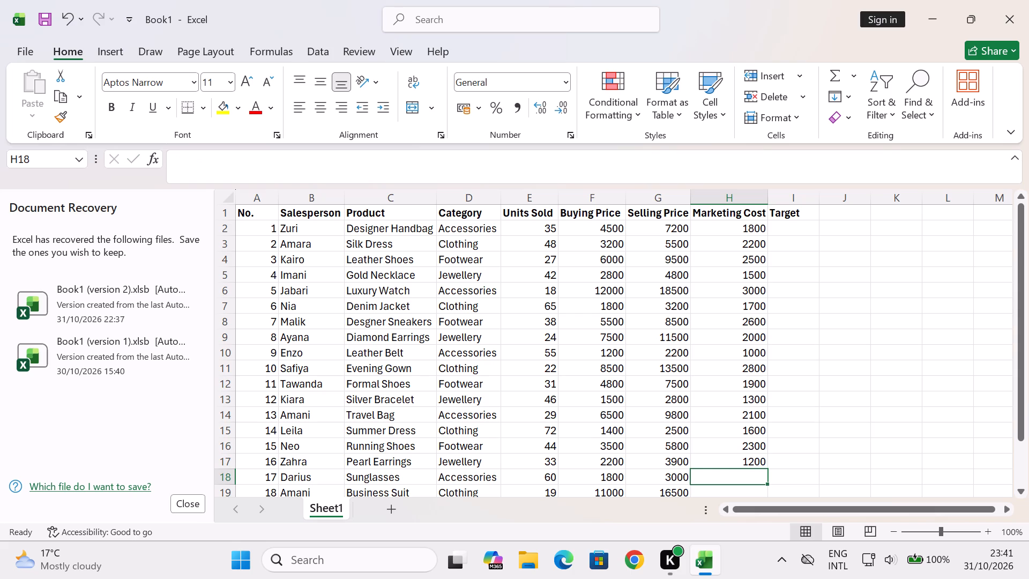
# Enter marketing costs 1500, 3200, 1800 and 3500 for Sunglasses, Business Suit, Sports Shoes and Diamond Ring in H18 to H21.
pyautogui.write('1500')
pyautogui.press('Down')
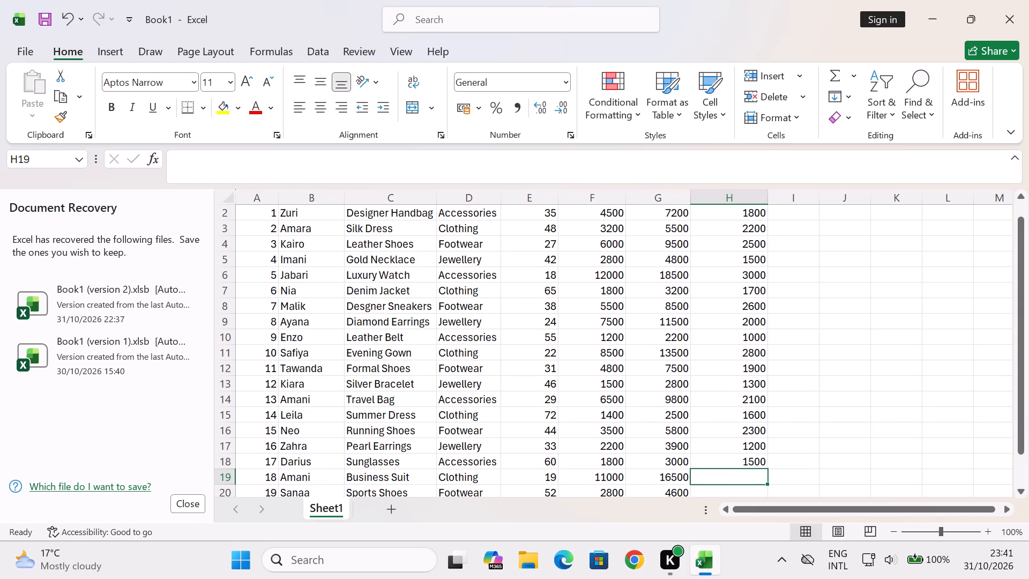
pyautogui.write('3200')
pyautogui.press('Down')
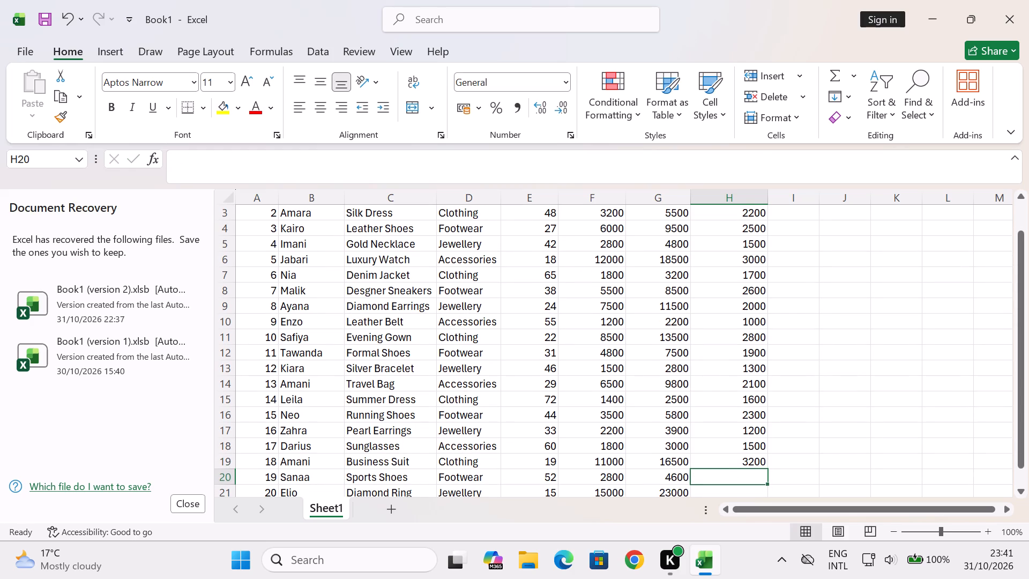
pyautogui.press('1')
pyautogui.write('800')
pyautogui.press('Down')
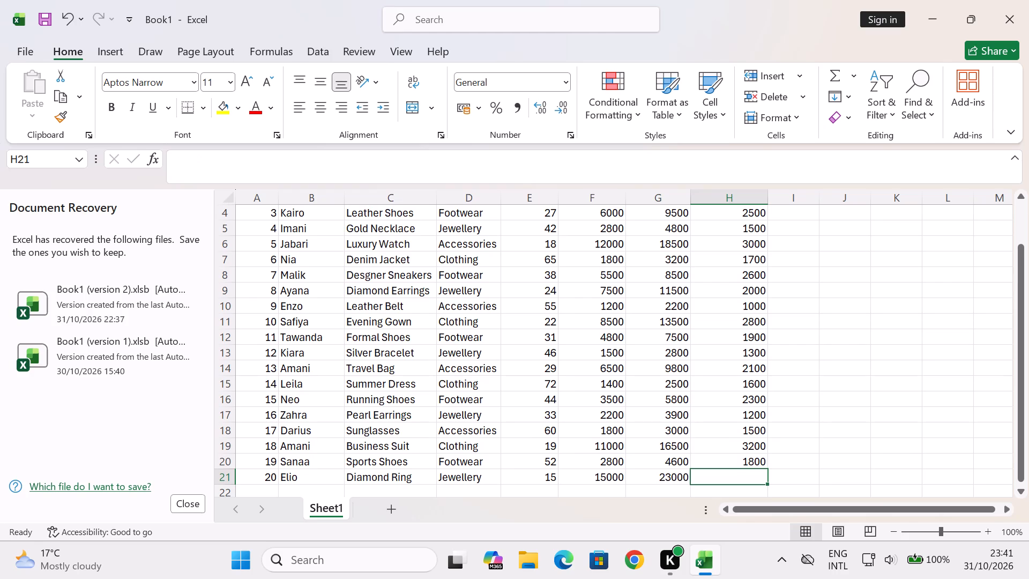
pyautogui.write('3500')
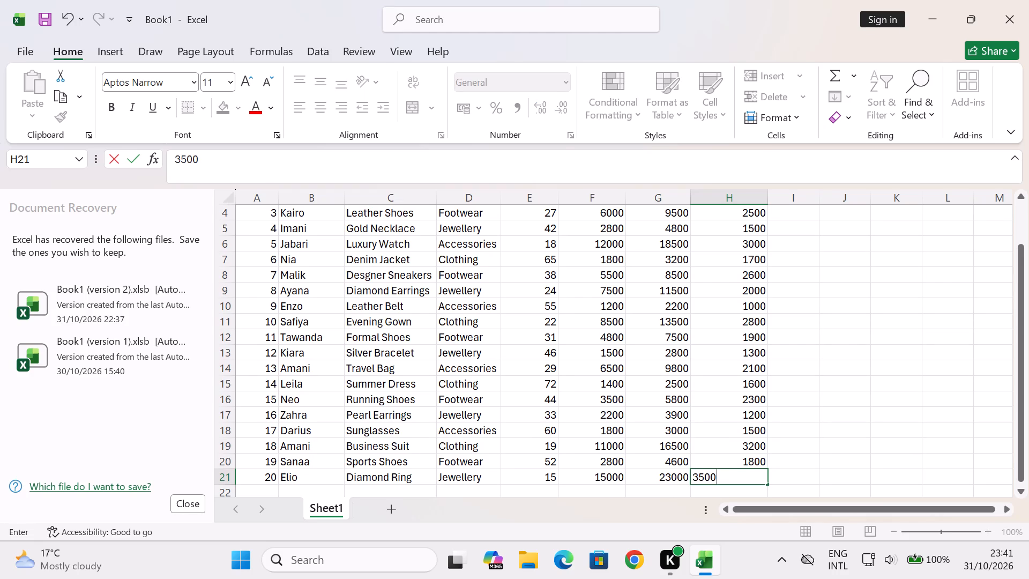
pyautogui.press('Right')
# Go to the first empty Target cell, I2, in the Designer Handbag row.
pyautogui.press('Up')
pyautogui.press('Up')
pyautogui.press('Up')
pyautogui.press('Up')
pyautogui.press('Up')
pyautogui.press('Up')
pyautogui.press('Up')
pyautogui.press('Up')
pyautogui.press('Up')
pyautogui.press('Up')
pyautogui.press('Up')
pyautogui.press('Up')
pyautogui.press('Up')
pyautogui.press('Up')
pyautogui.press('Up')
pyautogui.press('Up')
pyautogui.press('Up')
pyautogui.press('Up')
pyautogui.press('Up')
pyautogui.press('Up')
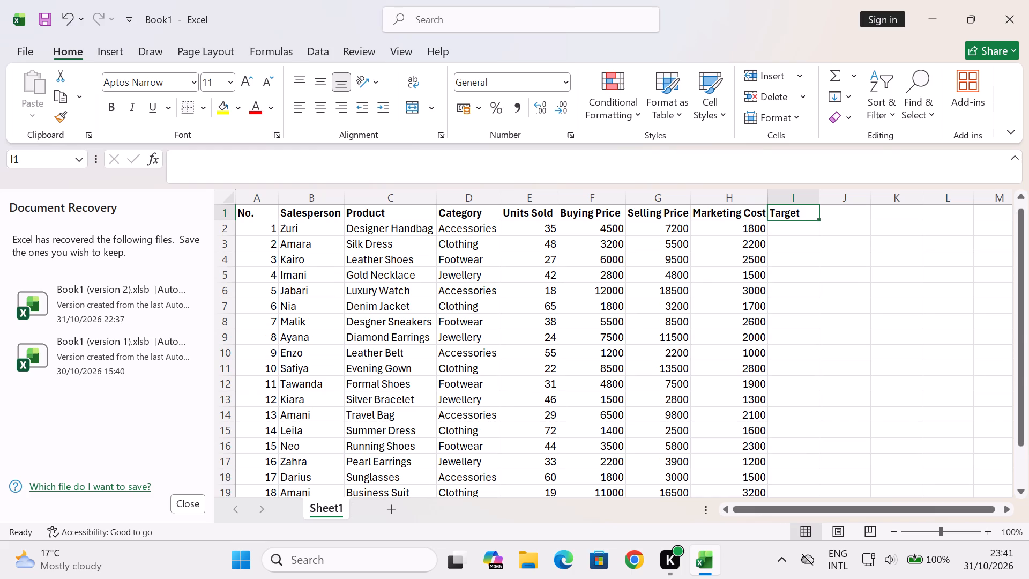
pyautogui.press('Down')
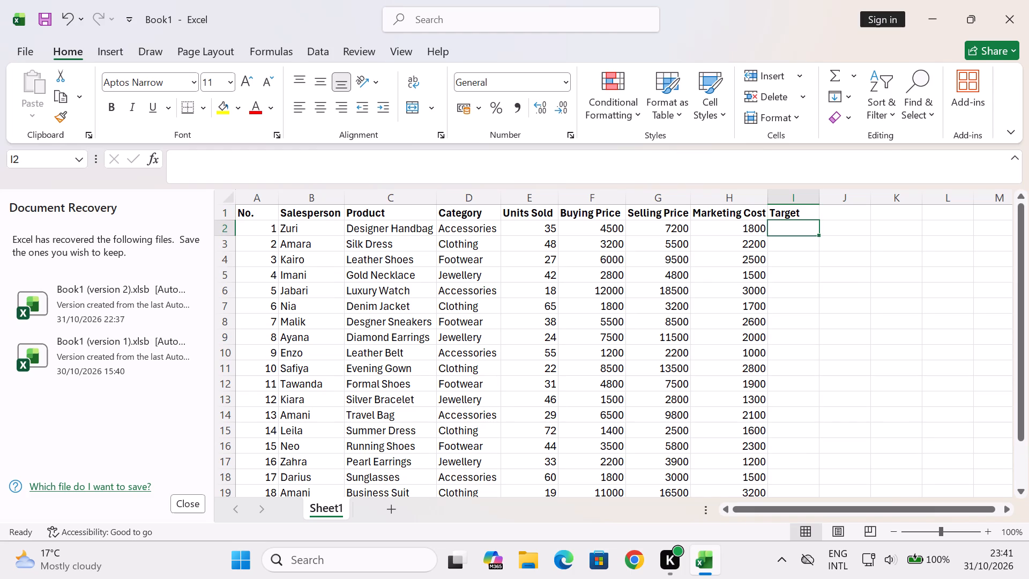
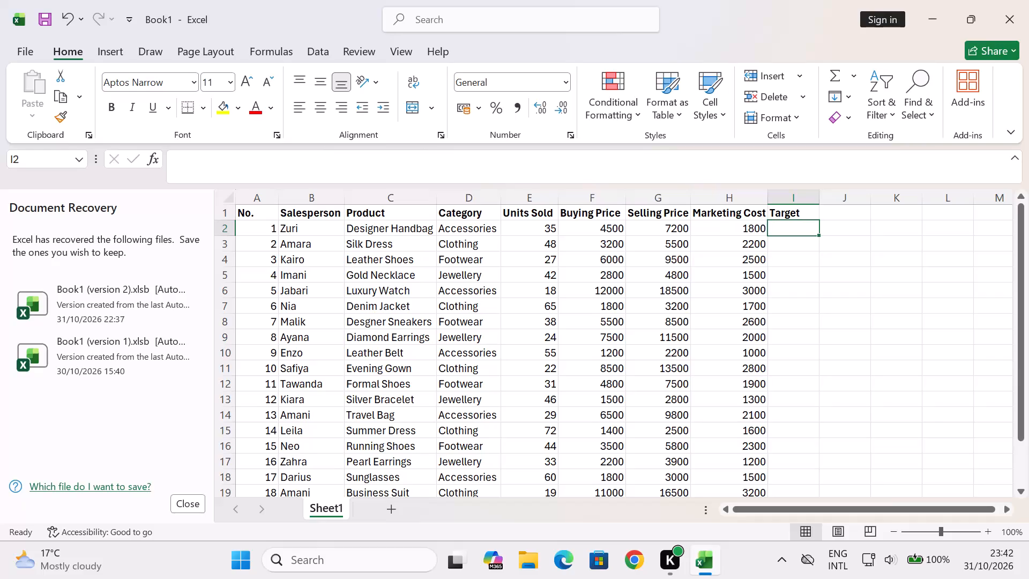
# Enter targets 30, 45, 30 and 40 for Designer Handbag, Silk Dress, Leather Shoes and Gold Necklace in I2 to I5.
pyautogui.press('3')
pyautogui.press('0')
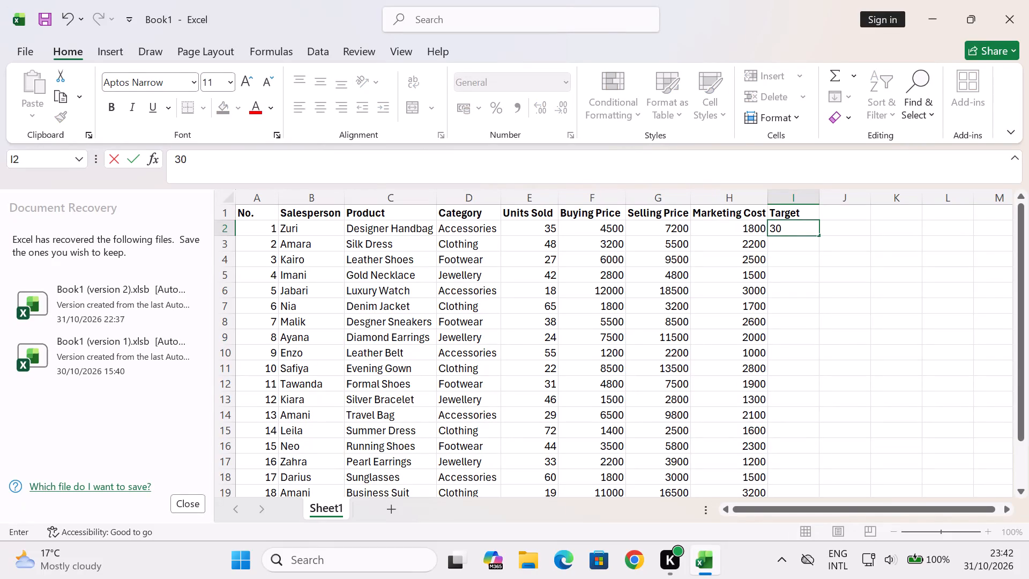
pyautogui.press('Down')
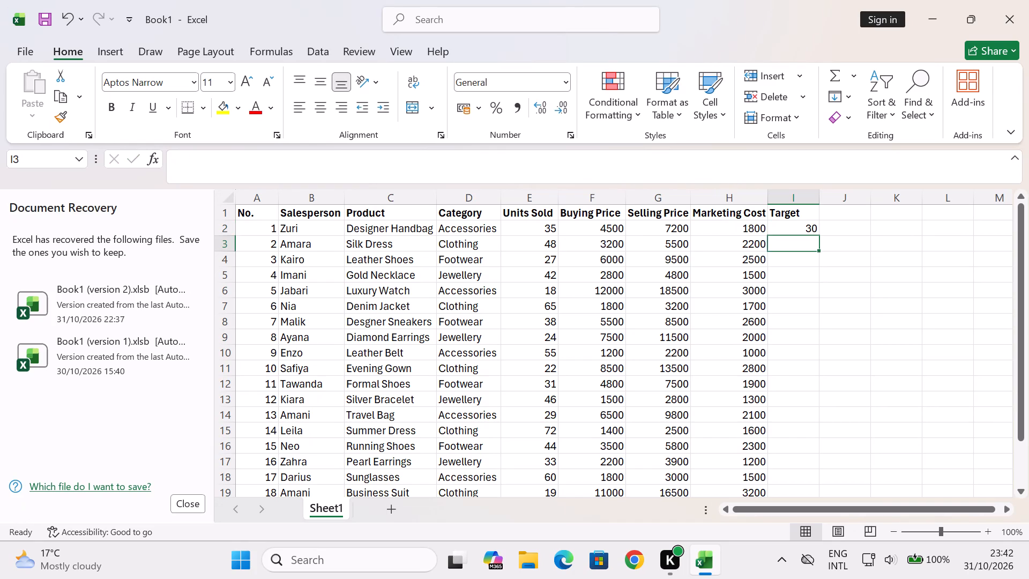
pyautogui.write('45')
pyautogui.press('Down')
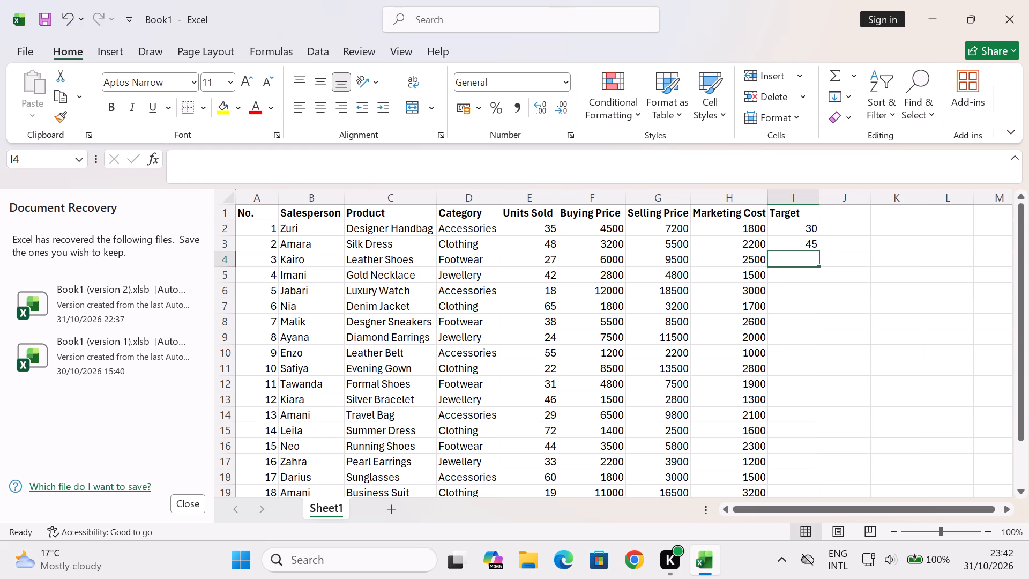
pyautogui.press('3')
pyautogui.press('0')
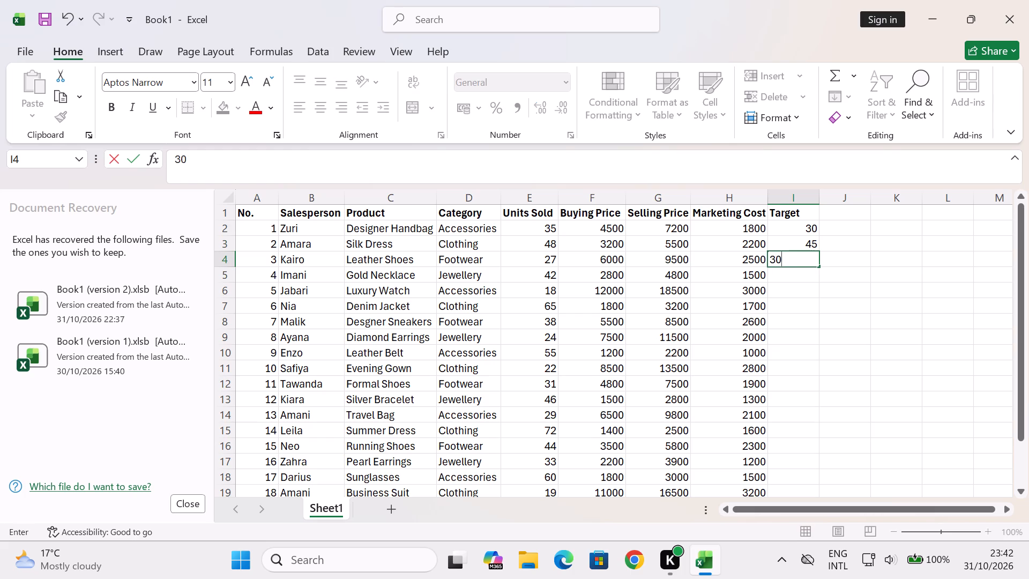
pyautogui.press('Down')
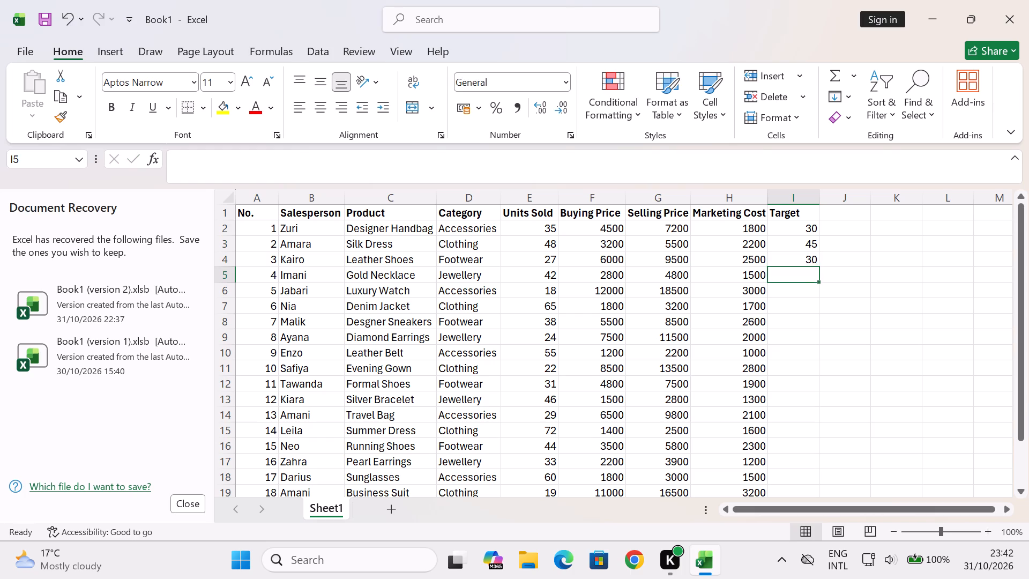
pyautogui.press('4')
pyautogui.press('0')
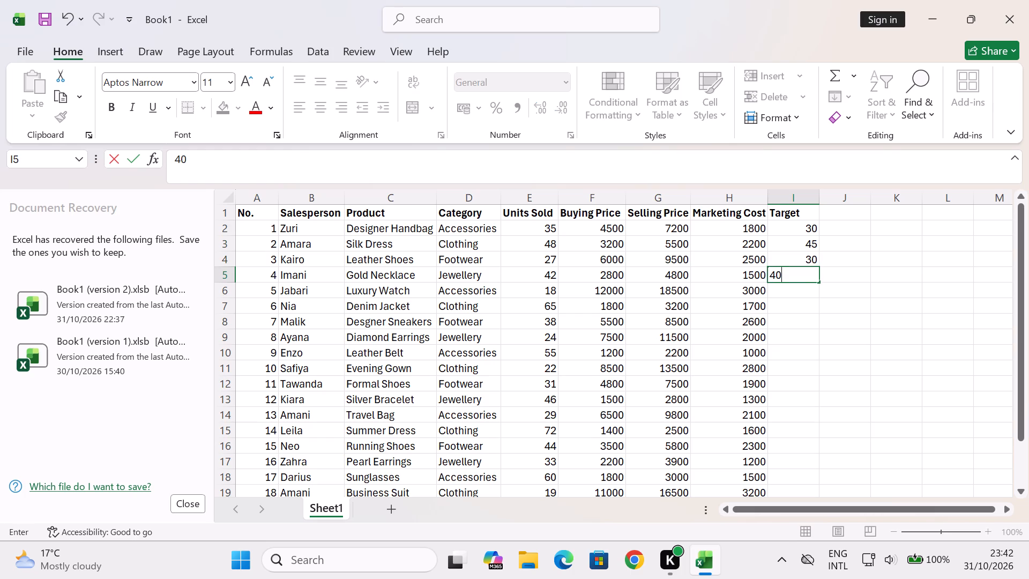
pyautogui.press('Down')
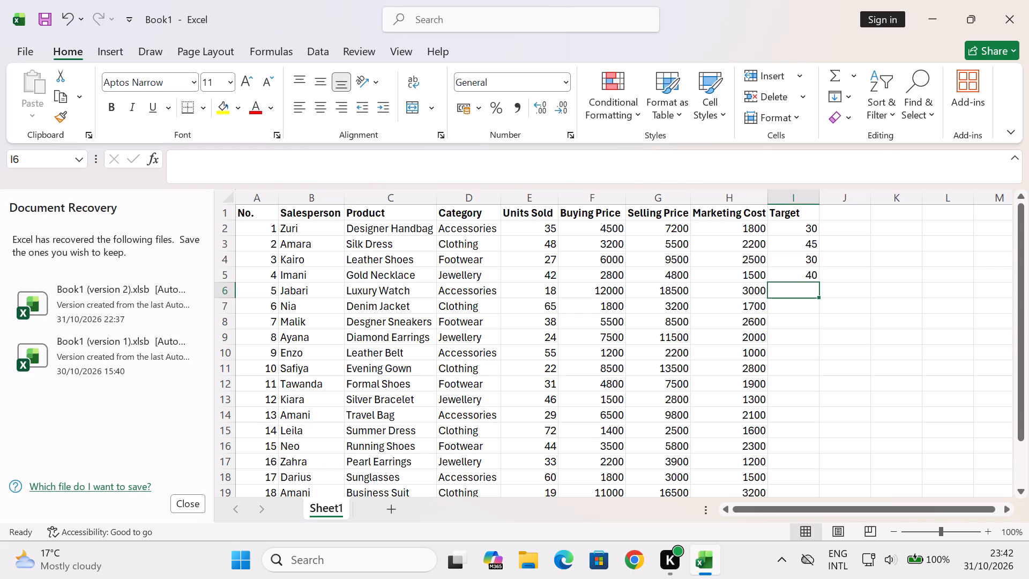
# Enter targets 20, 60, 35 and 25 for Luxury Watch, Denim Jacket, Desgner Sneakers and Diamond Earrings in I6 to I9.
pyautogui.write('20')
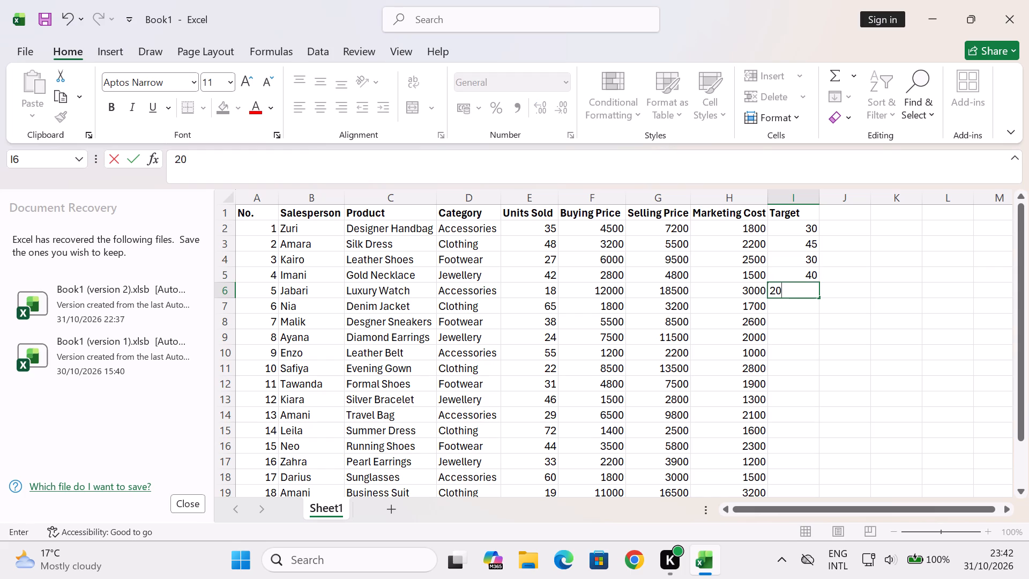
pyautogui.press('Down')
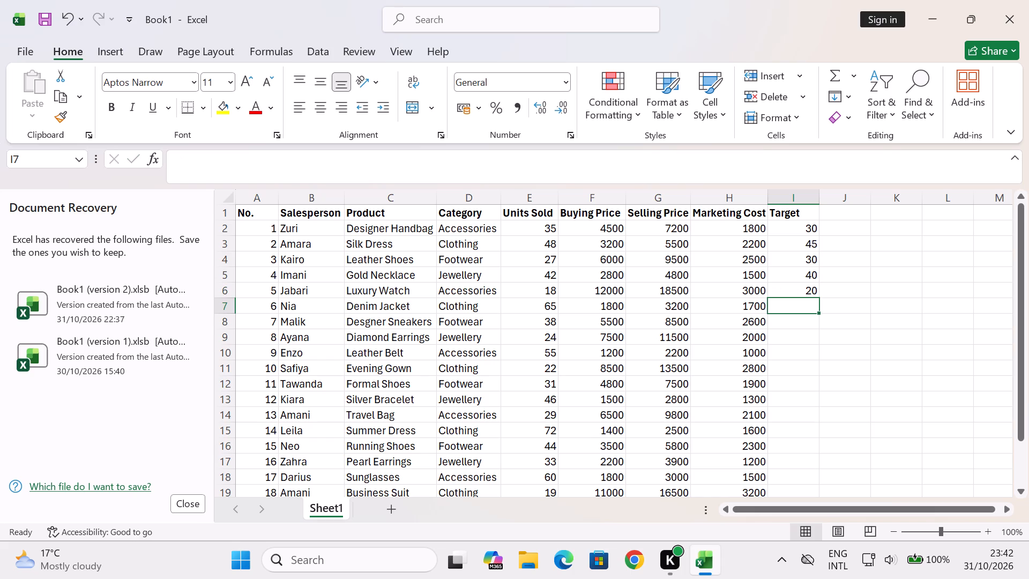
pyautogui.write('60')
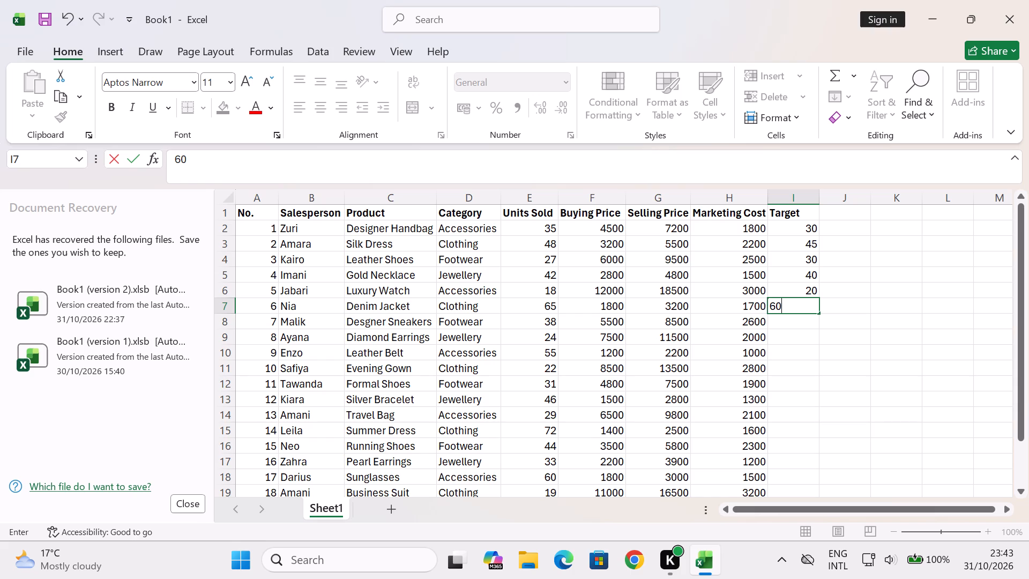
pyautogui.press('Down')
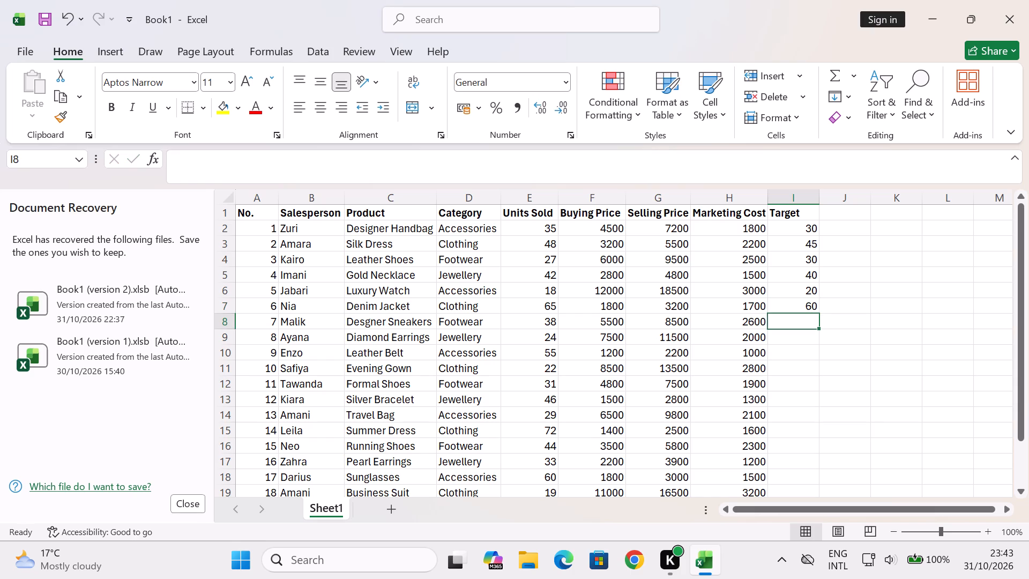
pyautogui.write('35')
pyautogui.press('Down')
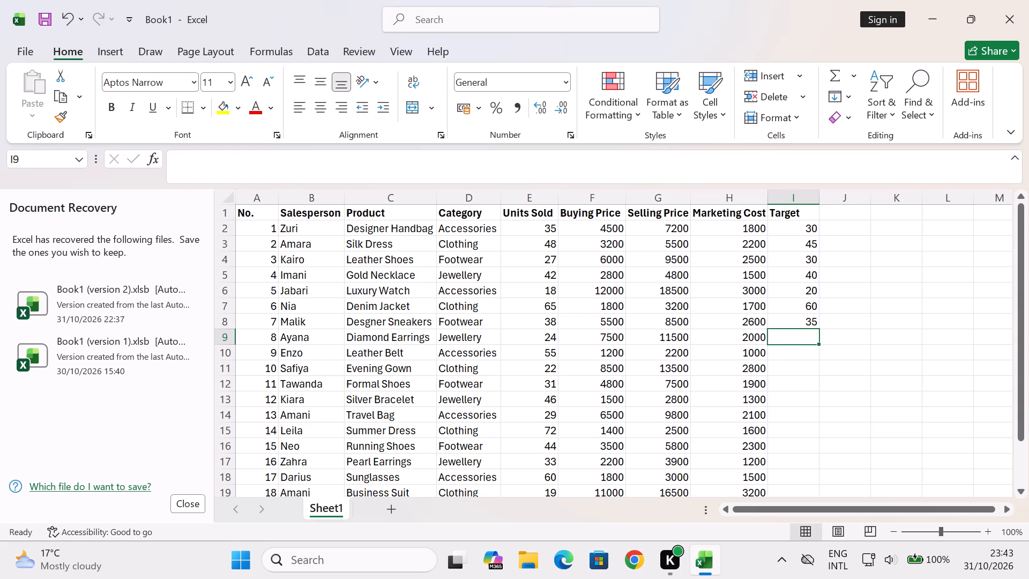
pyautogui.press('2')
pyautogui.press('5')
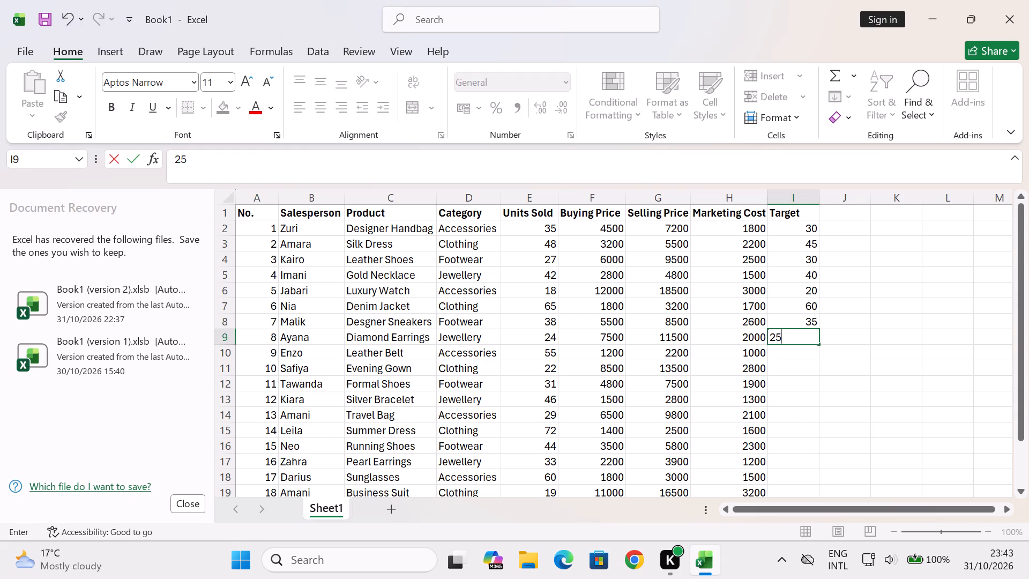
pyautogui.press('Down')
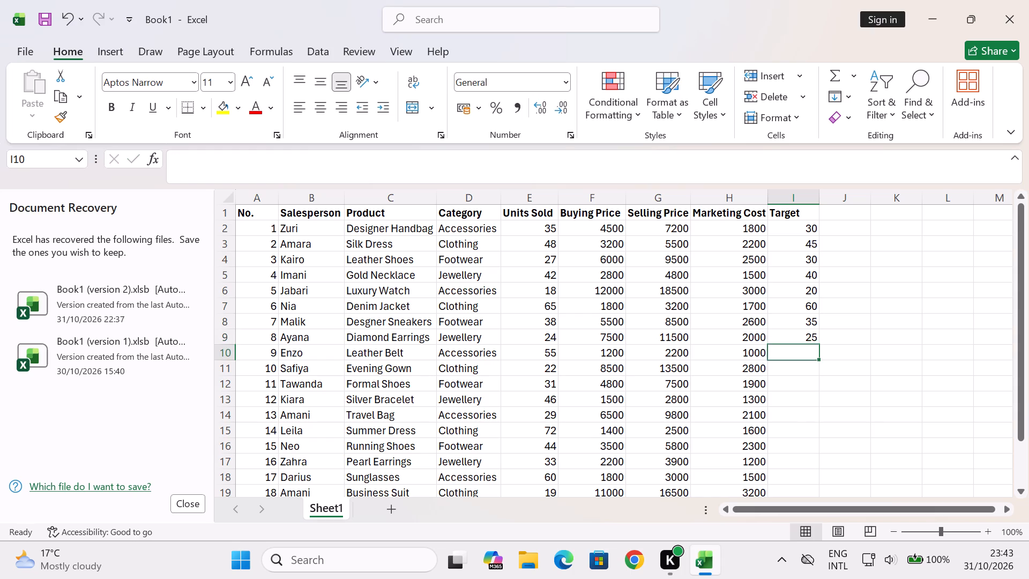
# Enter targets 50, 25, 30 and 40 for Leather Belt, Evening Gown, Formal Shoes and Silver Bracelet in I10 to I13.
pyautogui.write('50')
pyautogui.press('Down')
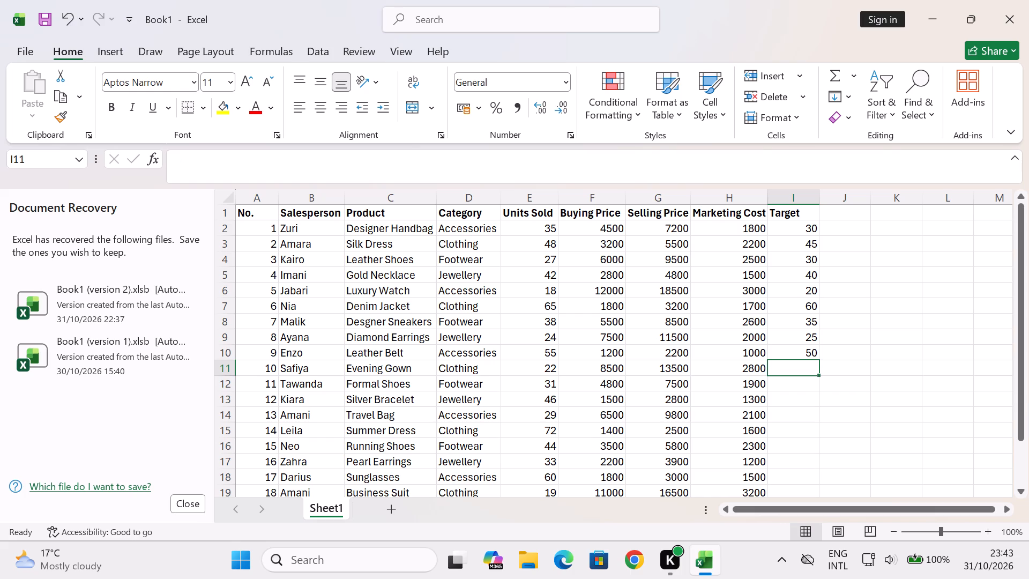
pyautogui.write('25')
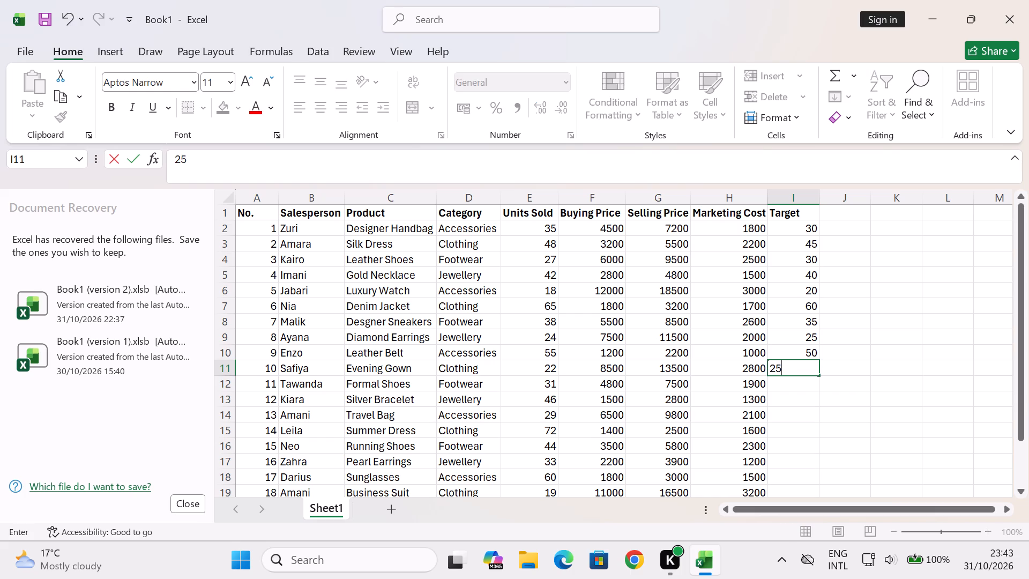
pyautogui.press('Down')
pyautogui.write('30')
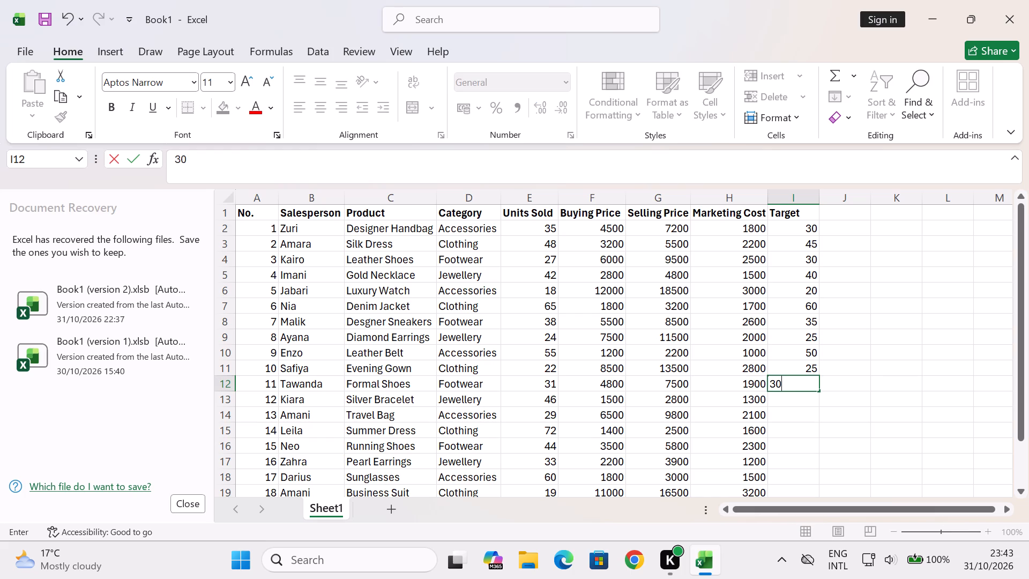
pyautogui.press('Down')
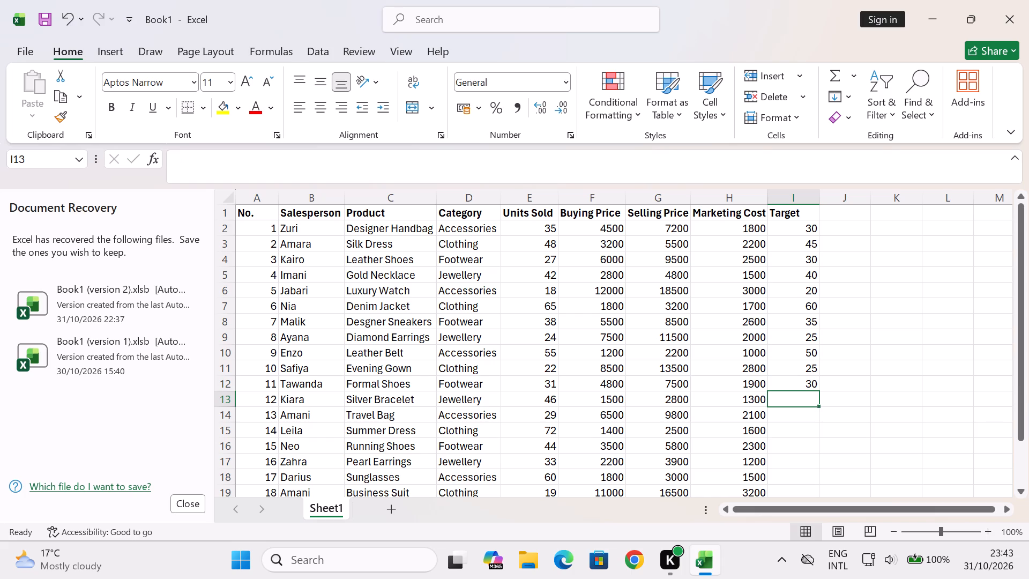
pyautogui.press('4')
pyautogui.press('0')
pyautogui.press('Down')
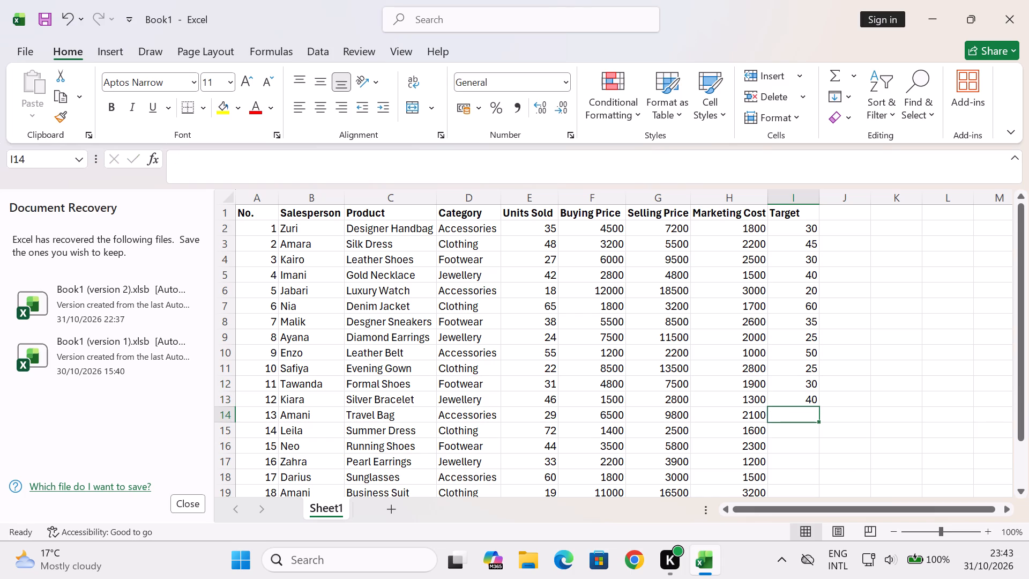
# Enter targets 30, 65, 40 and 30 for Travel Bag, Summer Dress, Running Shoes and Pearl Earrings in I14 to I17.
pyautogui.press('2')
pyautogui.press('BackSpace')
pyautogui.press('3')
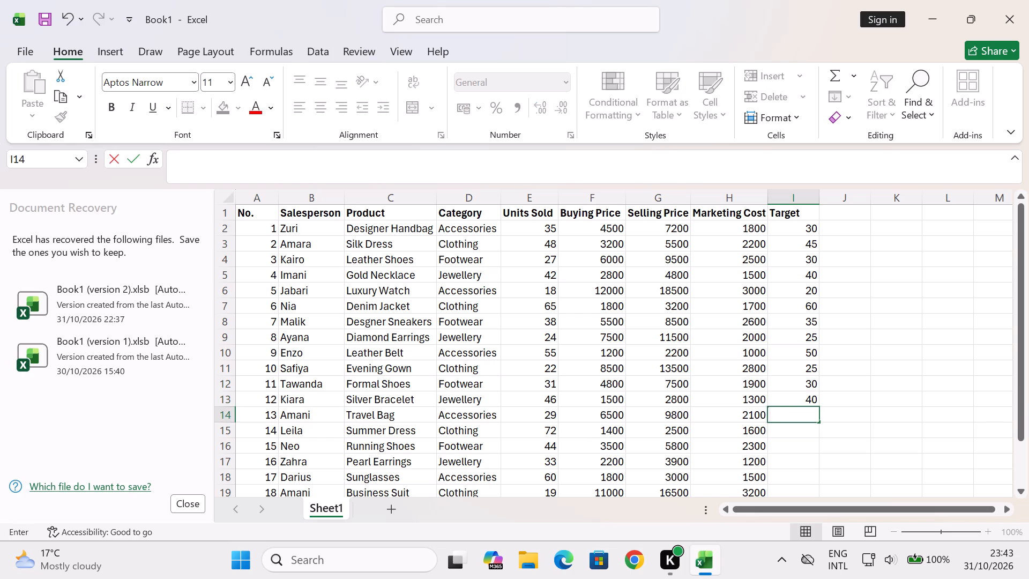
pyautogui.press('0')
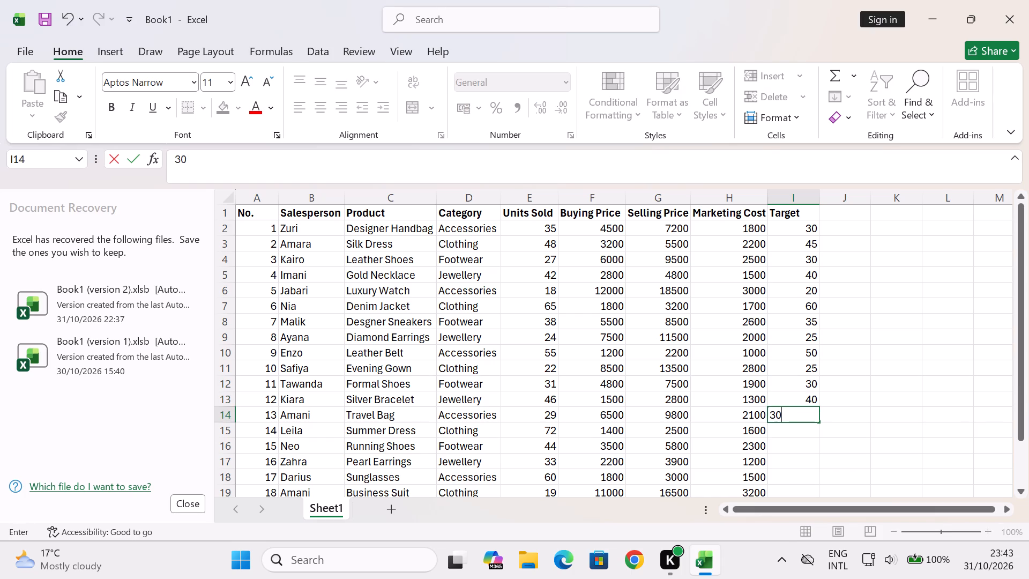
pyautogui.press('Down')
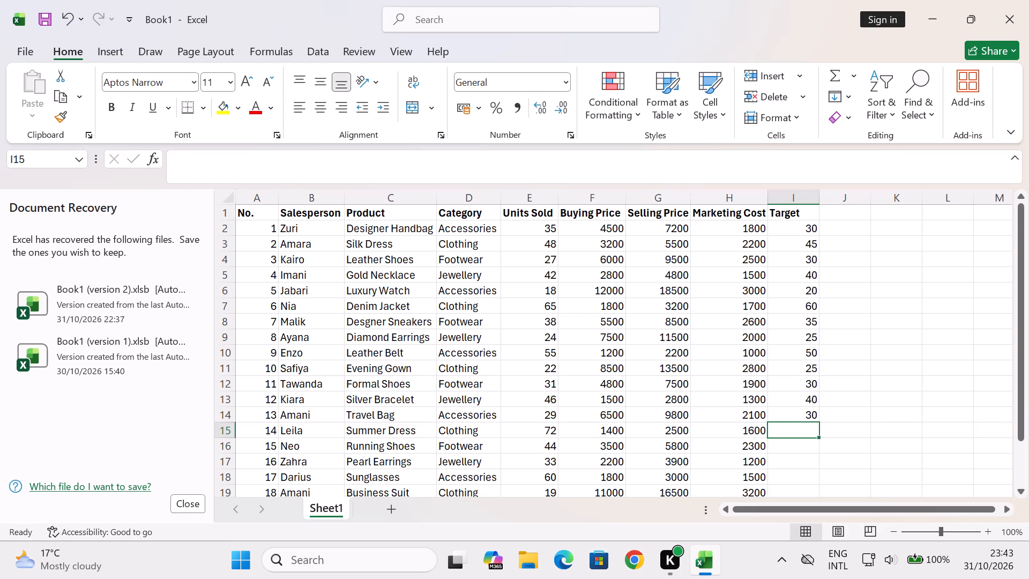
pyautogui.write('65')
pyautogui.press('Down')
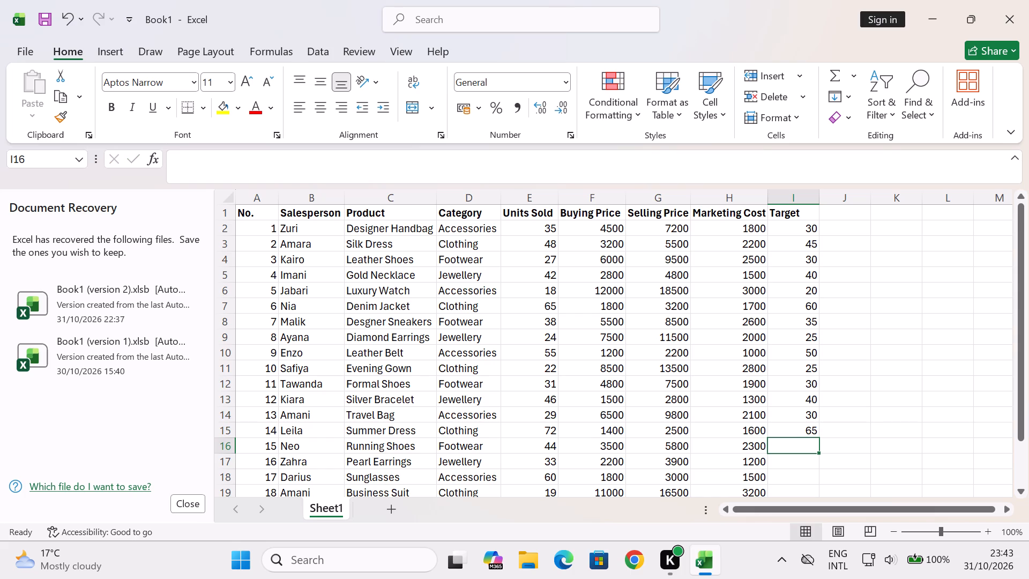
pyautogui.write('40')
pyautogui.press('Down')
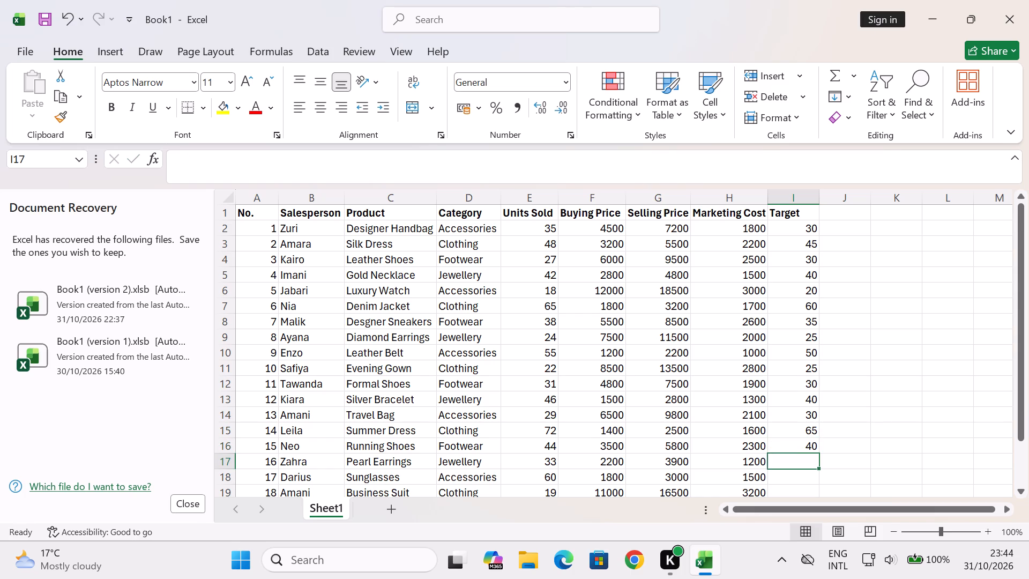
pyautogui.write('30')
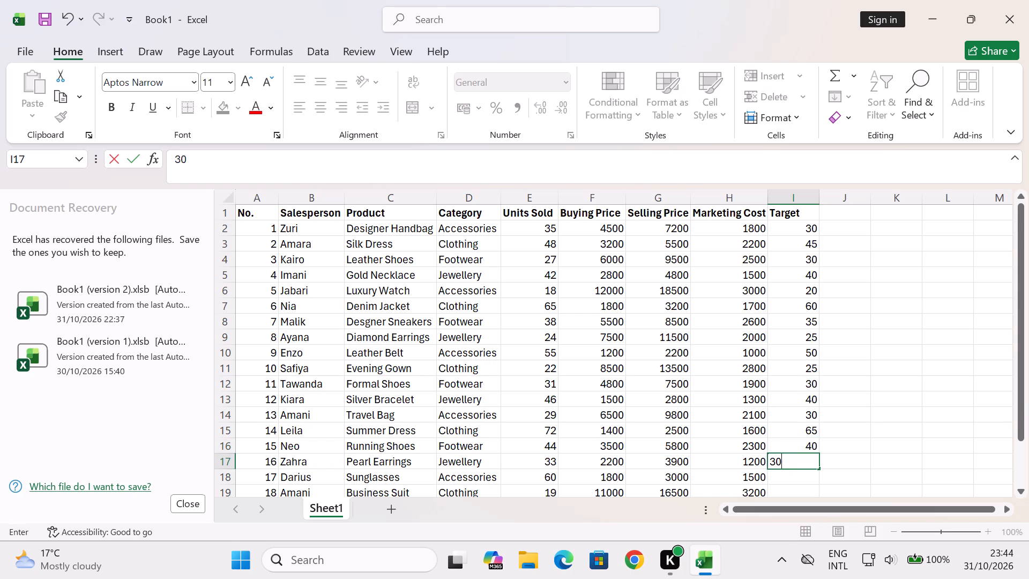
pyautogui.press('Down')
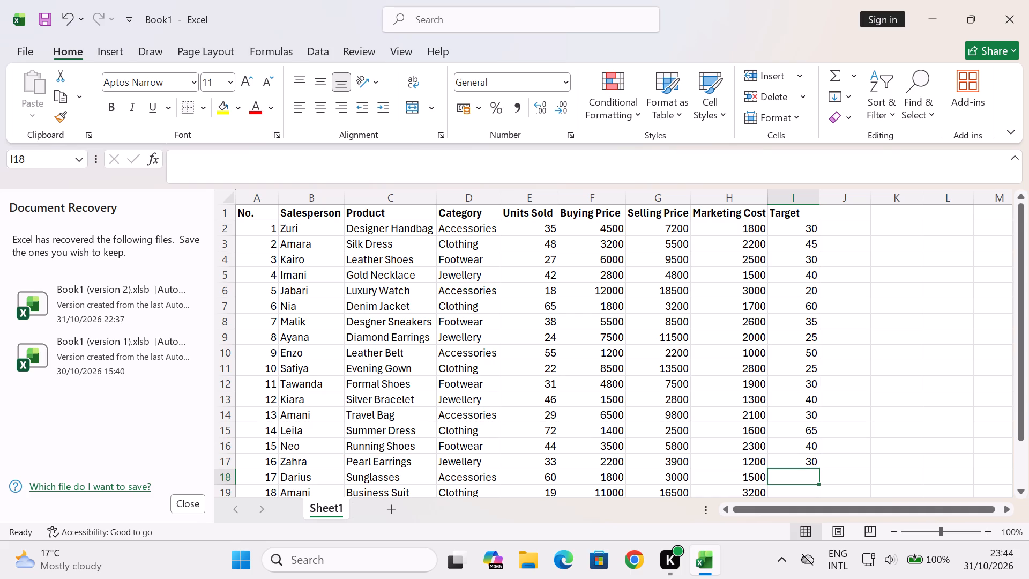
# Enter targets 55, 20, 50 and 18 for Sunglasses, Business Suit, Sports Shoes and Diamond Ring in I18 to I21.
pyautogui.write('55')
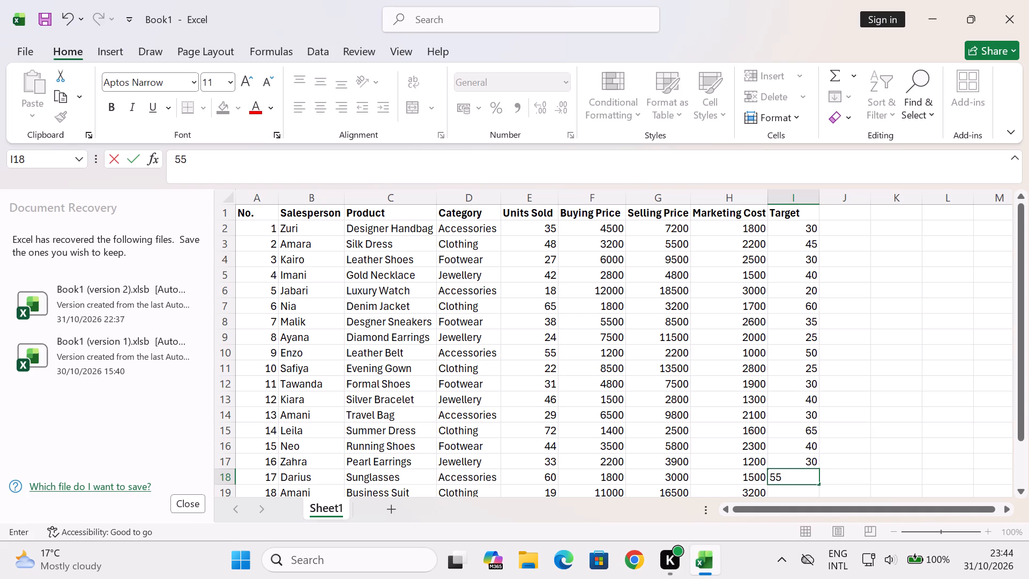
pyautogui.press('Down')
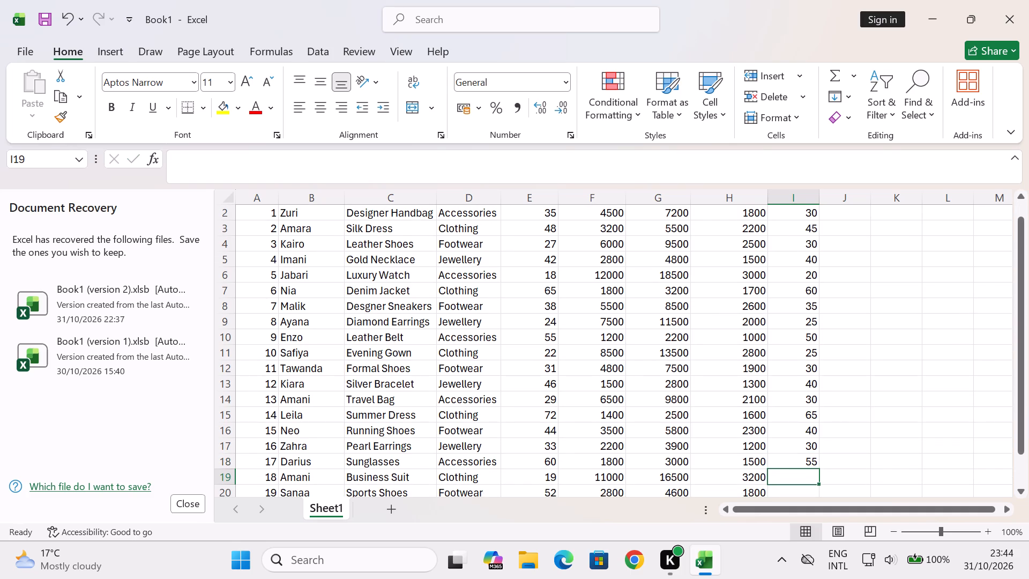
pyautogui.write('20')
pyautogui.press('Down')
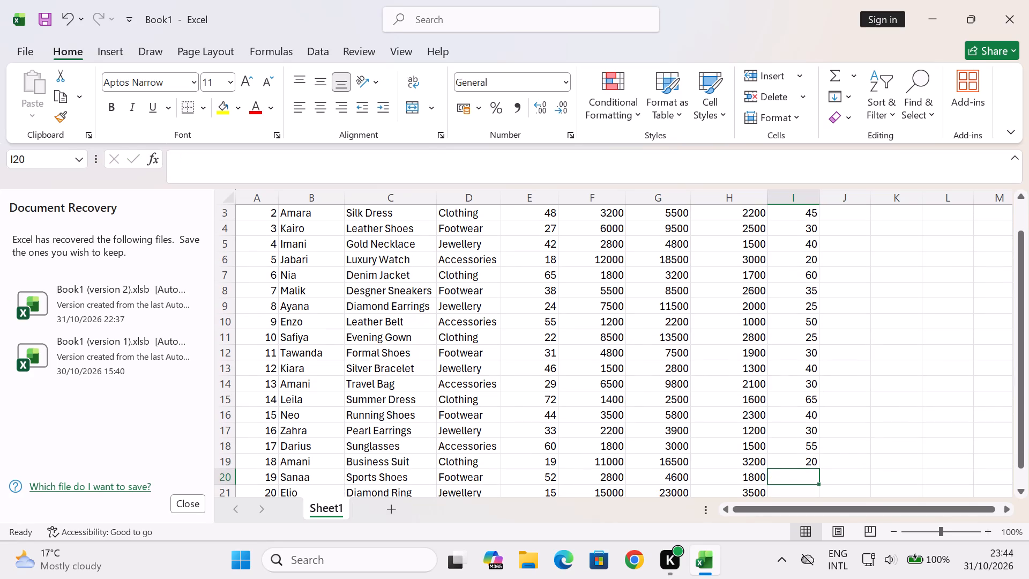
pyautogui.write('50')
pyautogui.press('Down')
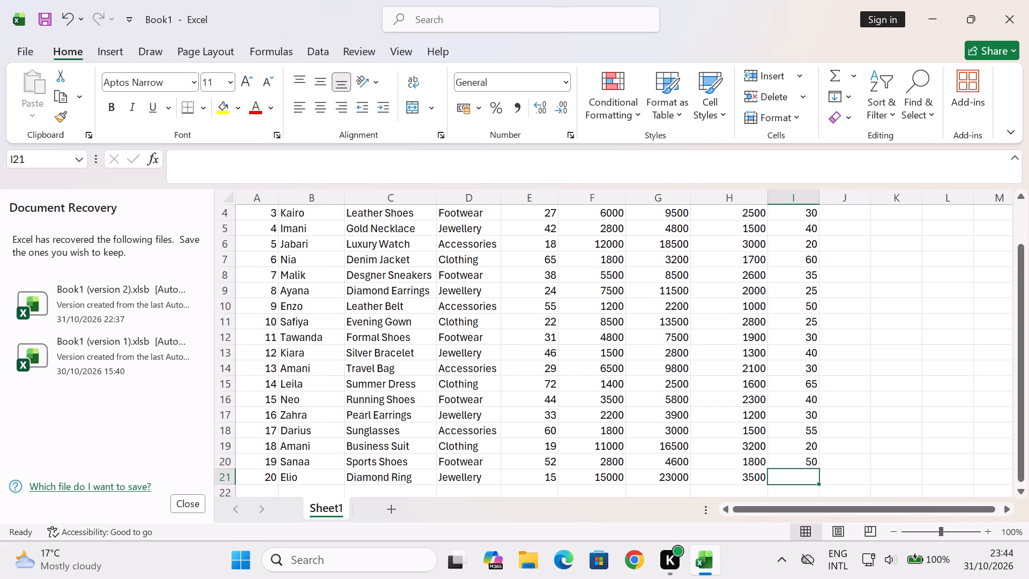
pyautogui.press('1')
pyautogui.press('8')
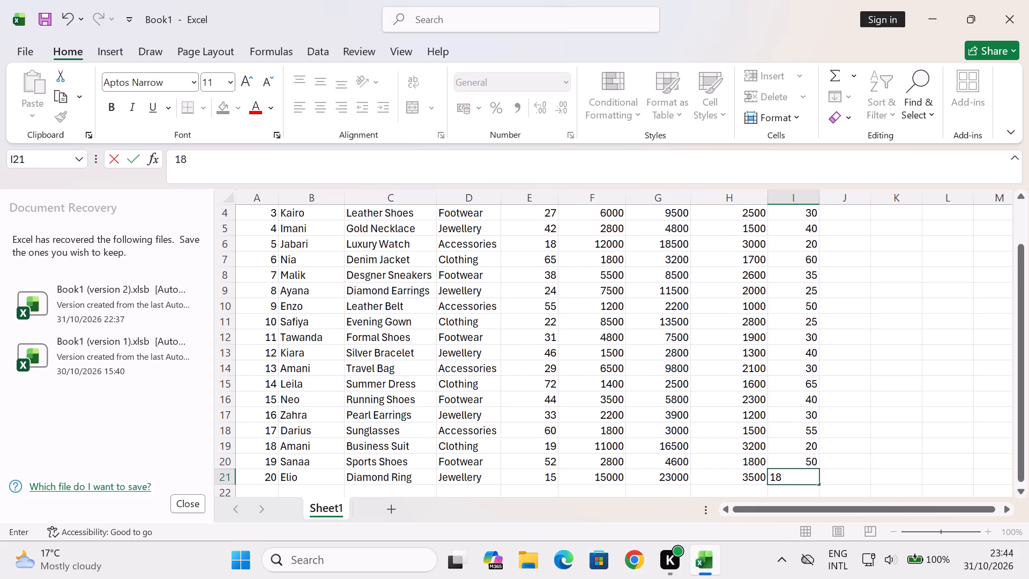
pyautogui.click(865, 342)
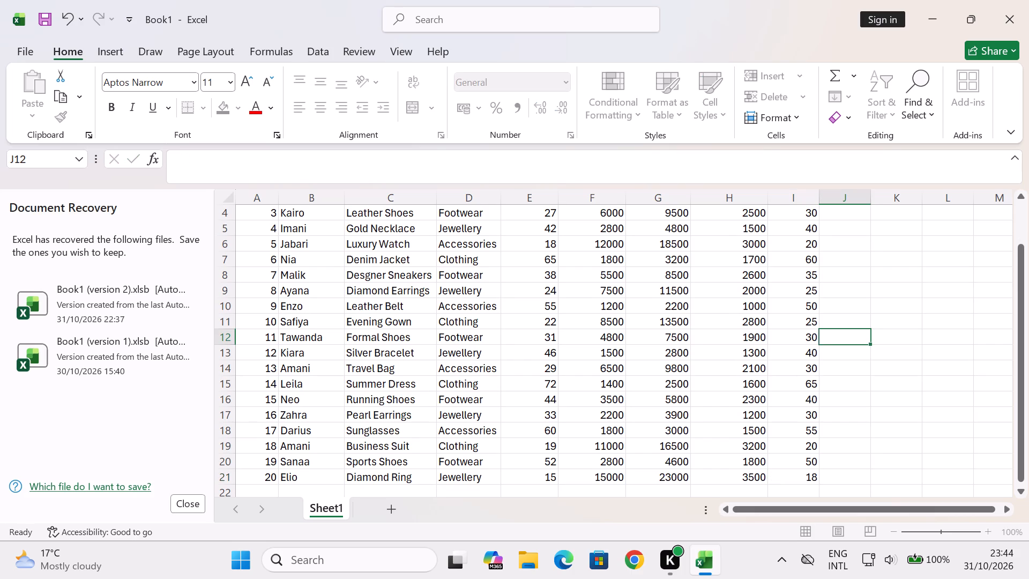
# Add the column header Total Revenue in J1, beside the Target header.
pyautogui.moveTo(1019, 336); pyautogui.dragTo(1028, 214)
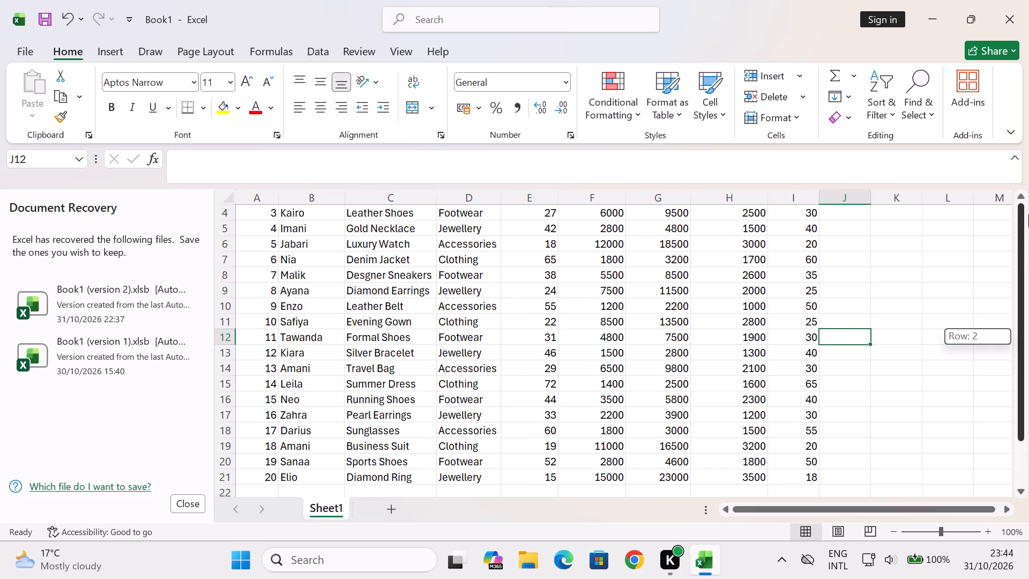
pyautogui.moveTo(1028, 214); pyautogui.dragTo(1028, 184)
pyautogui.click(832, 221)
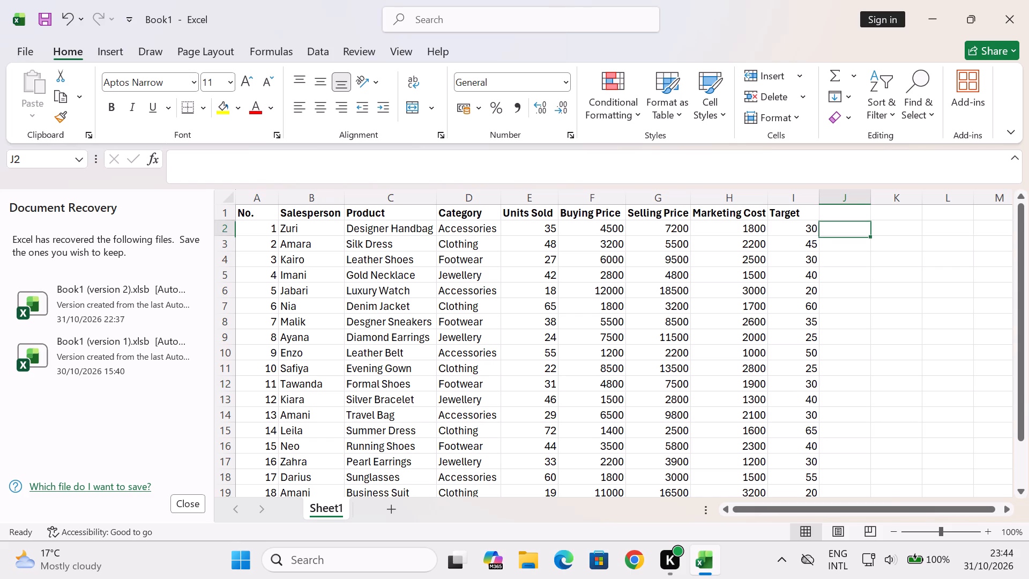
pyautogui.click(856, 213)
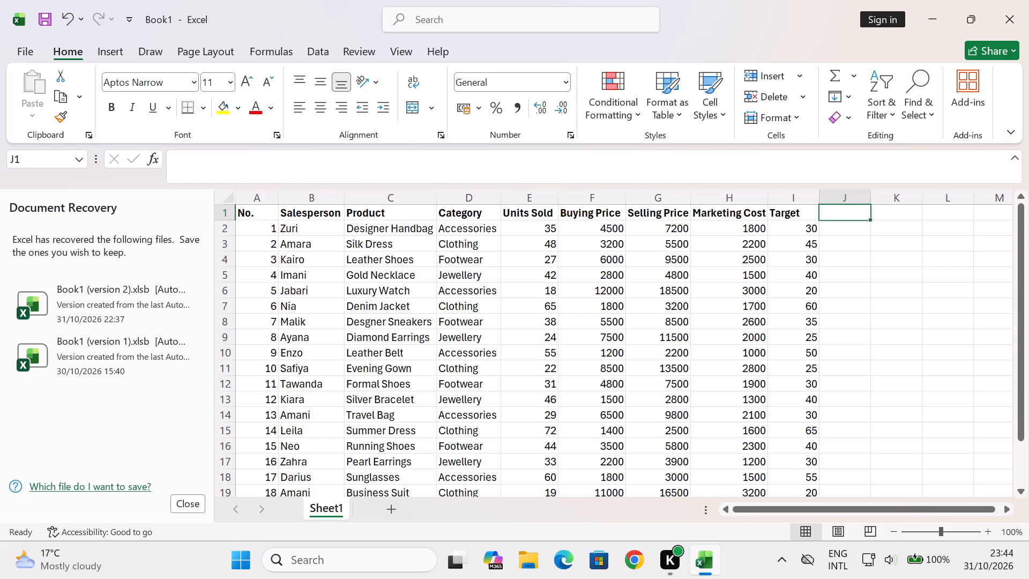
pyautogui.write('Total')
pyautogui.press('space')
pyautogui.write('Revenue')
pyautogui.click(890, 260)
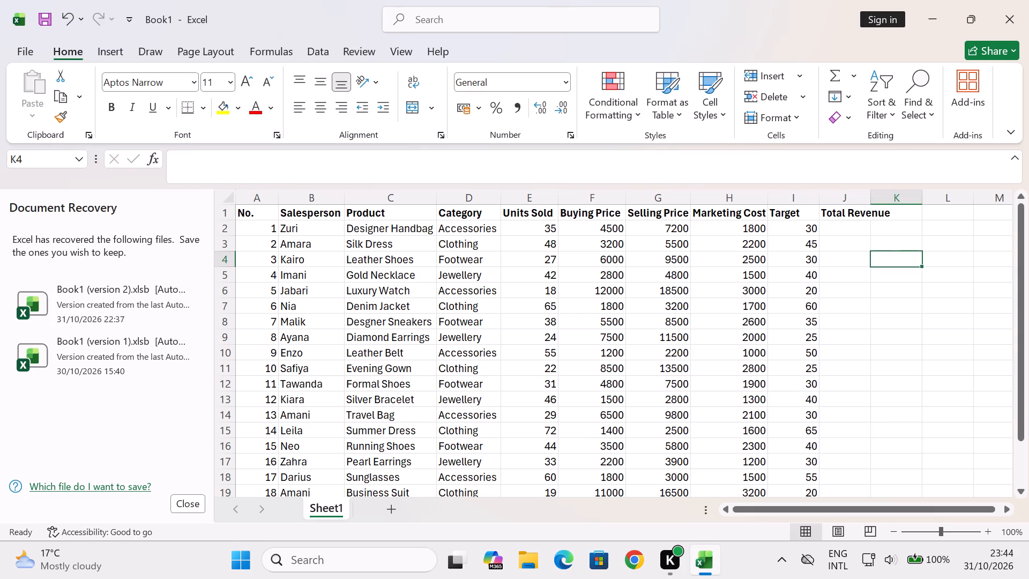
# Widen column J so the Total Revenue header fits inside it.
pyautogui.moveTo(870, 196); pyautogui.dragTo(896, 195)
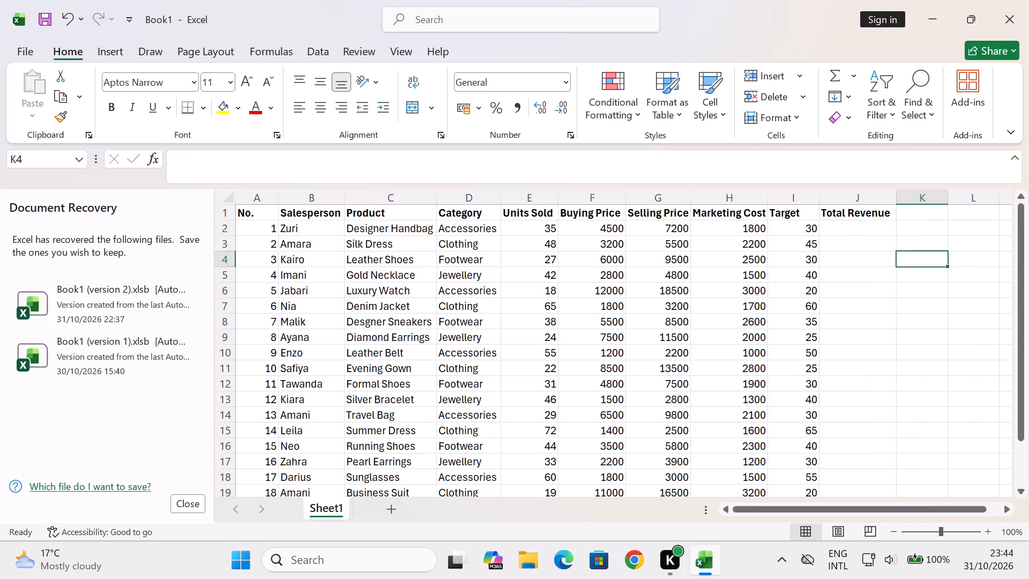
# Go to the first empty Total Revenue cell, J2, in the Designer Handbag row.
pyautogui.click(867, 229)
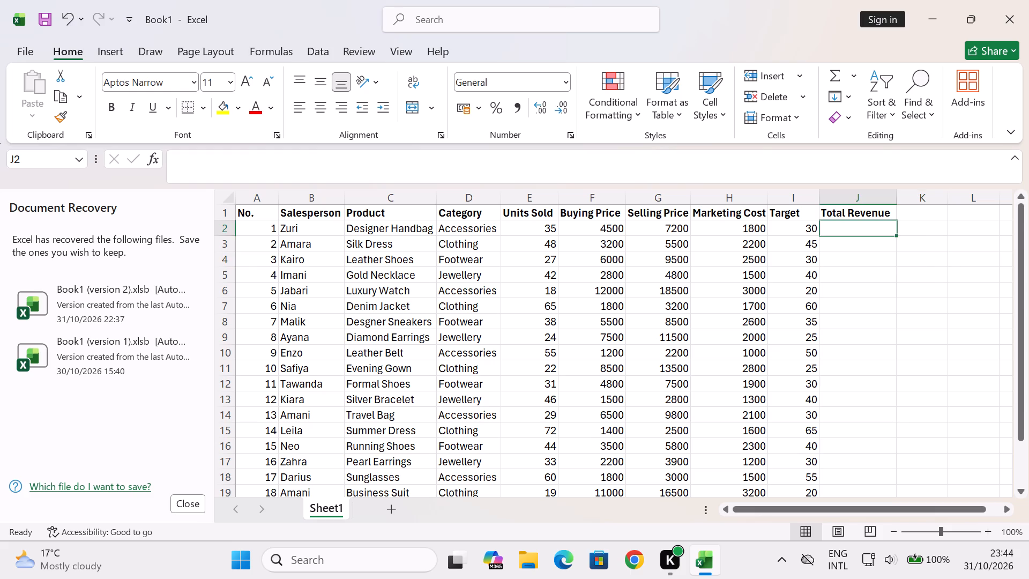
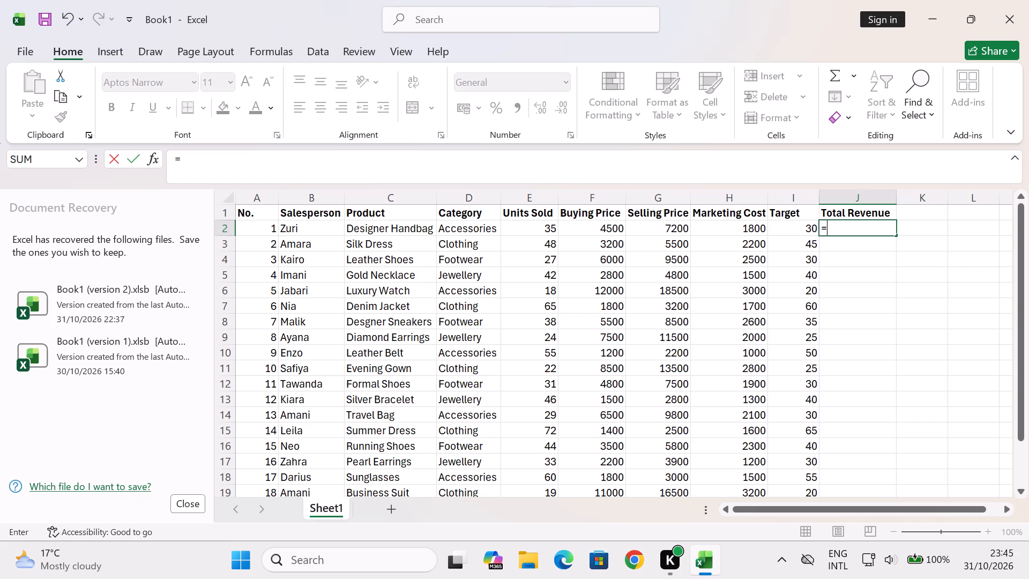
# Calculate Total Revenue for Designer Handbag and Silk Dress with the formulas =E2*G2 in J2 and =E3*G3 in J3.
pyautogui.write('e2')
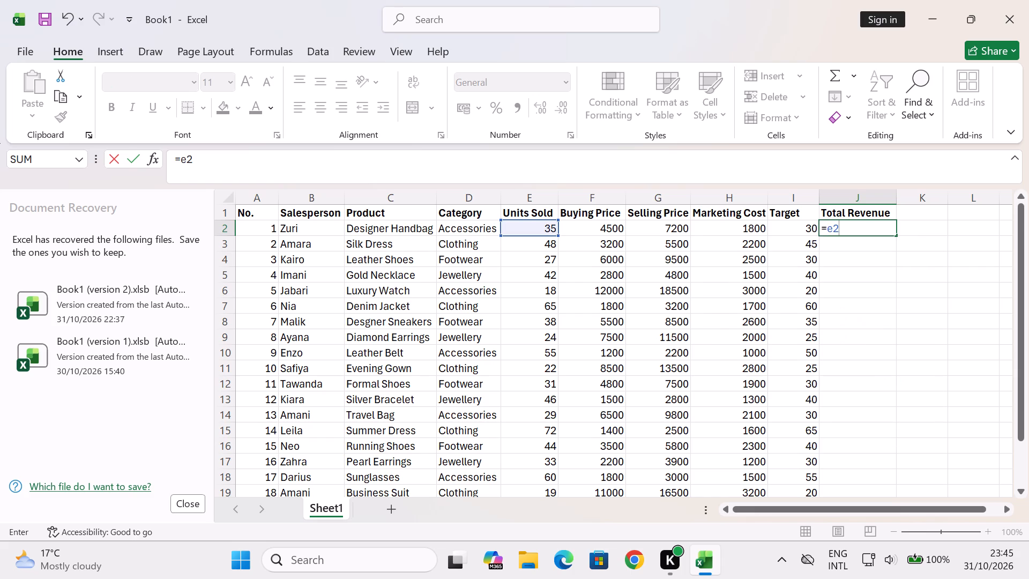
pyautogui.hotkey('shift', '*')
pyautogui.write('g2')
pyautogui.press('Return')
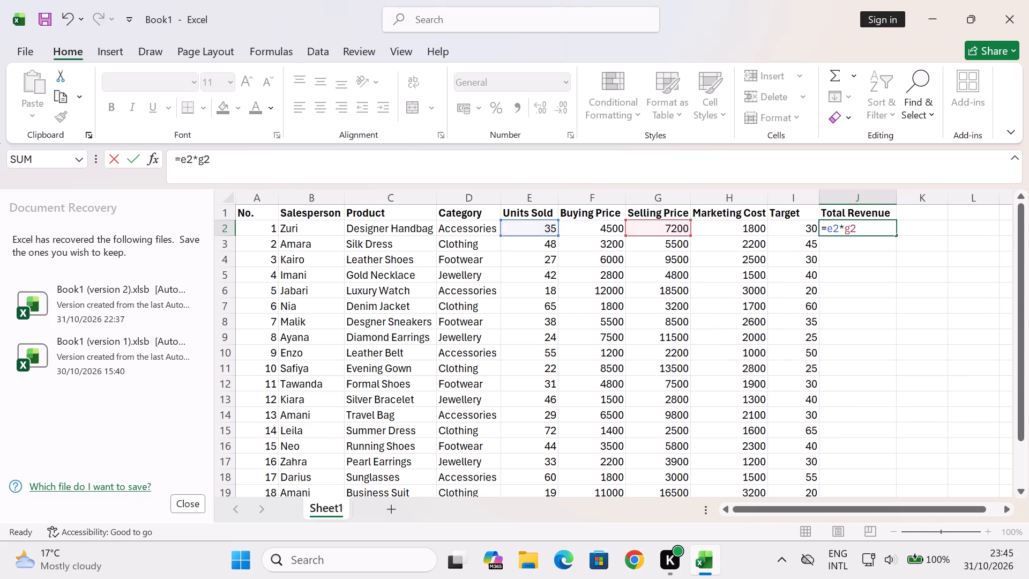
pyautogui.press('=')
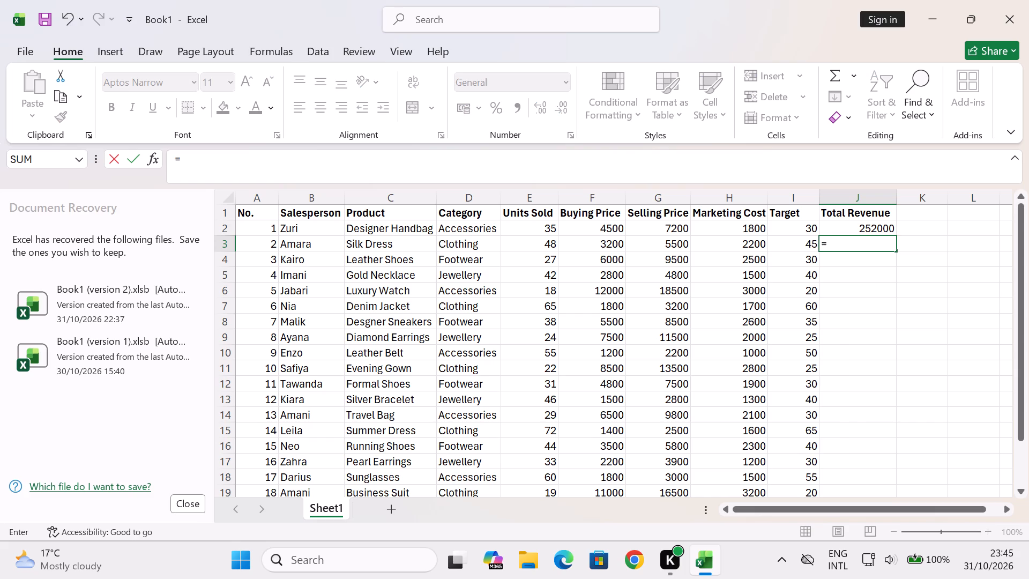
pyautogui.write('e3')
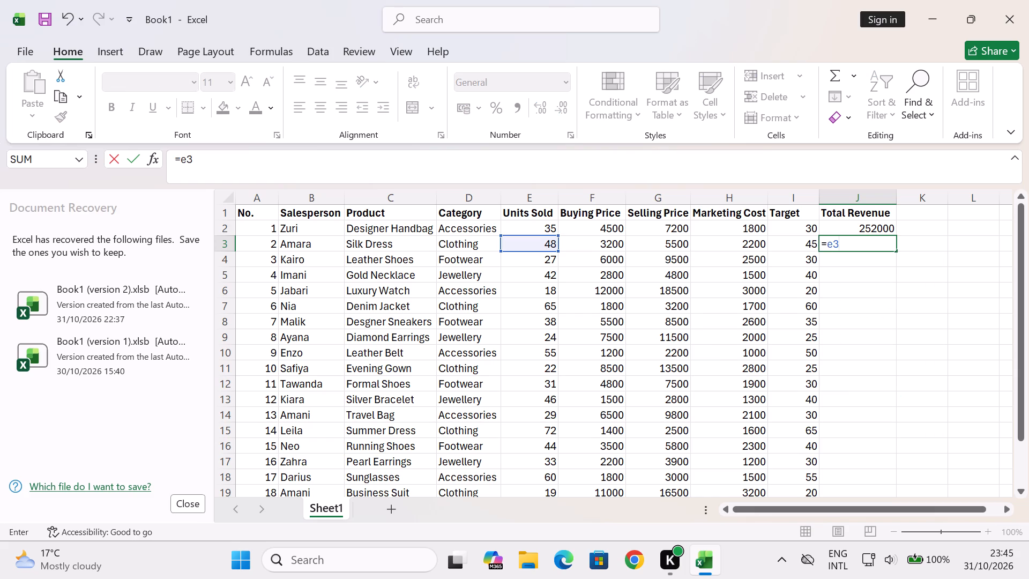
pyautogui.hotkey('shift', '*')
pyautogui.write('g3')
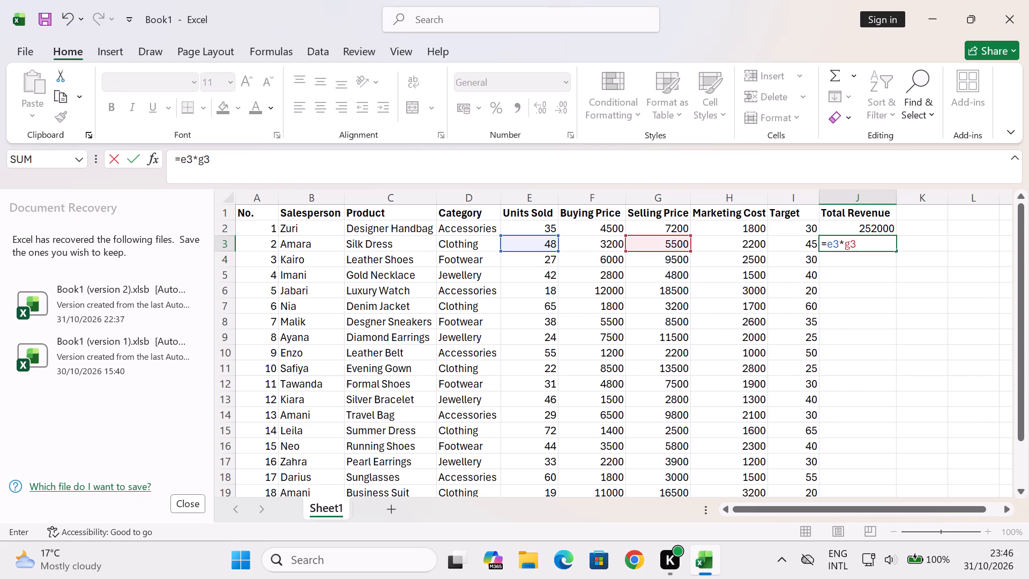
pyautogui.press('Return')
# Calculate Total Revenue for Leather Shoes and Gold Necklace with the formulas =E4*G4 in J4 and =E5*G5 in J5.
pyautogui.press('=')
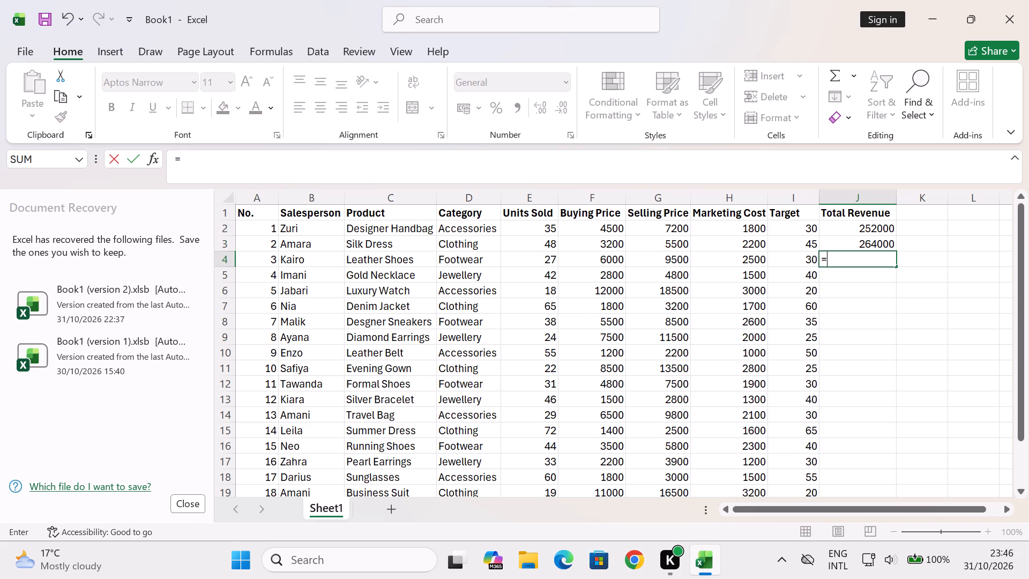
pyautogui.write('e4')
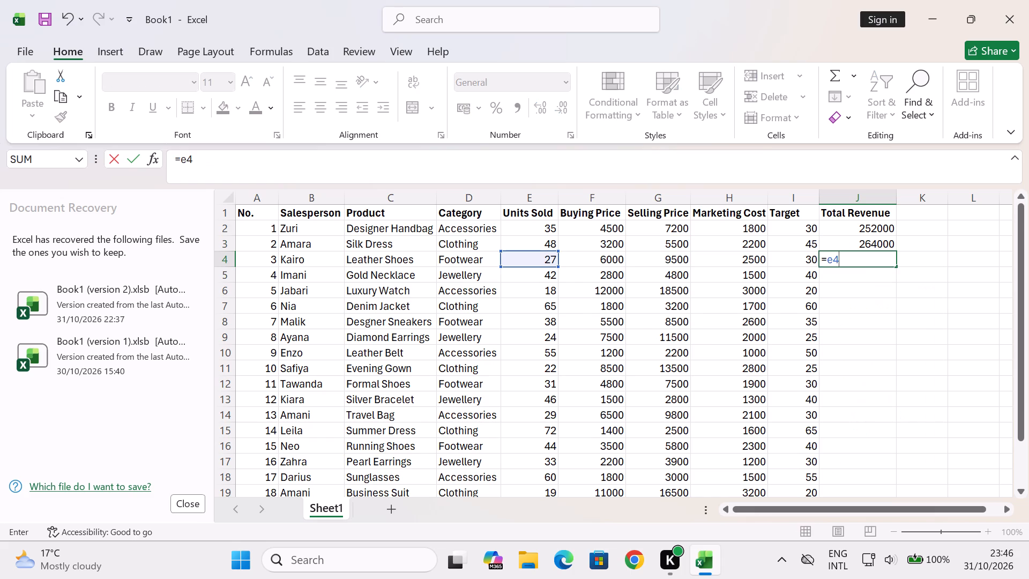
pyautogui.hotkey('shift', '*')
pyautogui.write('g4')
pyautogui.press('Return')
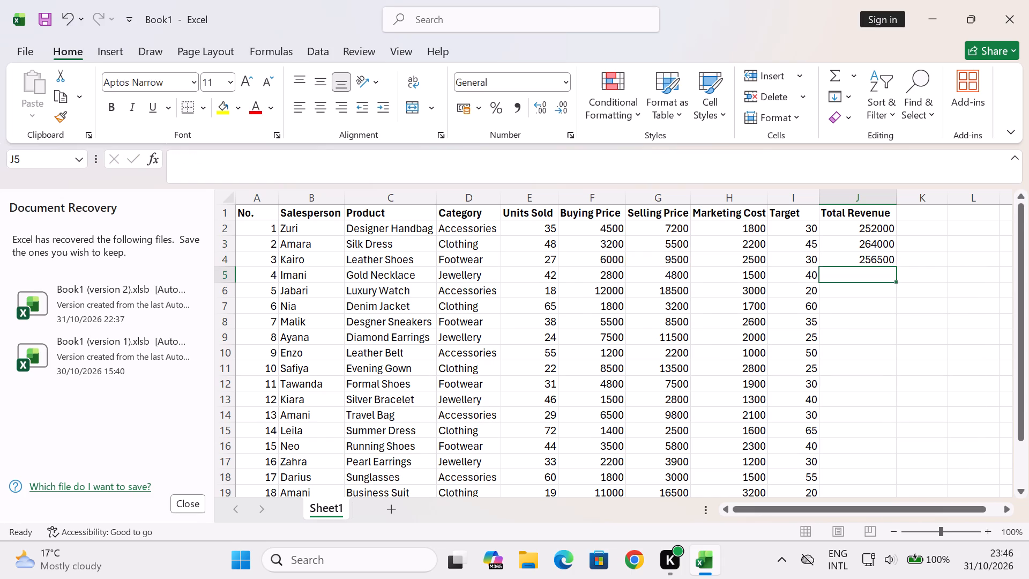
pyautogui.press('=')
pyautogui.write('e5')
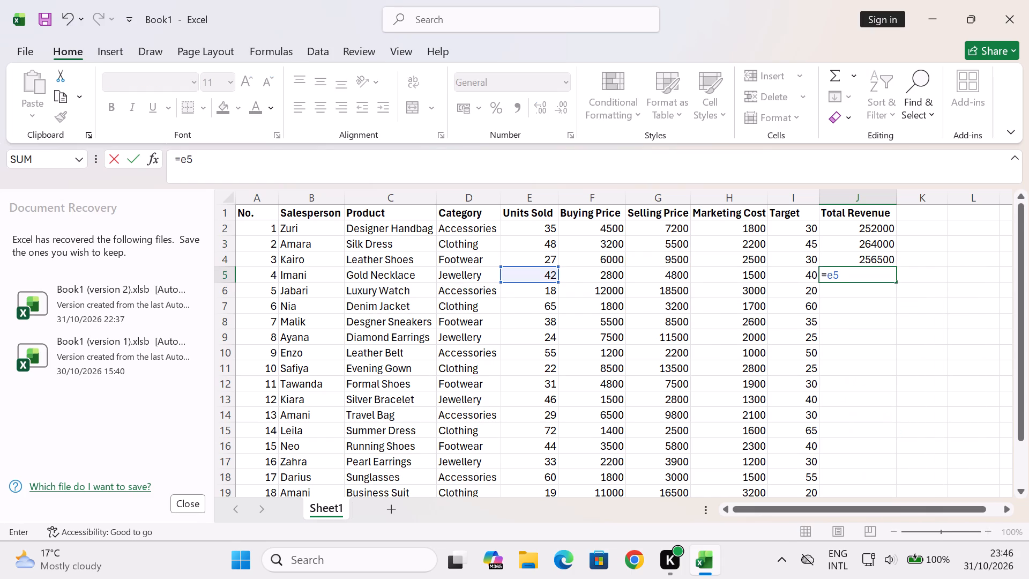
pyautogui.hotkey('shift', '*')
pyautogui.write('g5')
pyautogui.press('Return')
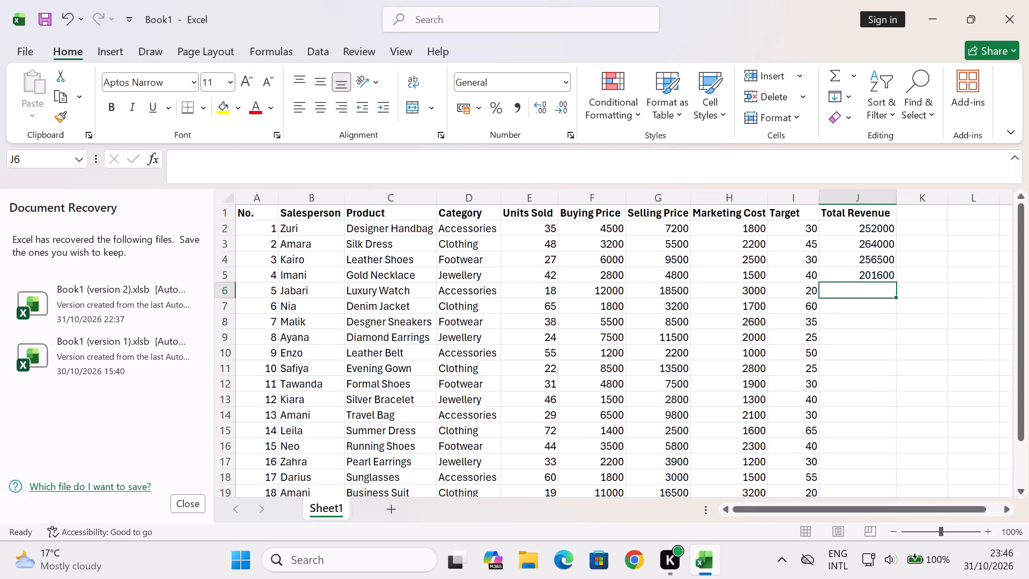
# Calculate Total Revenue for Luxury Watch and Denim Jacket with the formulas =E6*G6 in J6 and =E7*G7 in J7.
pyautogui.press('=')
pyautogui.write('e6')
pyautogui.hotkey('shift', '*')
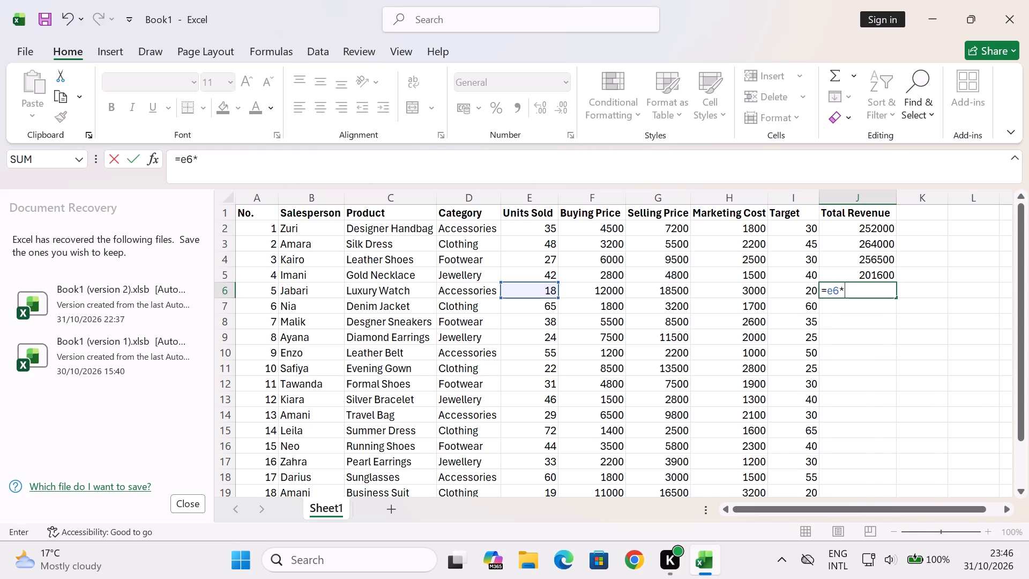
pyautogui.write('g6')
pyautogui.press('Return')
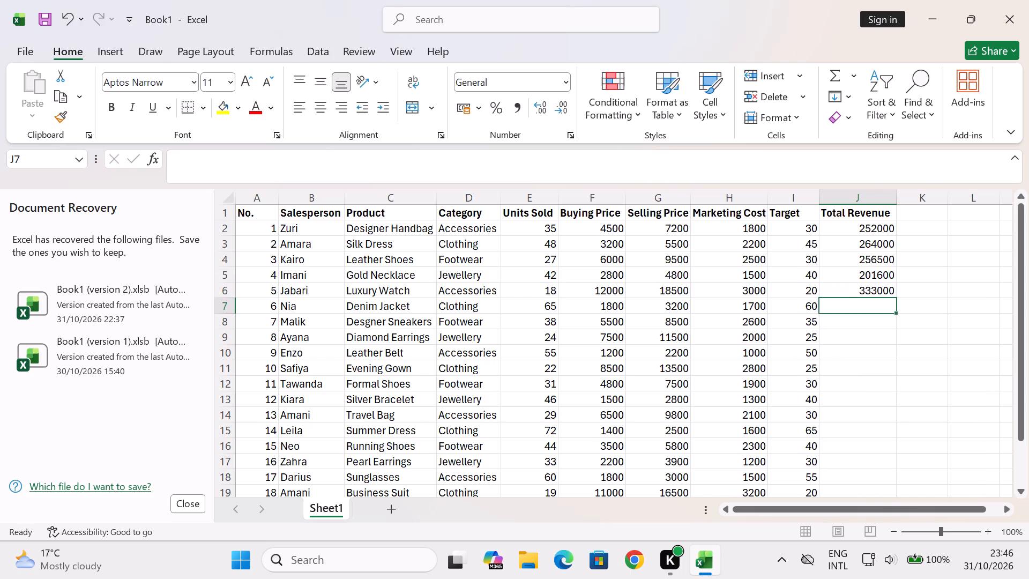
pyautogui.press('=')
pyautogui.write('e7')
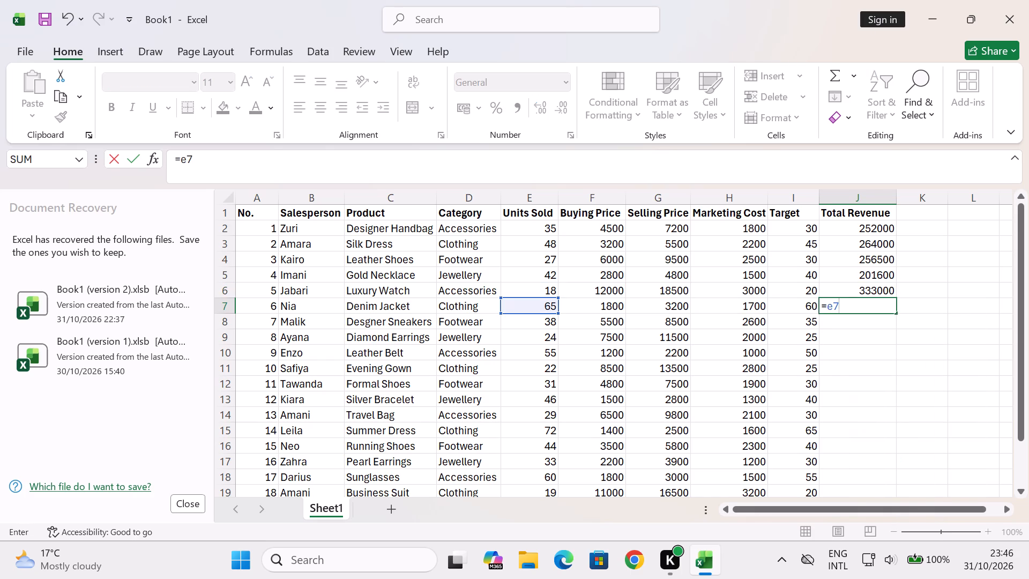
pyautogui.hotkey('shift', '*')
pyautogui.write('g7')
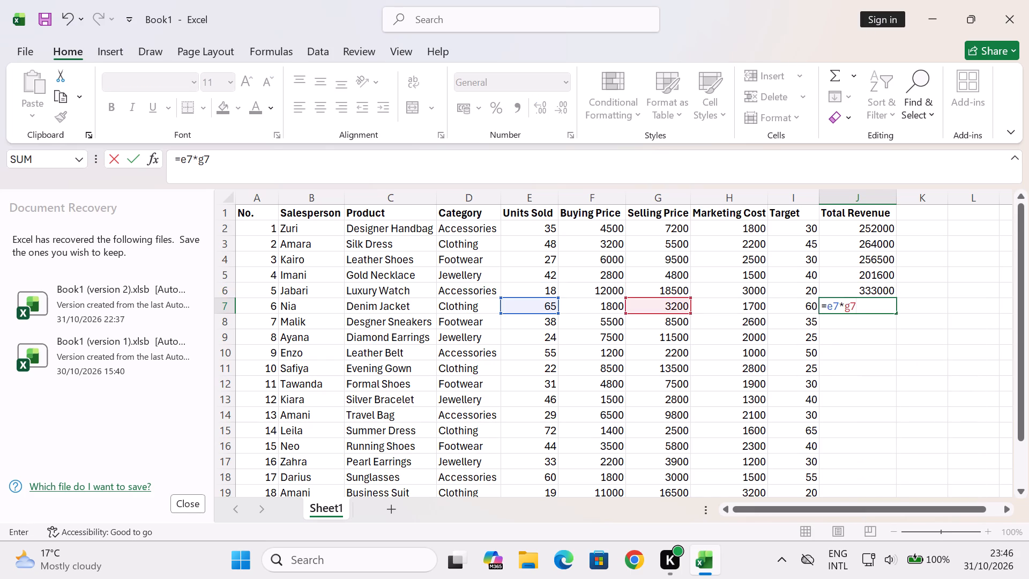
pyautogui.press('Return')
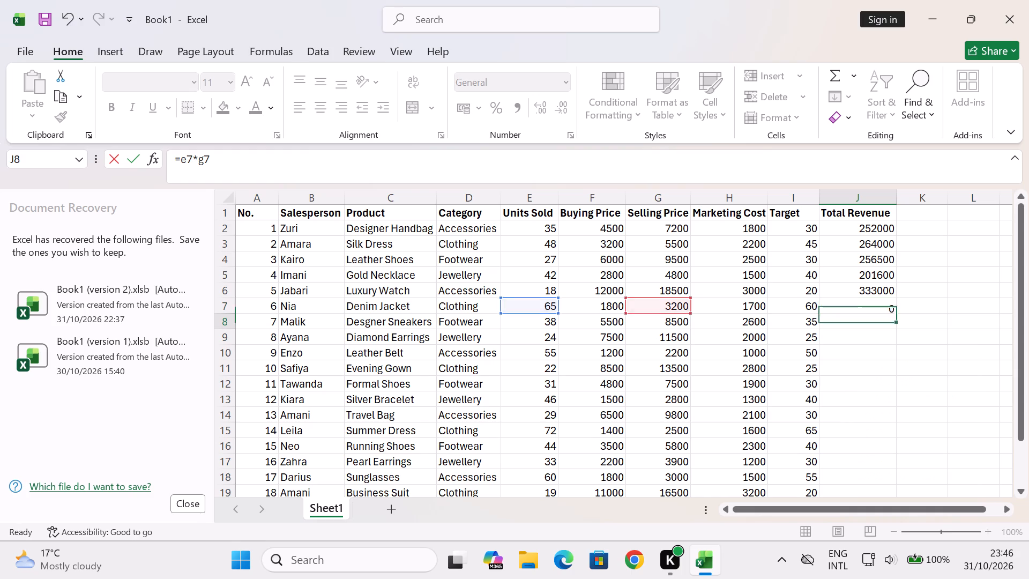
# Calculate Total Revenue for the sneakers in row 8 with the formula =E8*G8 in J8.
pyautogui.press('=')
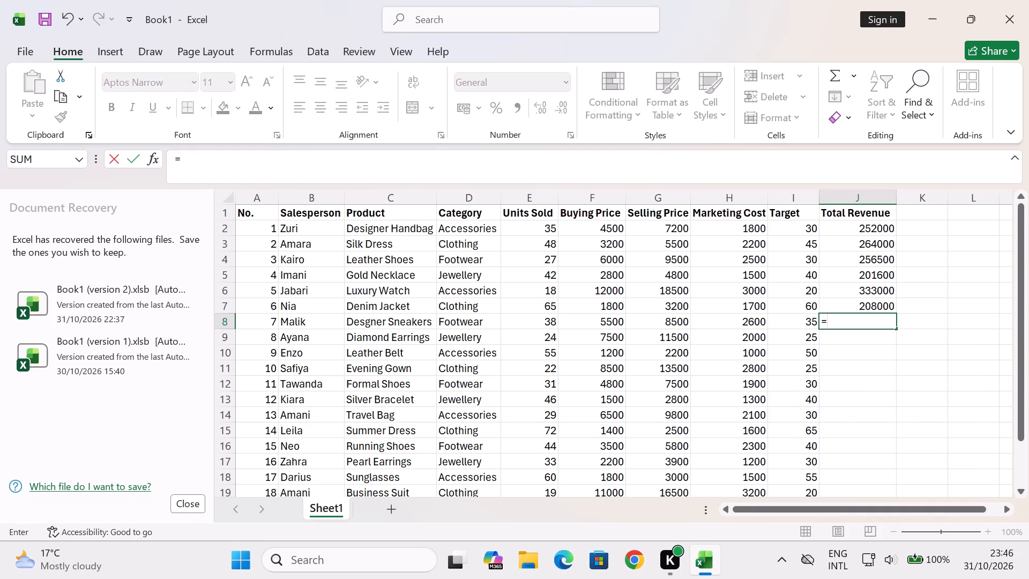
pyautogui.write('e8')
pyautogui.hotkey('shift', '*')
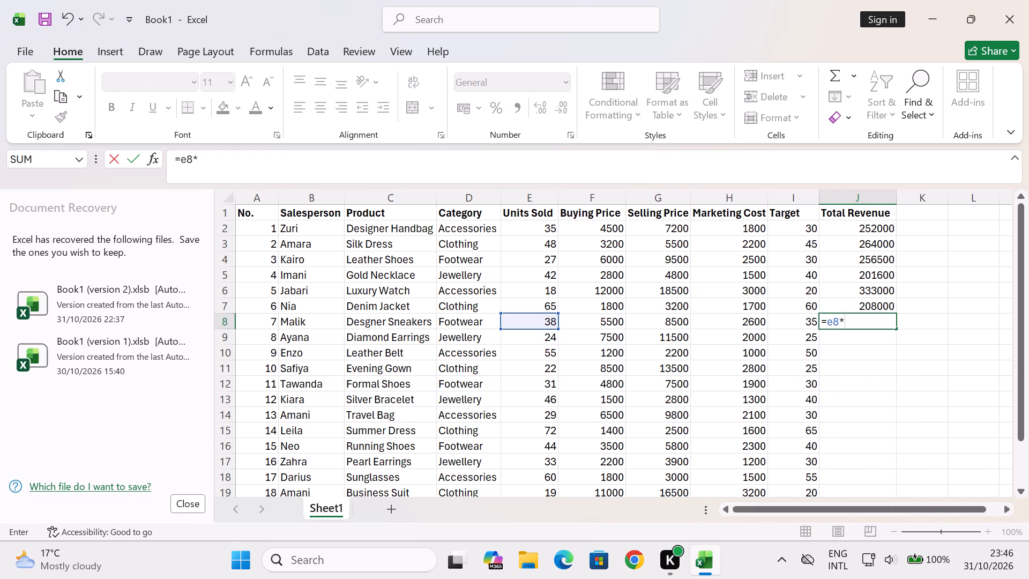
pyautogui.press('g')
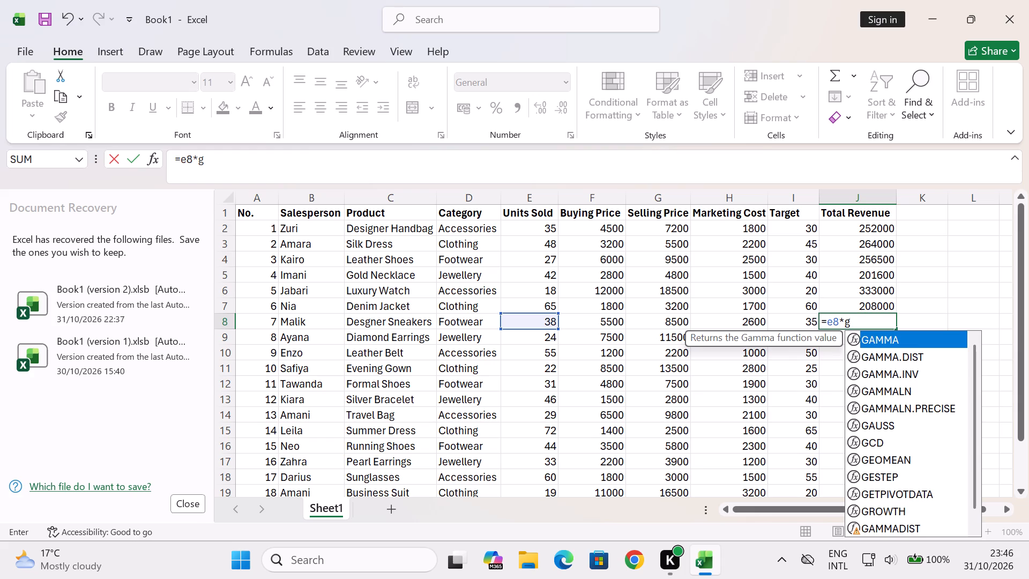
pyautogui.press('8')
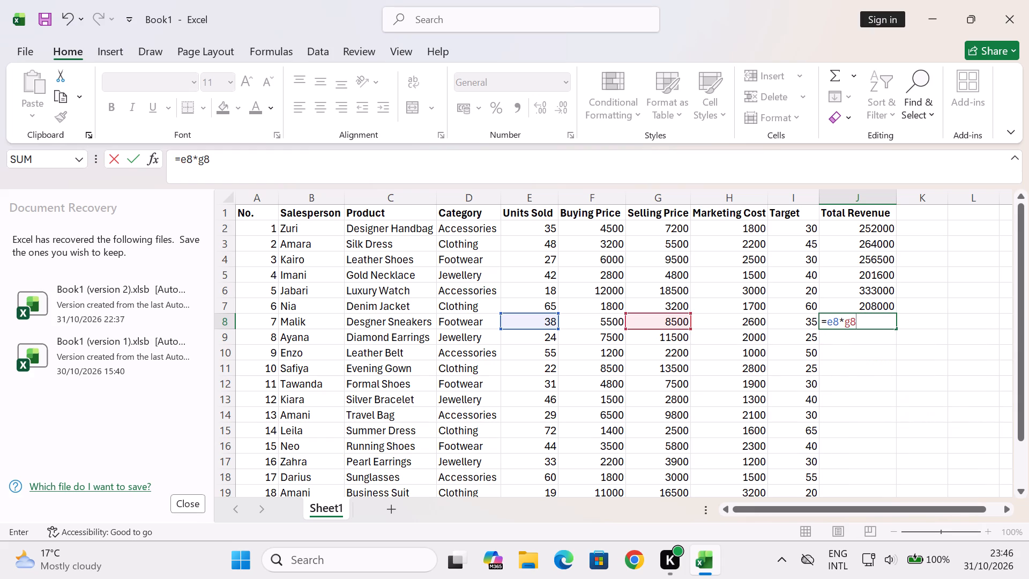
pyautogui.press('Return')
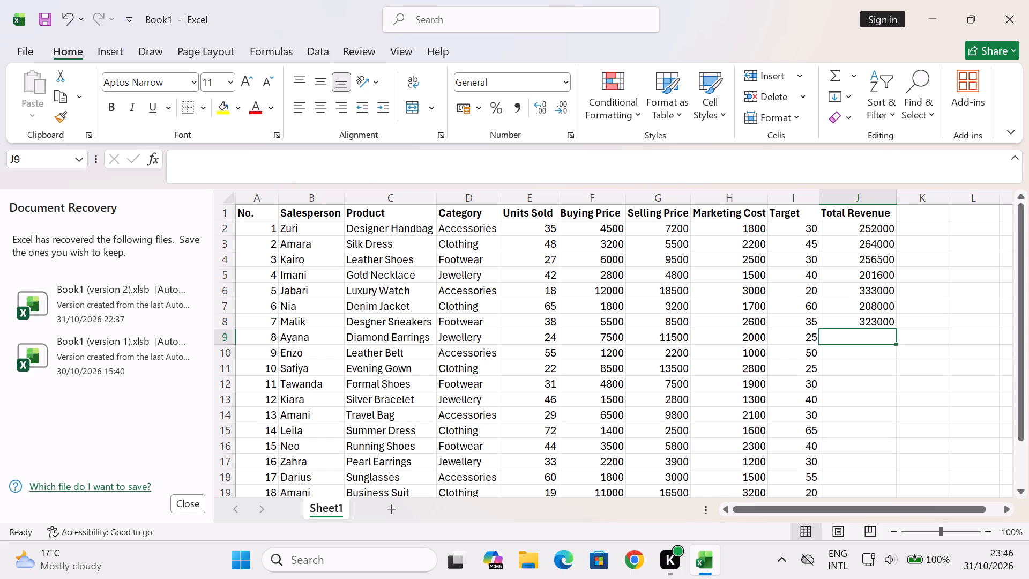
# Add the column header Total Purchase Cost in K1, beside the Total Revenue header.
pyautogui.click(928, 211)
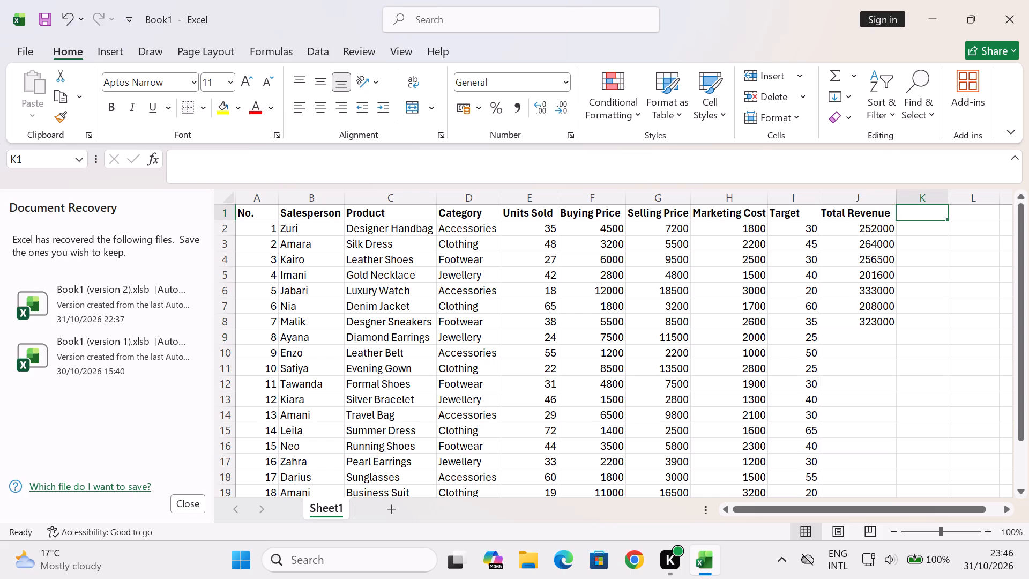
pyautogui.doubleClick(1005, 510)
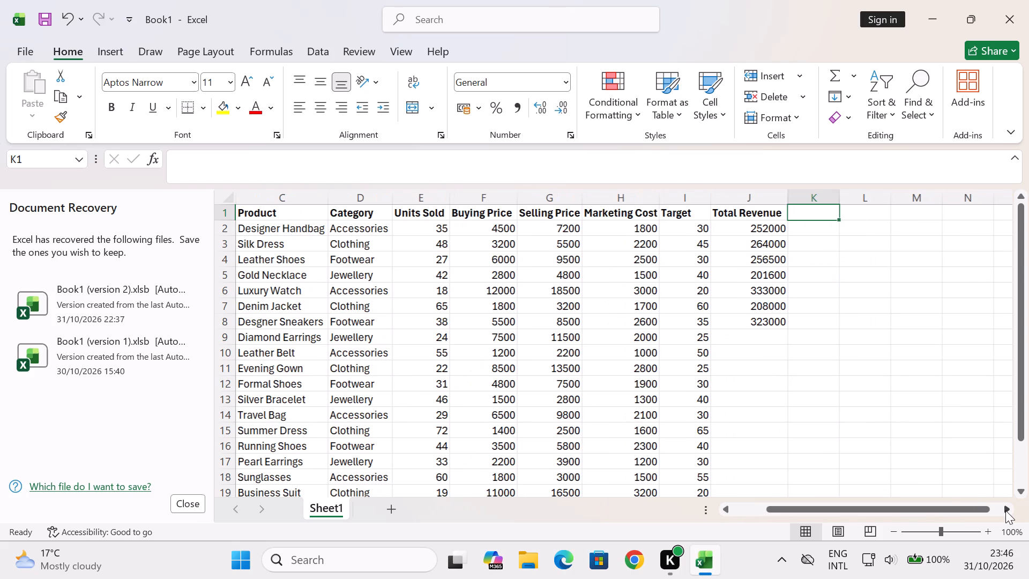
pyautogui.hotkey('shift', 't')
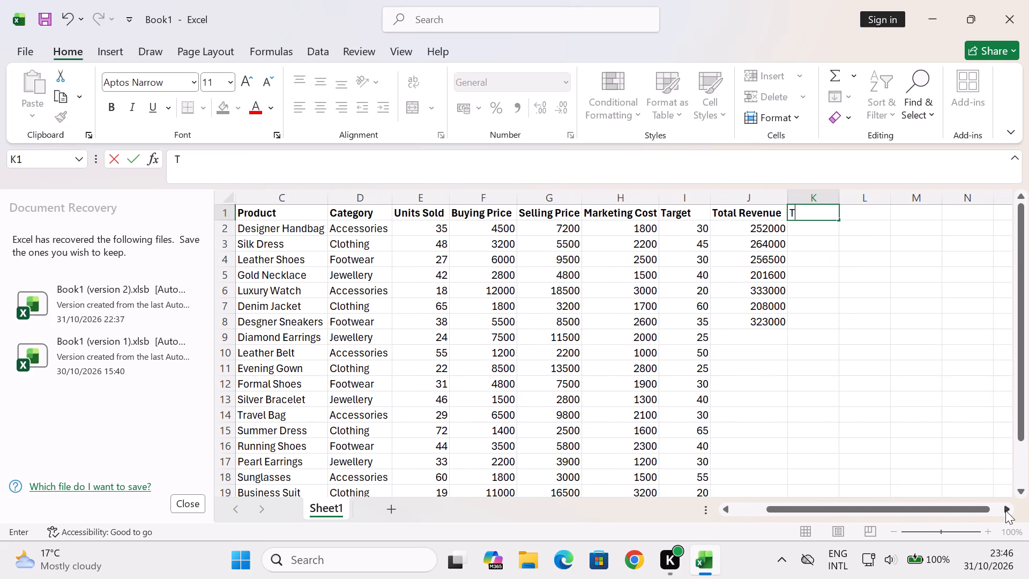
pyautogui.write('otal')
pyautogui.press('space')
pyautogui.press('space')
pyautogui.hotkey('shift', 'p')
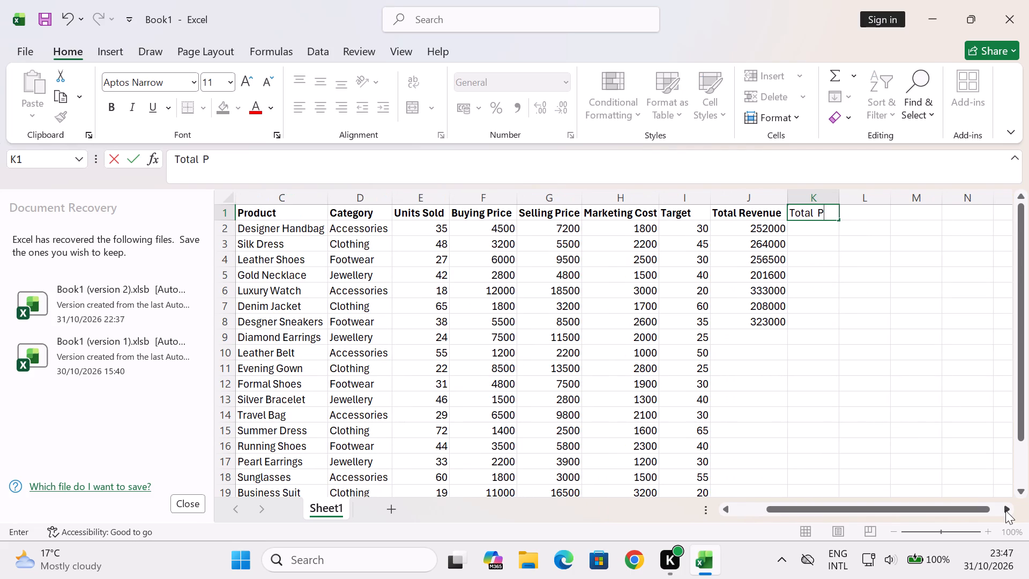
pyautogui.write('urchase Co')
pyautogui.write('st')
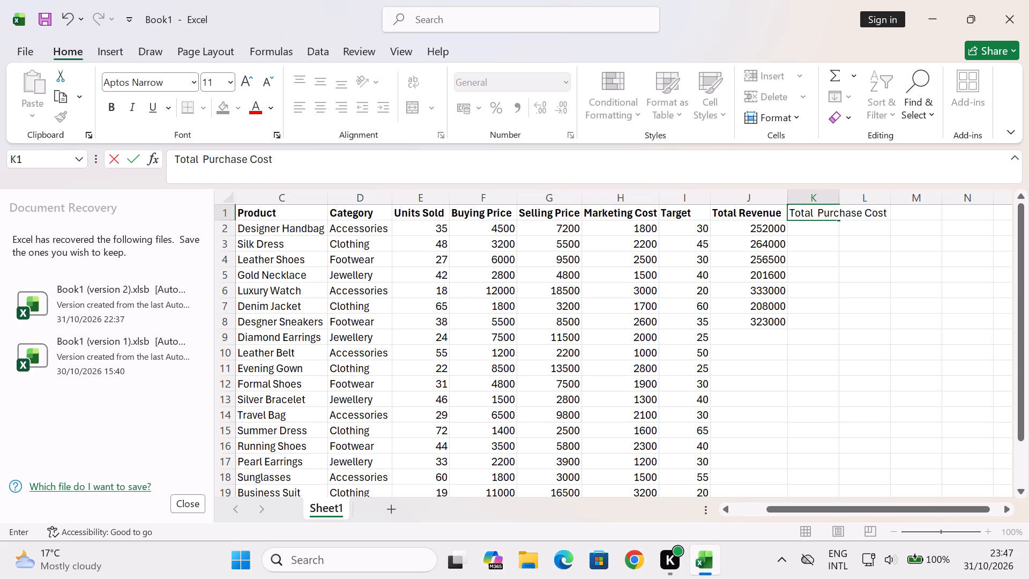
pyautogui.click(857, 243)
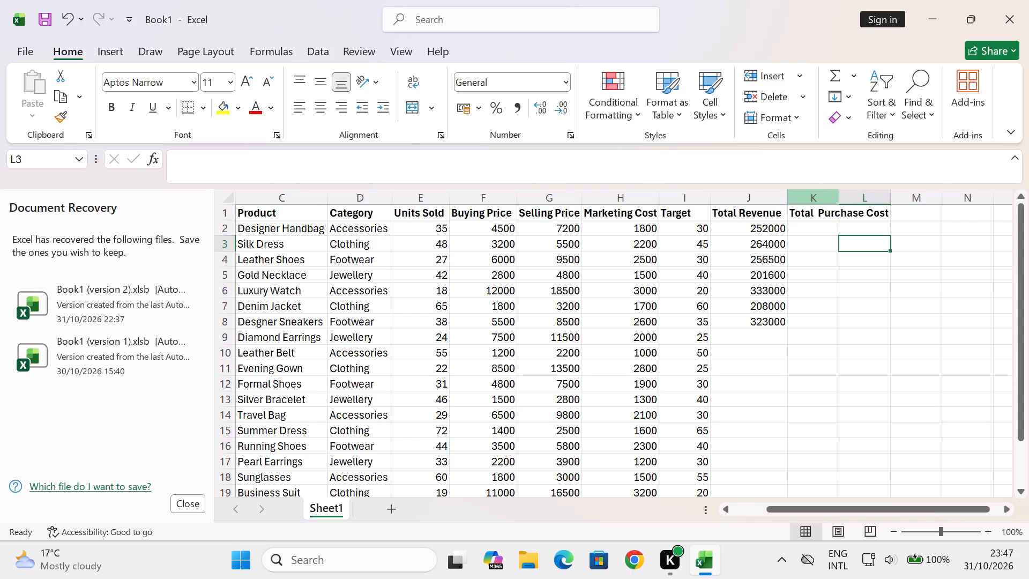
# Widen column K so the Total Purchase Cost header fits inside it.
pyautogui.moveTo(838, 194); pyautogui.dragTo(891, 194)
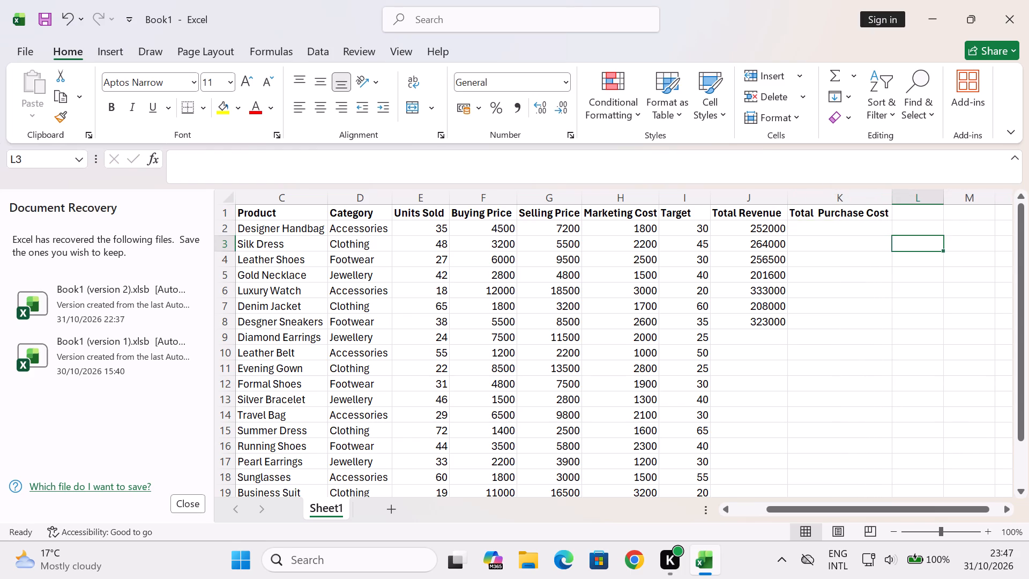
# Add the column header Gross Profit in L1, beside the Total Purchase Cost header.
pyautogui.click(912, 217)
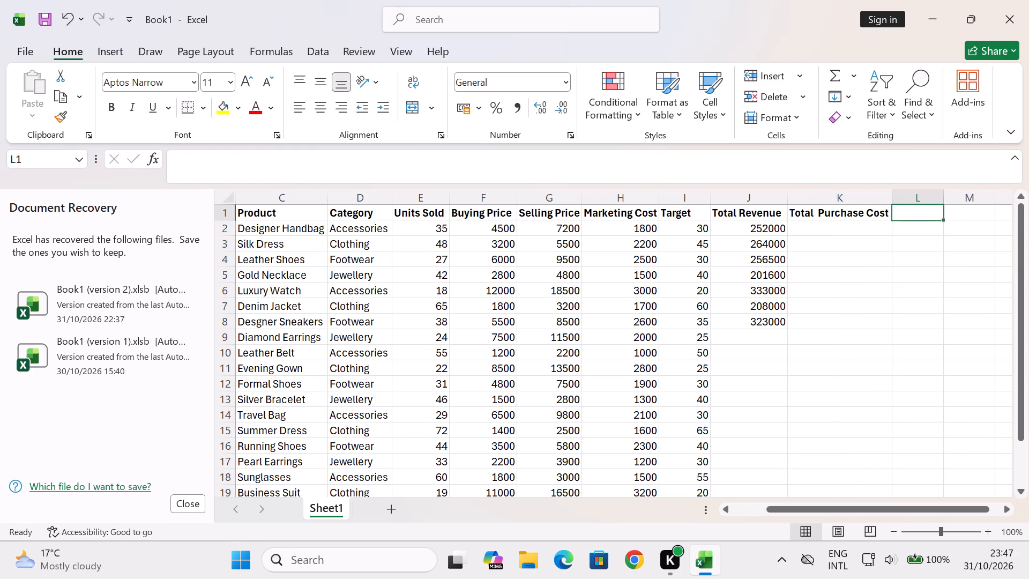
pyautogui.write('Gross')
pyautogui.press('space')
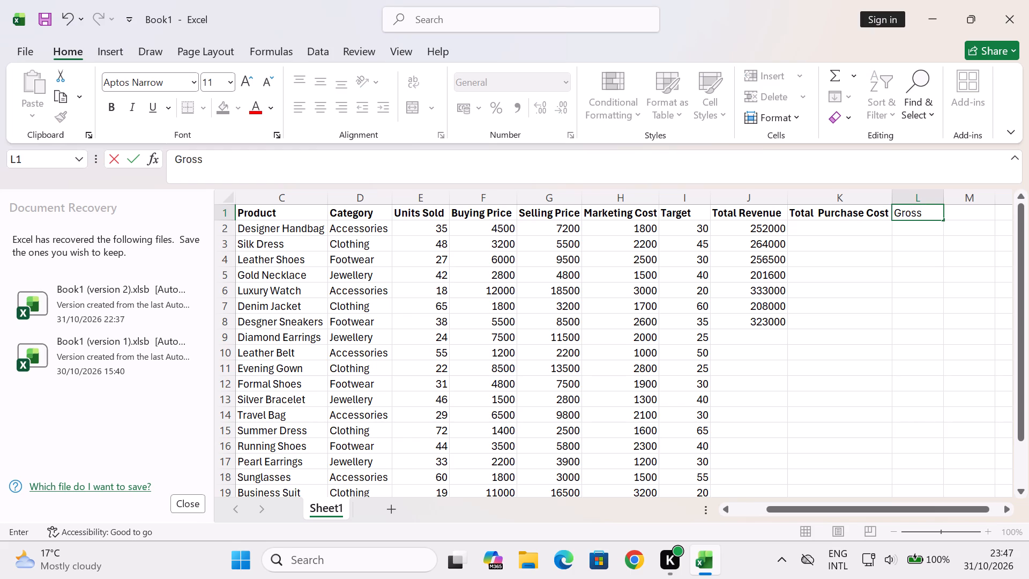
pyautogui.hotkey('shift', 'p')
pyautogui.write('rof')
pyautogui.write('it')
pyautogui.click(964, 231)
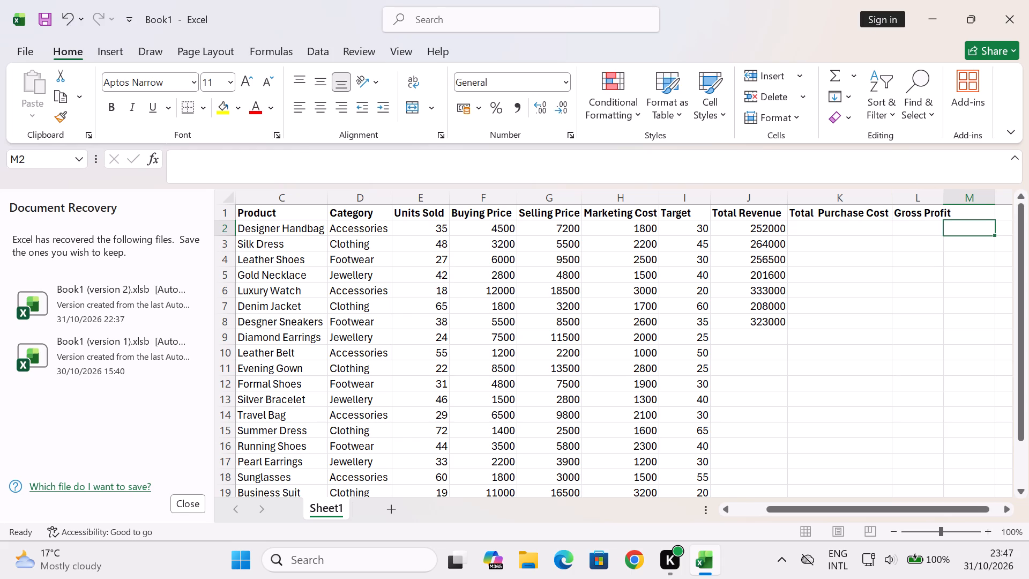
# Widen column L so the Gross Profit header fits inside it.
pyautogui.moveTo(943, 198); pyautogui.dragTo(953, 198)
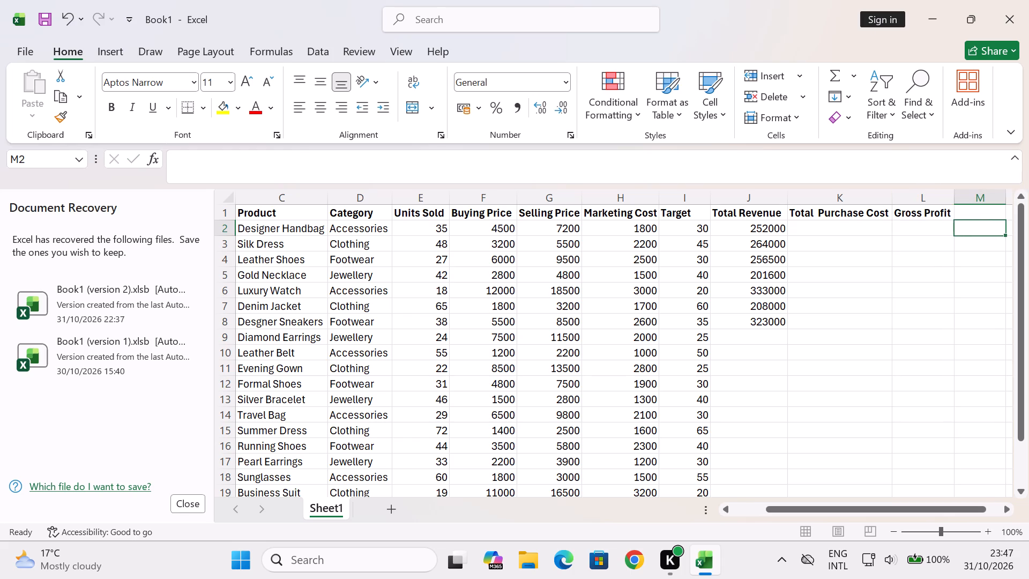
# Add the column header Net Profit in M1, beside the Gross Profit header.
pyautogui.doubleClick(1003, 507)
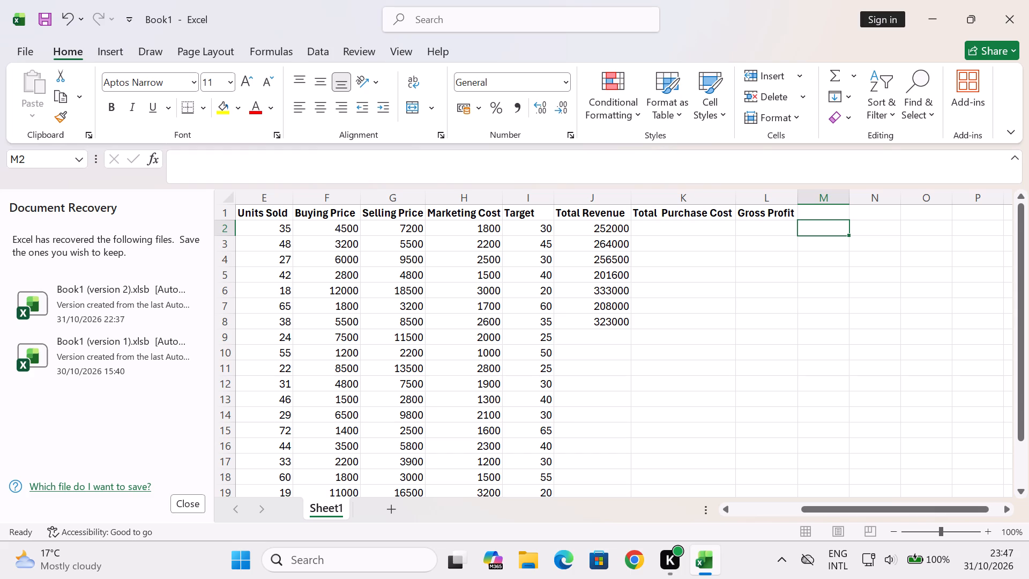
pyautogui.click(817, 212)
pyautogui.write('Net')
pyautogui.press('space')
pyautogui.write('Pro')
pyautogui.write('fit')
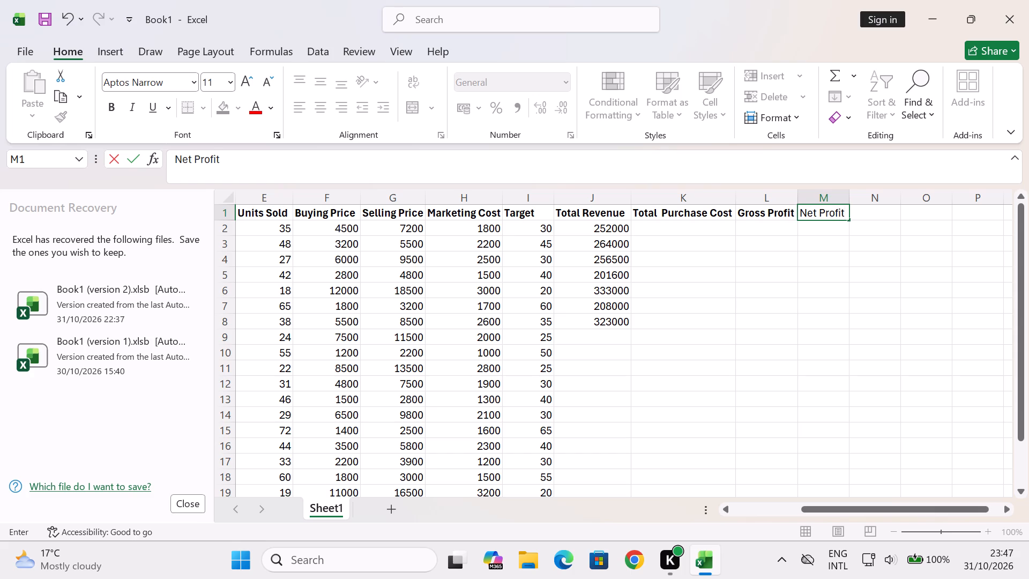
pyautogui.press('Down')
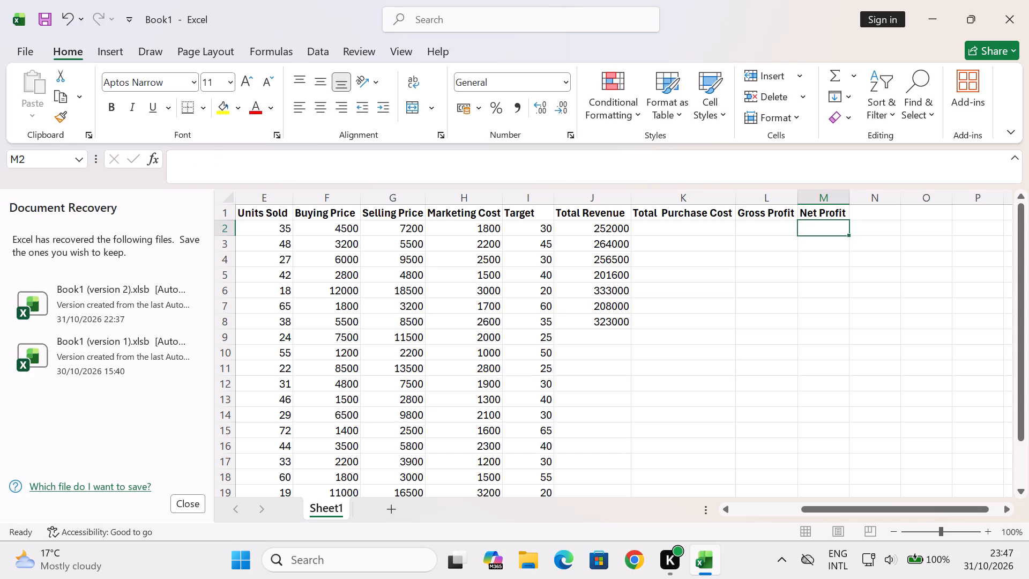
# Calculate Total Revenue for Diamond Earrings in J9 as units sold times selling price, with the formula =e9*g9.
pyautogui.click(612, 337)
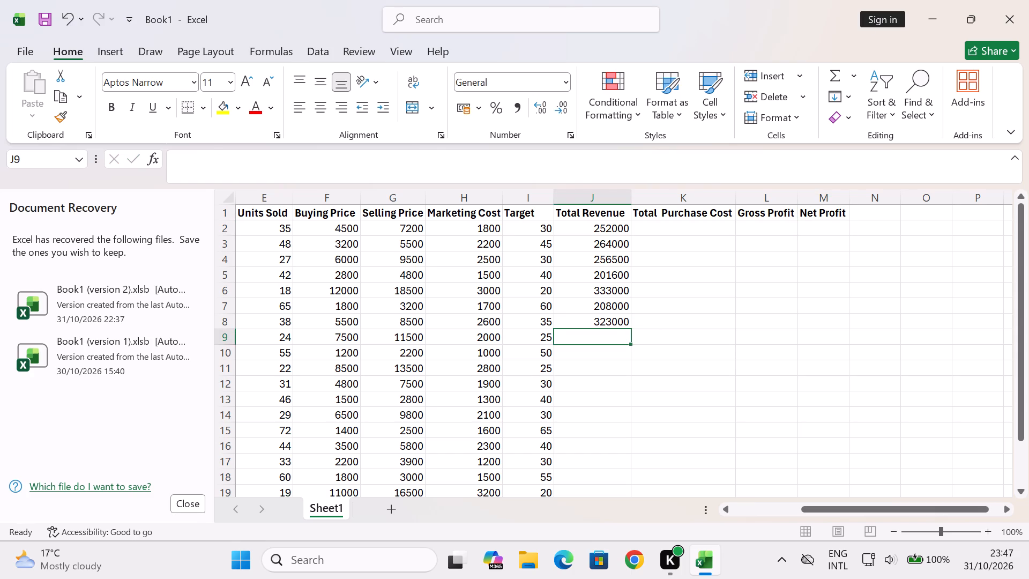
pyautogui.press('=')
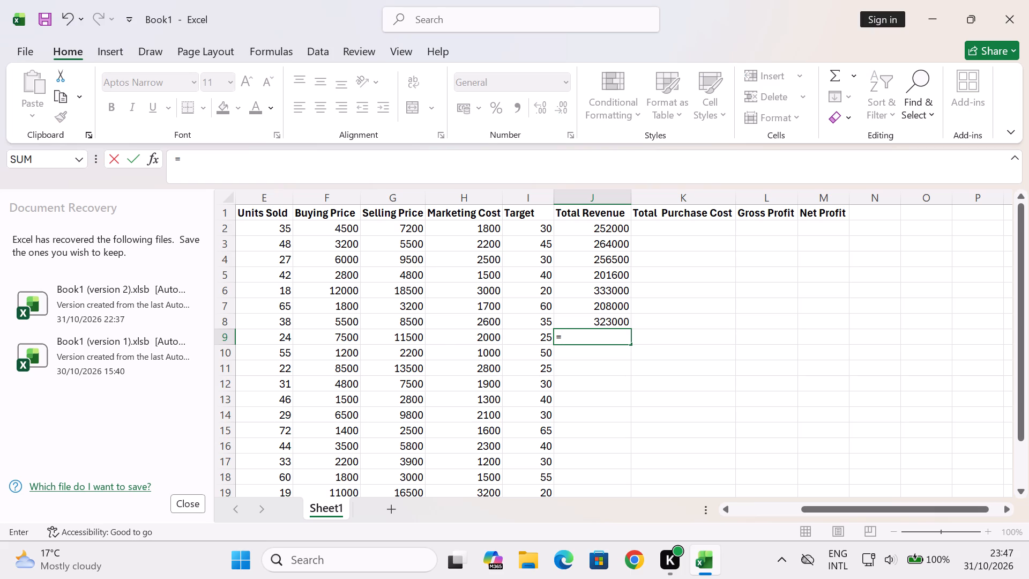
pyautogui.press('e')
pyautogui.press('9')
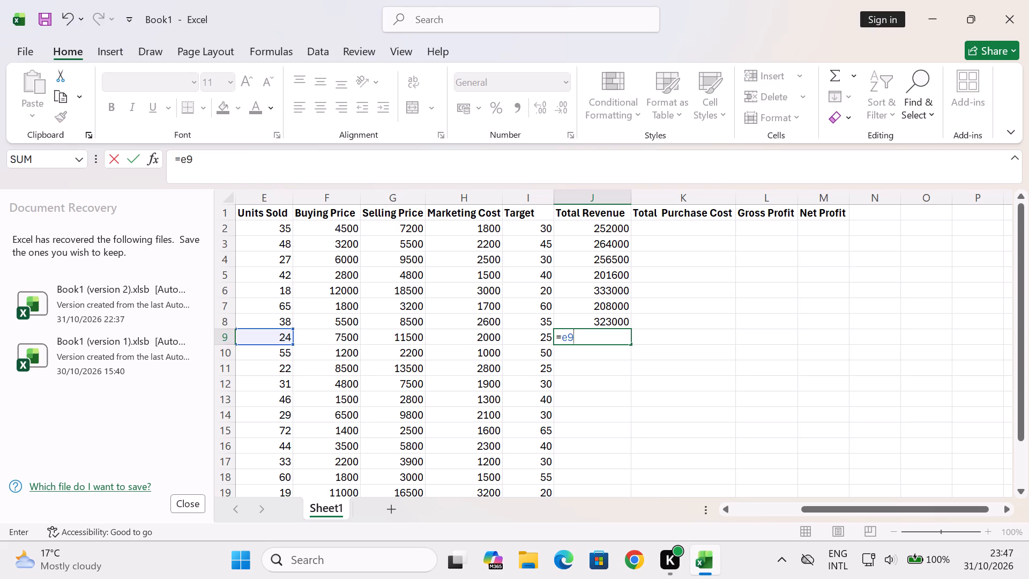
pyautogui.hotkey('shift', '*')
pyautogui.write('g9')
pyautogui.press('Return')
# Calculate Total Revenue for Leather Belt in J10 with the formula =e10*g10.
pyautogui.press('=')
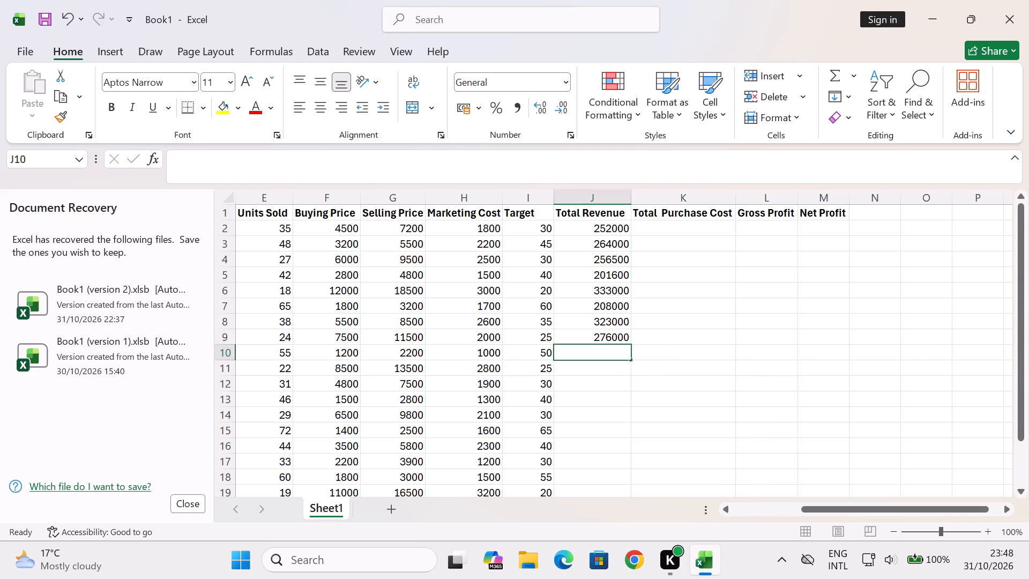
pyautogui.write('e1')
pyautogui.press('0')
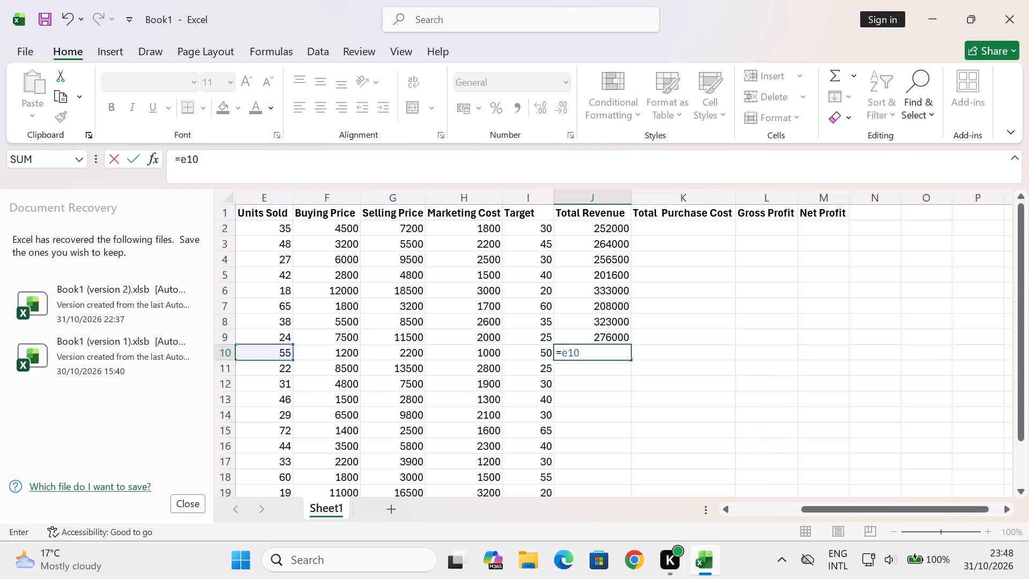
pyautogui.hotkey('shift', '*')
pyautogui.write('g10')
pyautogui.press('Return')
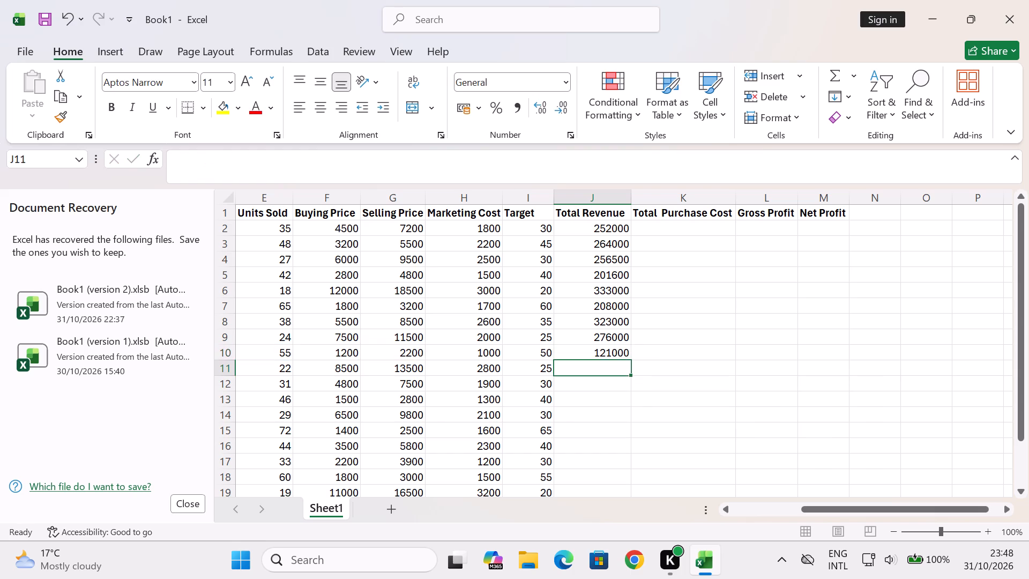
# Calculate Total Revenue for Evening Gown in J11 with the formula =e11*g11.
pyautogui.press('=')
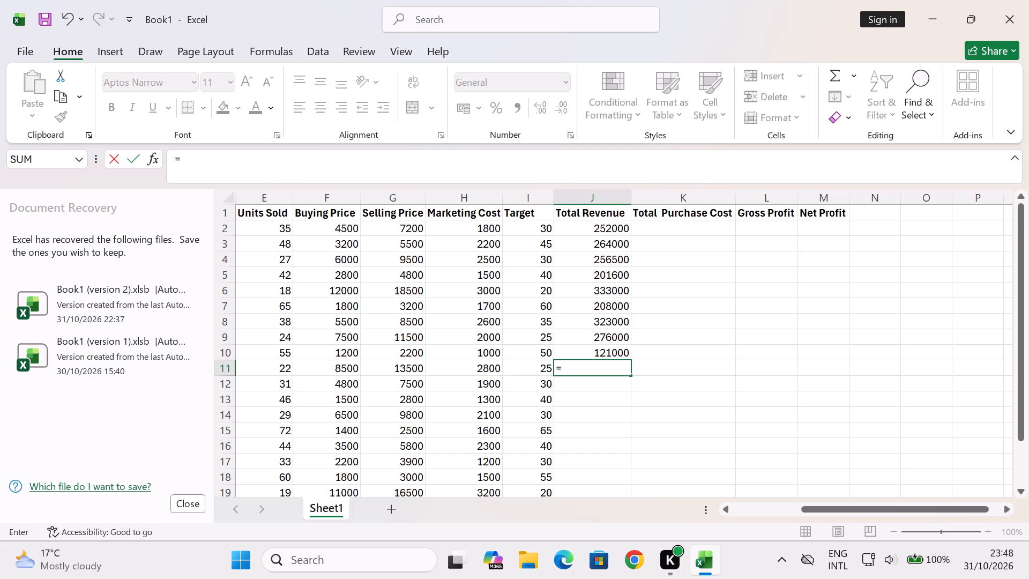
pyautogui.press('e')
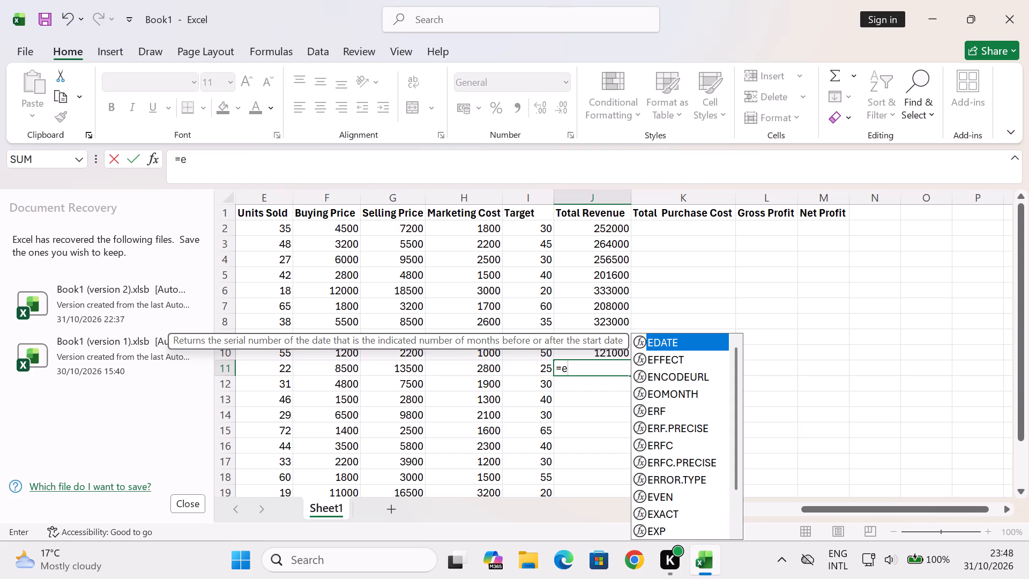
pyautogui.write('11')
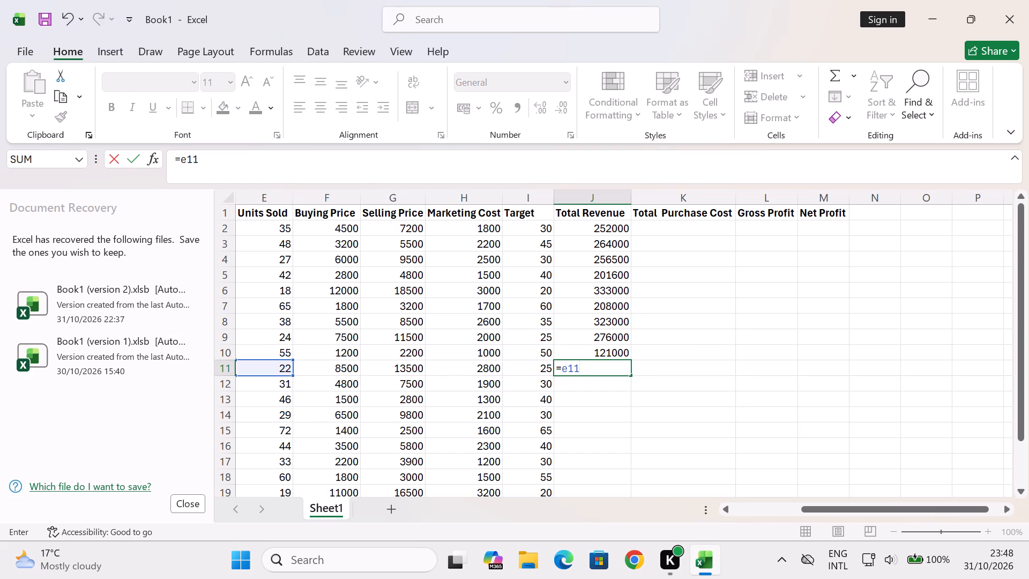
pyautogui.hotkey('shift', '*')
pyautogui.write('g11')
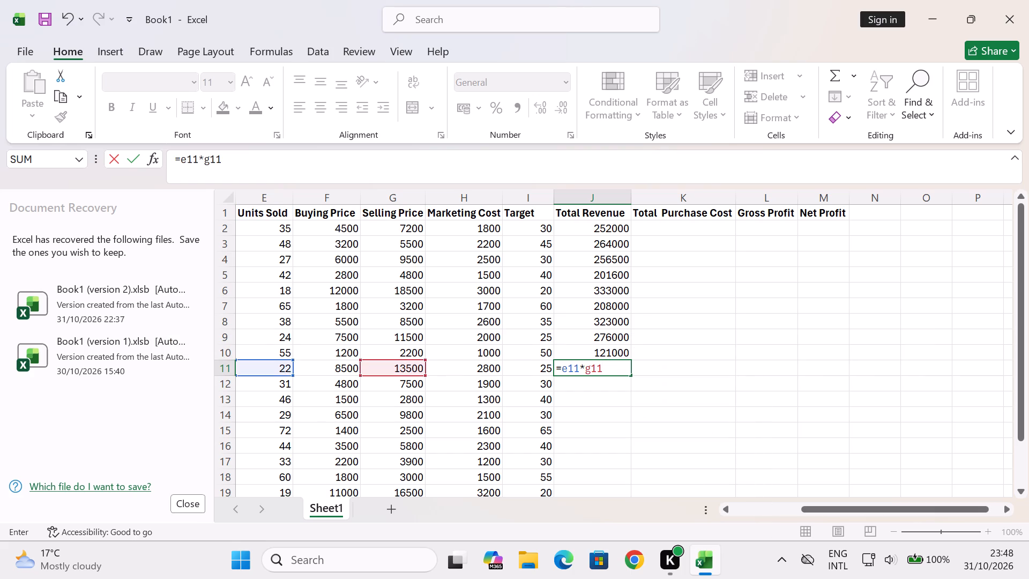
pyautogui.press('Return')
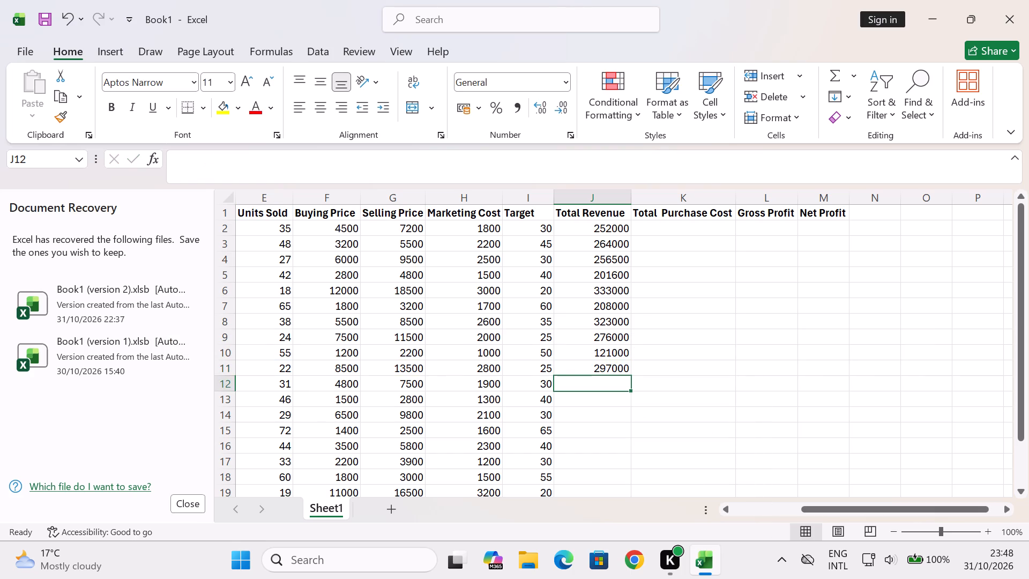
# Calculate Total Revenue for Formal Shoes in J12 with the formula =e12*g12.
pyautogui.press('=')
pyautogui.write('e12')
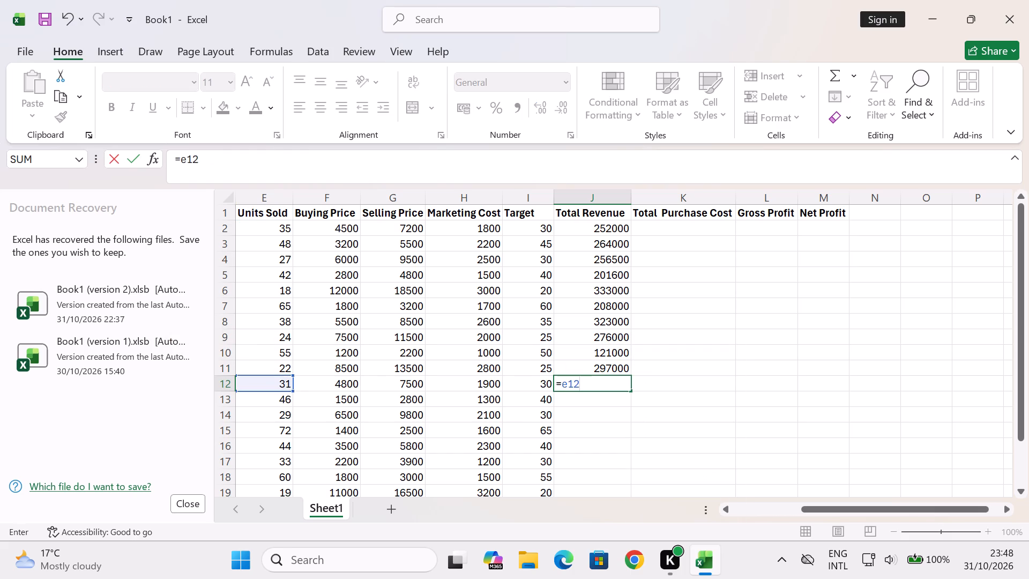
pyautogui.hotkey('shift', '*')
pyautogui.press('g')
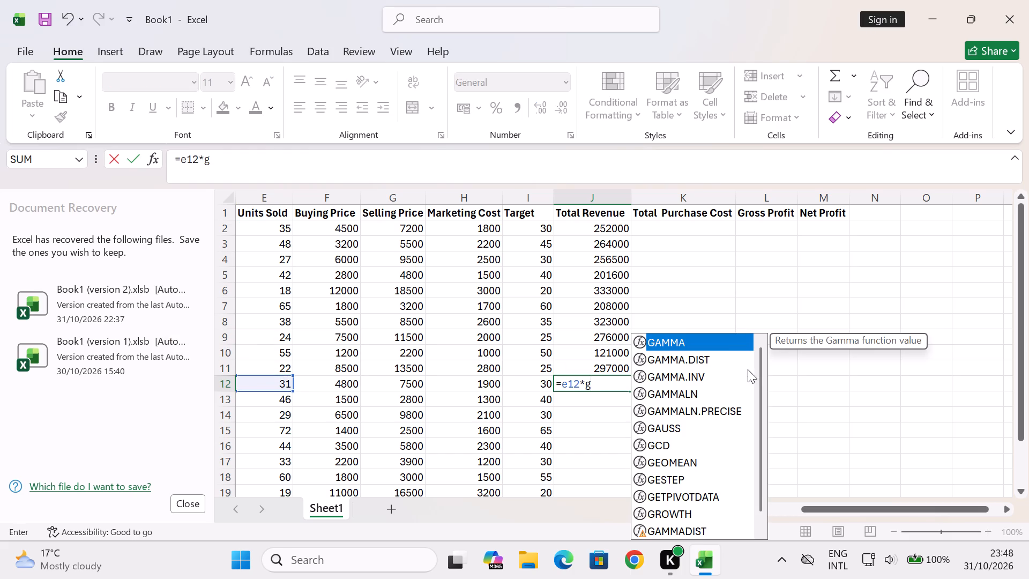
pyautogui.write('12')
pyautogui.press('Return')
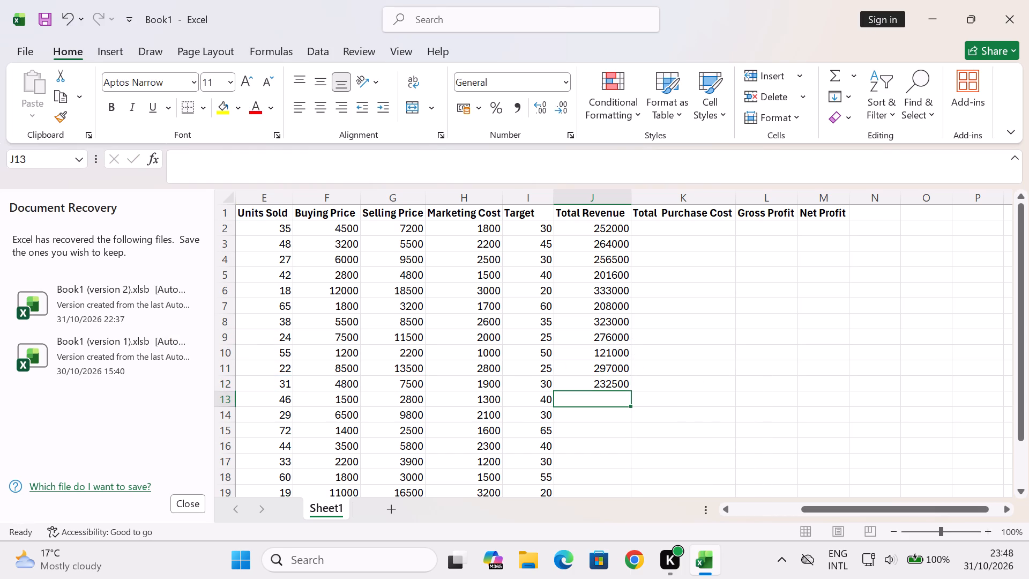
# Calculate Total Revenue for Silver Bracelet in J13 with the formula =e13*g13.
pyautogui.press('=')
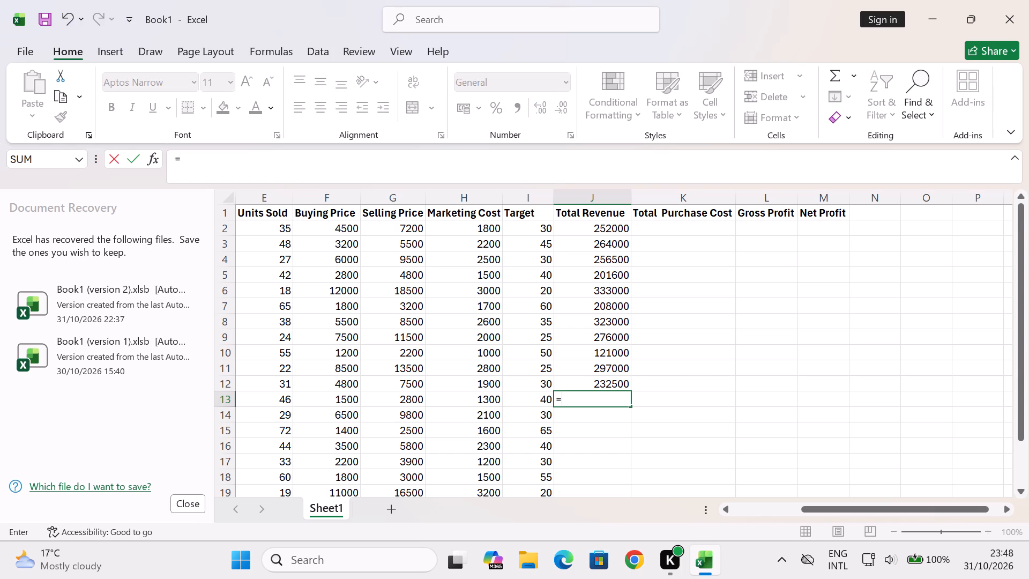
pyautogui.write('e13')
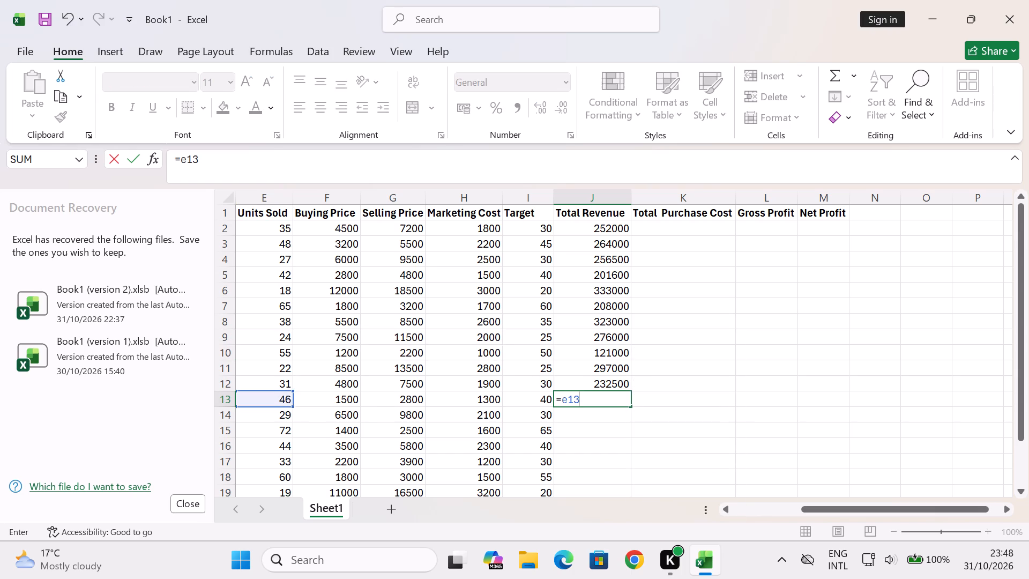
pyautogui.hotkey('shift', '*')
pyautogui.write('g13')
pyautogui.press('Return')
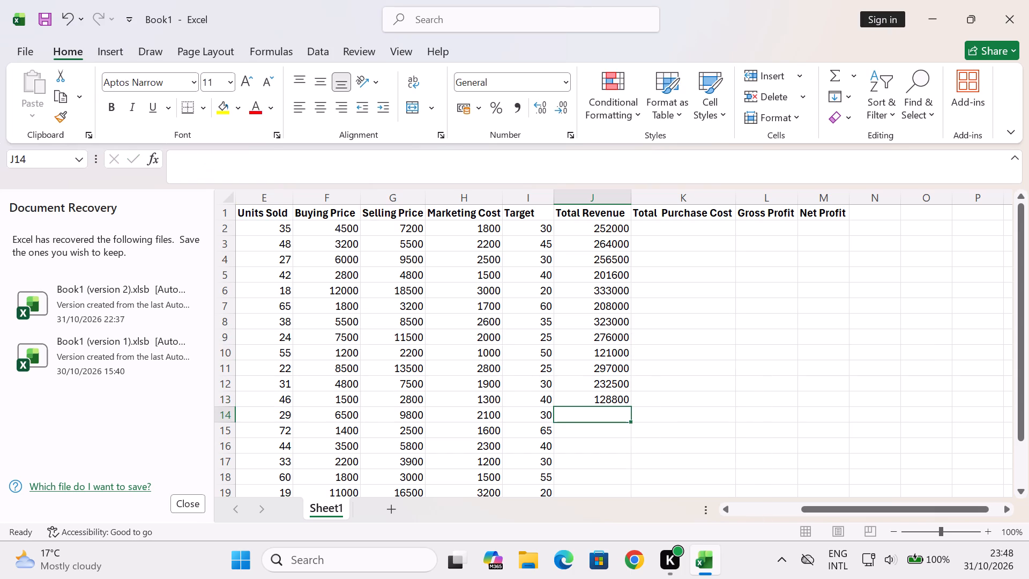
# Calculate Total Revenue for Travel Bag in J14 with the formula =e14*g14.
pyautogui.press('=')
pyautogui.write('e14')
pyautogui.hotkey('shift', '*')
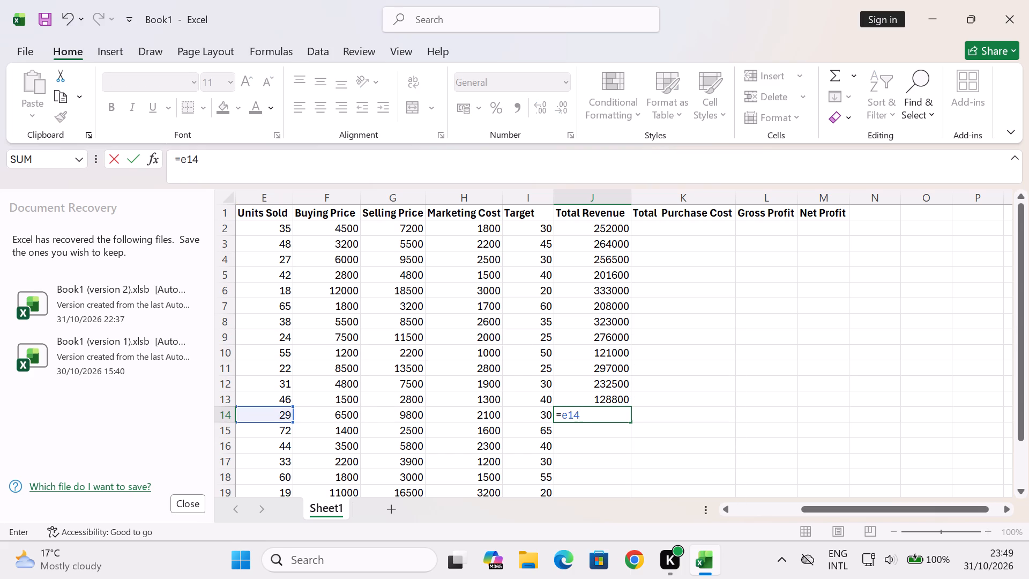
pyautogui.write('g14')
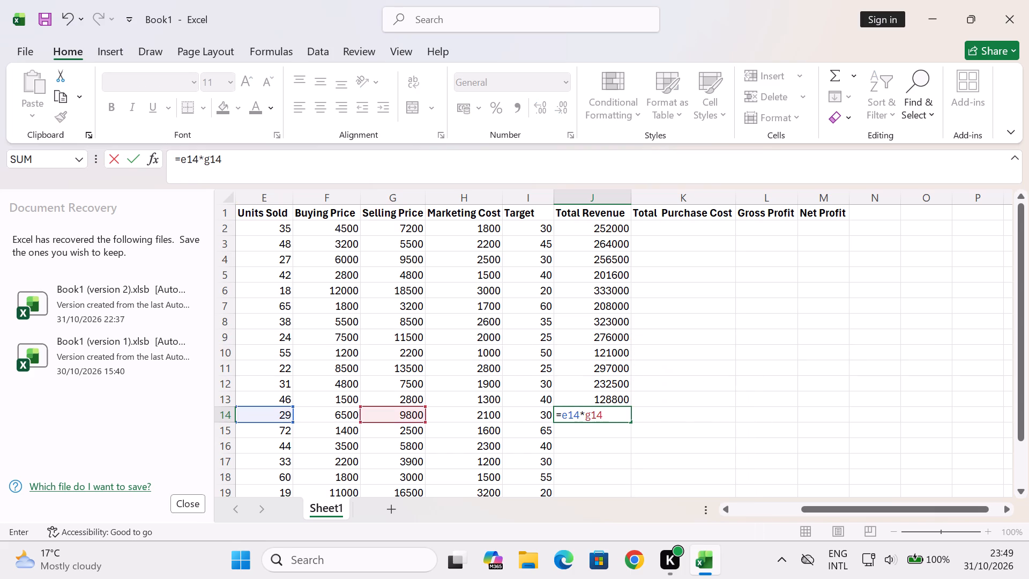
pyautogui.press('Return')
# Calculate Total Revenue for Summer Dress in J15 with the formula =e15*g15.
pyautogui.press('=')
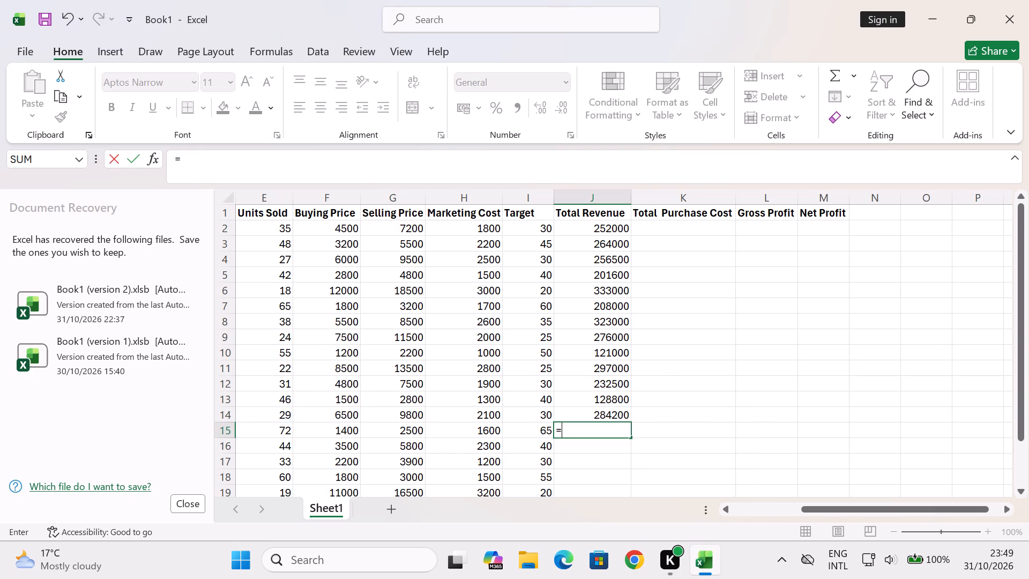
pyautogui.write('e1')
pyautogui.press('5')
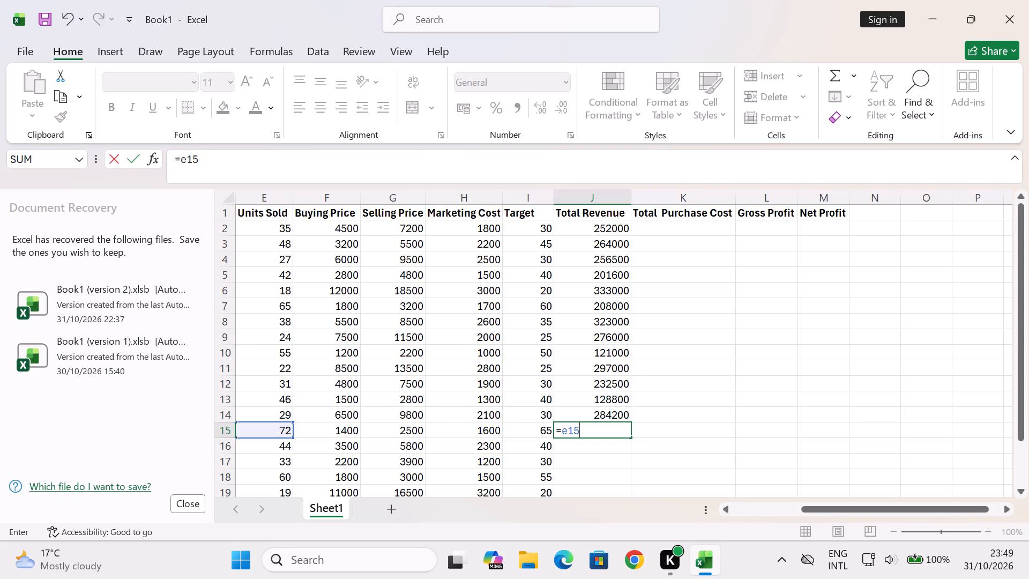
pyautogui.hotkey('shift', '*')
pyautogui.write('g1')
pyautogui.press('5')
pyautogui.press('Return')
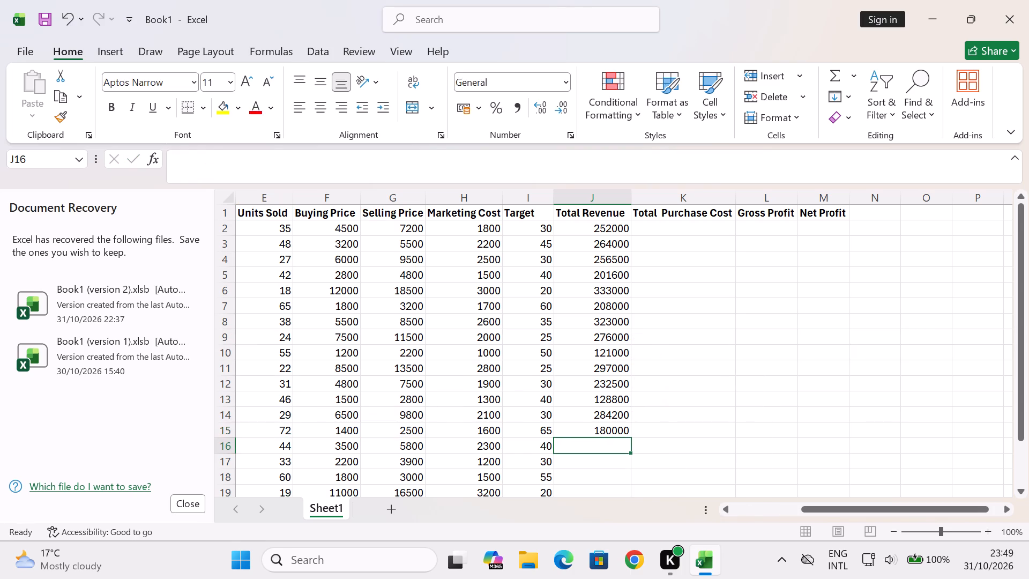
# Calculate Total Revenue for Running Shoes in J16 with the formula =e16*g16.
pyautogui.press('=')
pyautogui.write('e16')
pyautogui.hotkey('shift', '*')
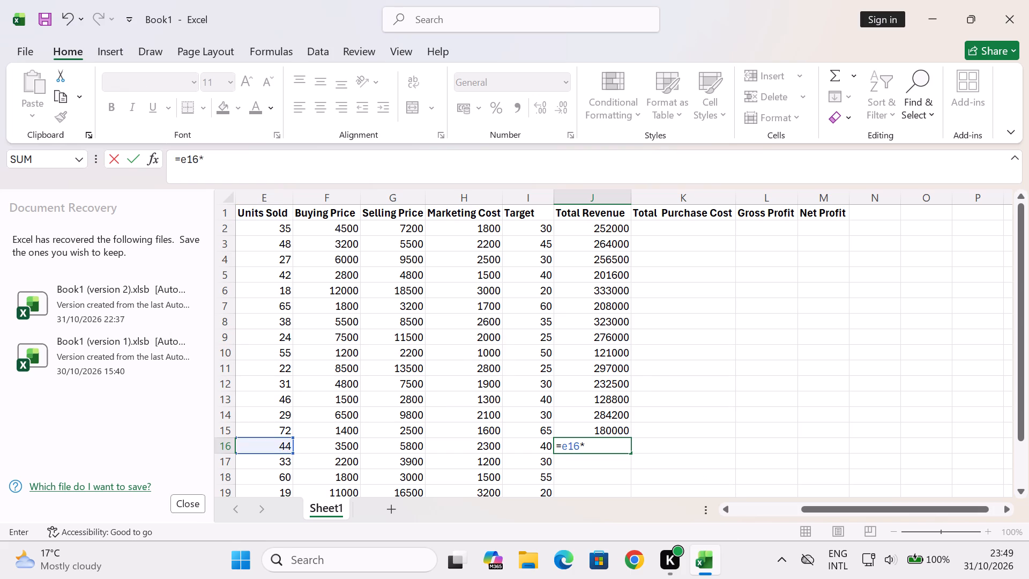
pyautogui.write('g16')
pyautogui.press('Return')
# Calculate Total Revenue for Pearl Earrings in J17 with the formula =e17*g17.
pyautogui.press('=')
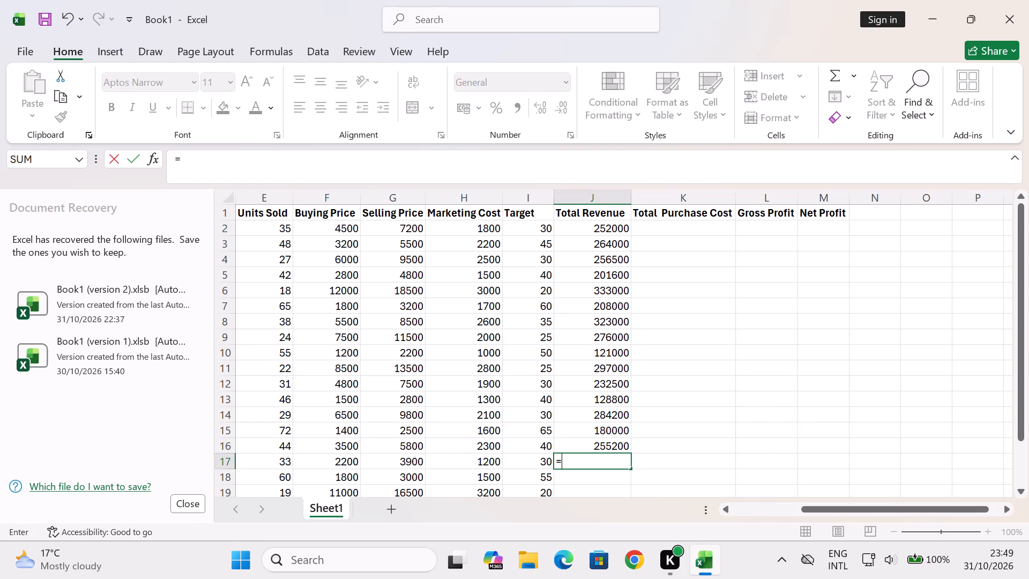
pyautogui.write('e17')
pyautogui.hotkey('shift', '*')
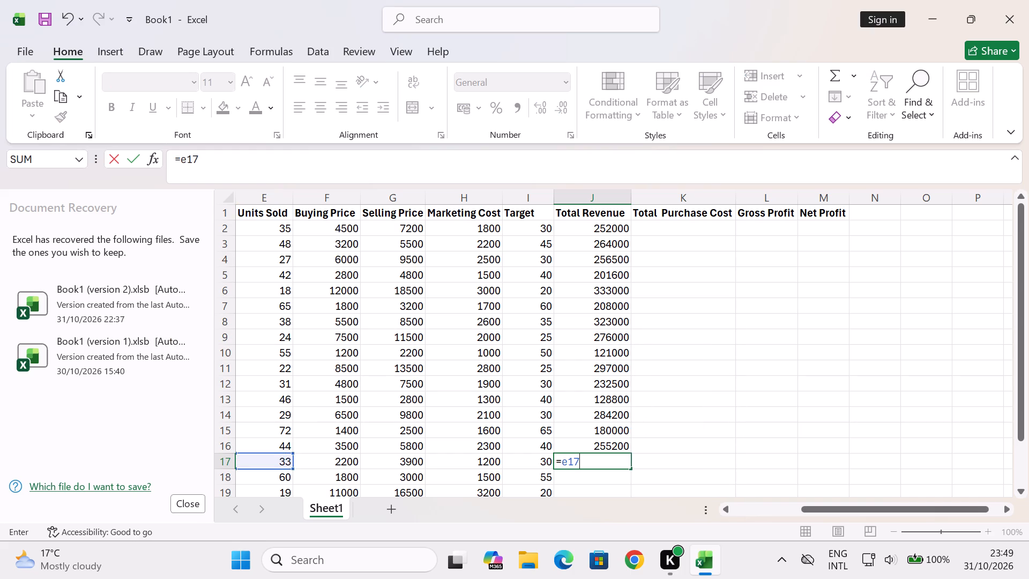
pyautogui.write('g17')
pyautogui.press('Return')
# Calculate Total Revenue for Sunglasses in J18 with the formula =e18*g18.
pyautogui.press('=')
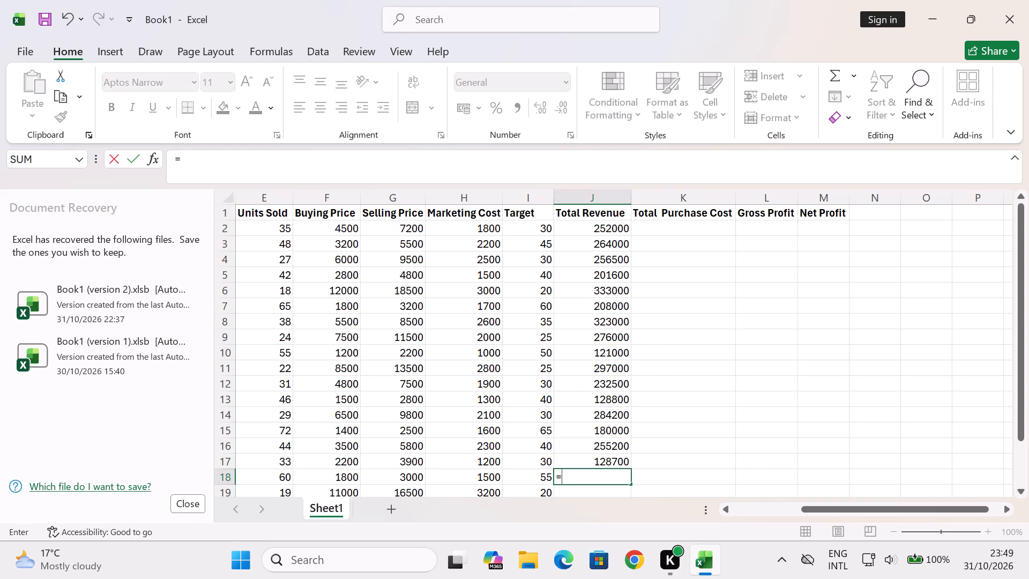
pyautogui.write('e1')
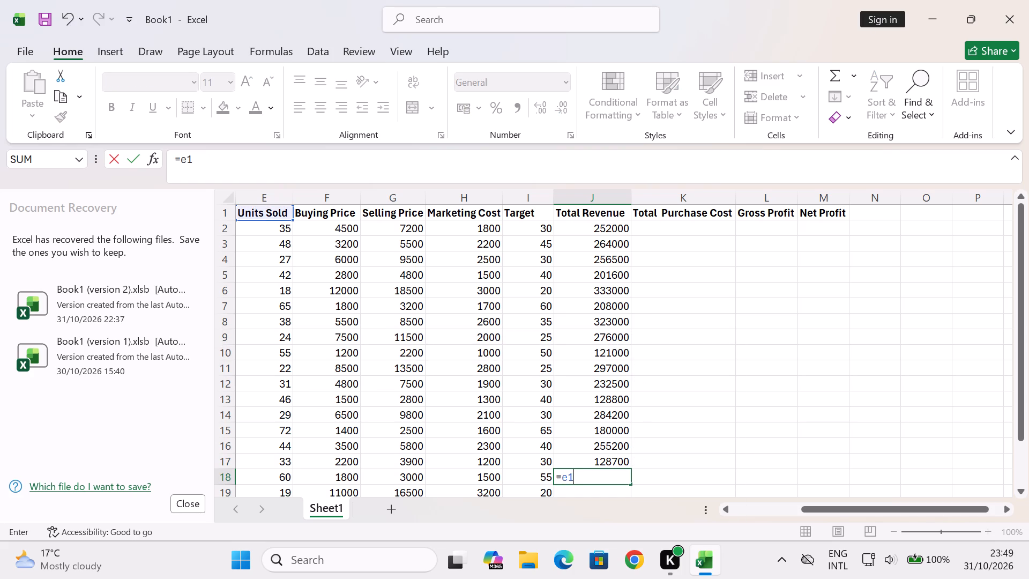
pyautogui.press('8')
pyautogui.write('*g1')
pyautogui.press('8')
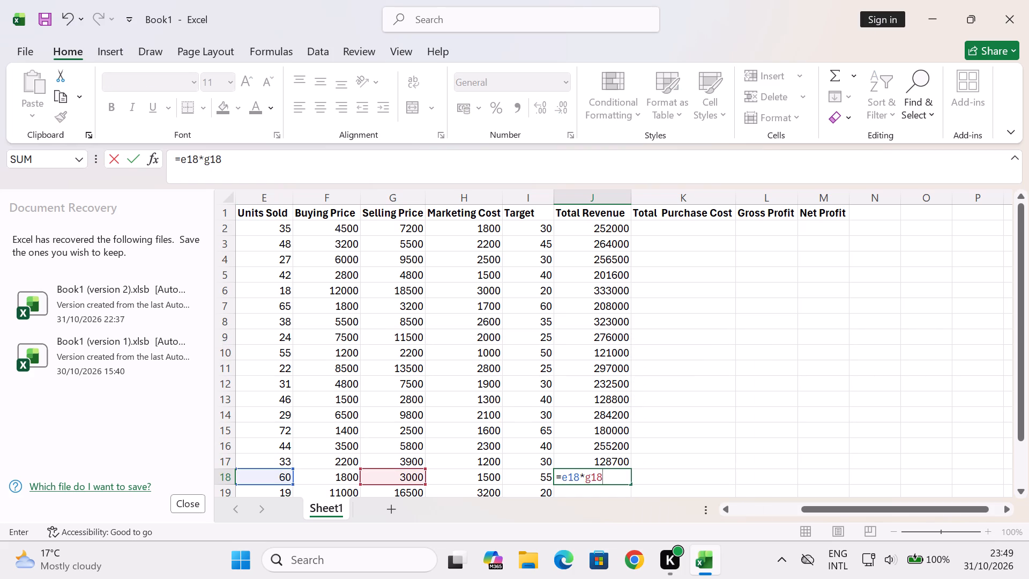
pyautogui.press('Return')
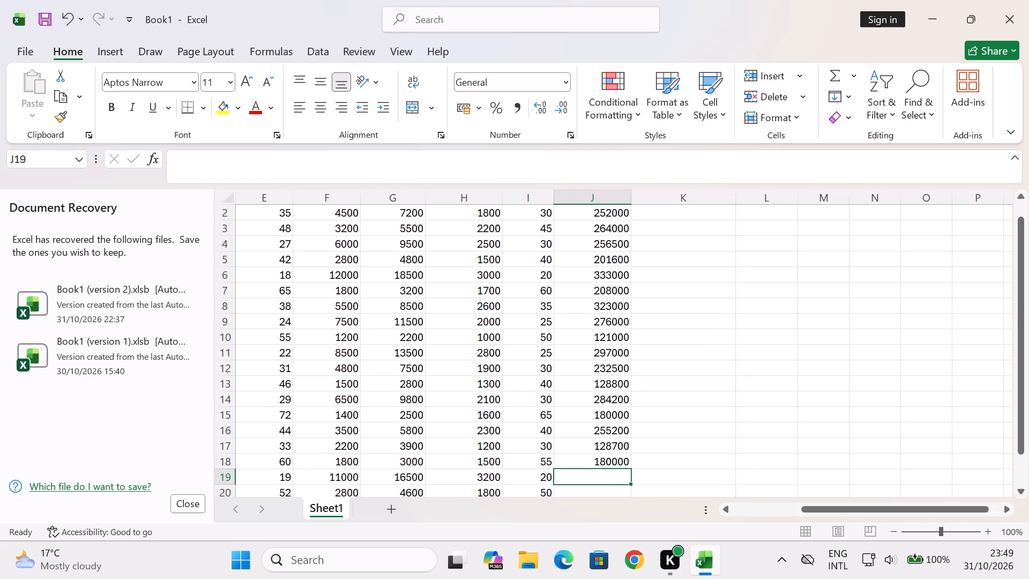
# Calculate Total Revenue for row 19 in J19 with the formula =e19*g19.
pyautogui.press('=')
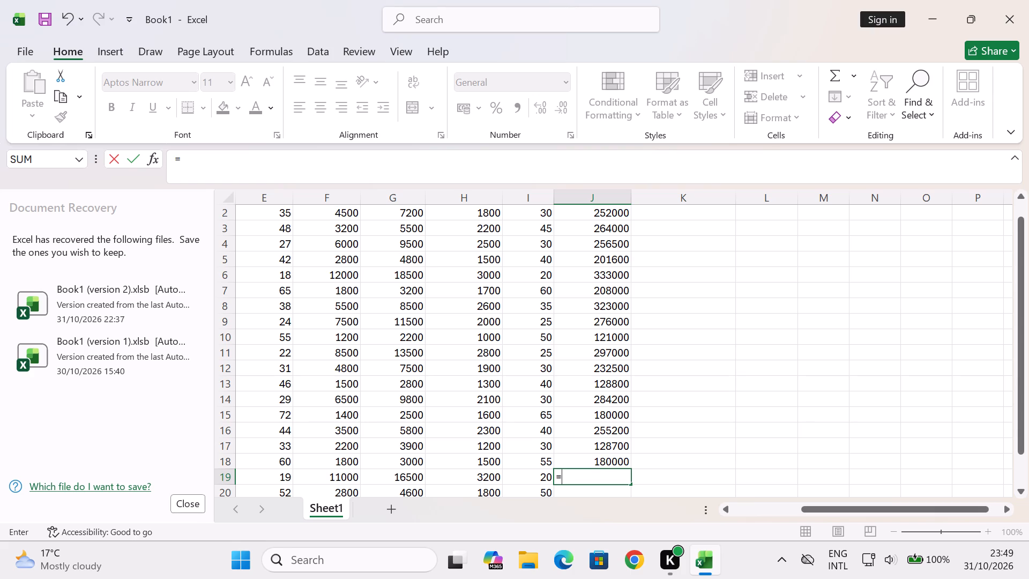
pyautogui.write('e1')
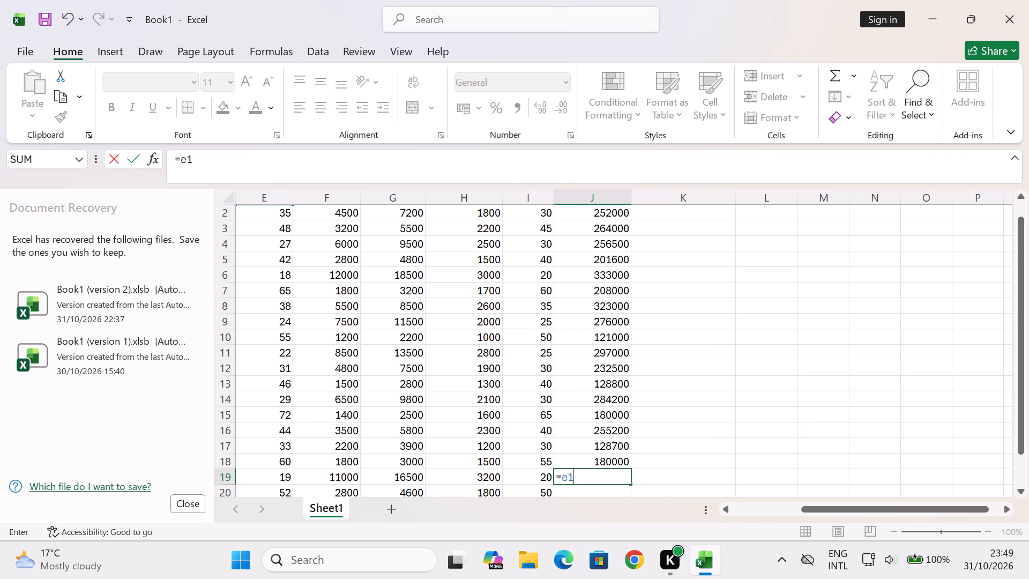
pyautogui.press('9')
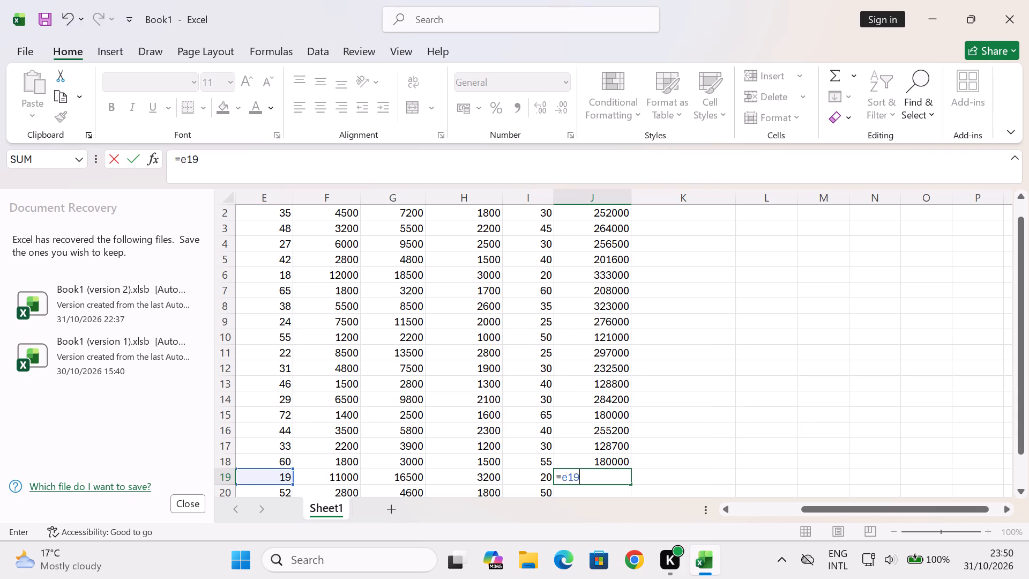
pyautogui.hotkey('shift', '*')
pyautogui.write('g1')
pyautogui.press('9')
pyautogui.press('Return')
# Calculate Total Revenue for row 20 in J20 with the formula =e20*g20.
pyautogui.press('=')
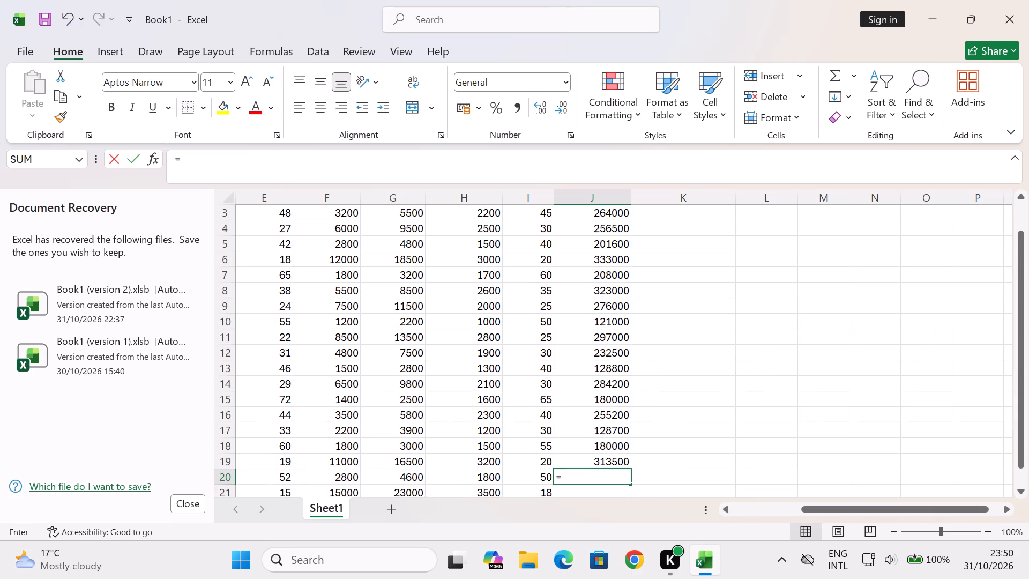
pyautogui.write('e2')
pyautogui.press('0')
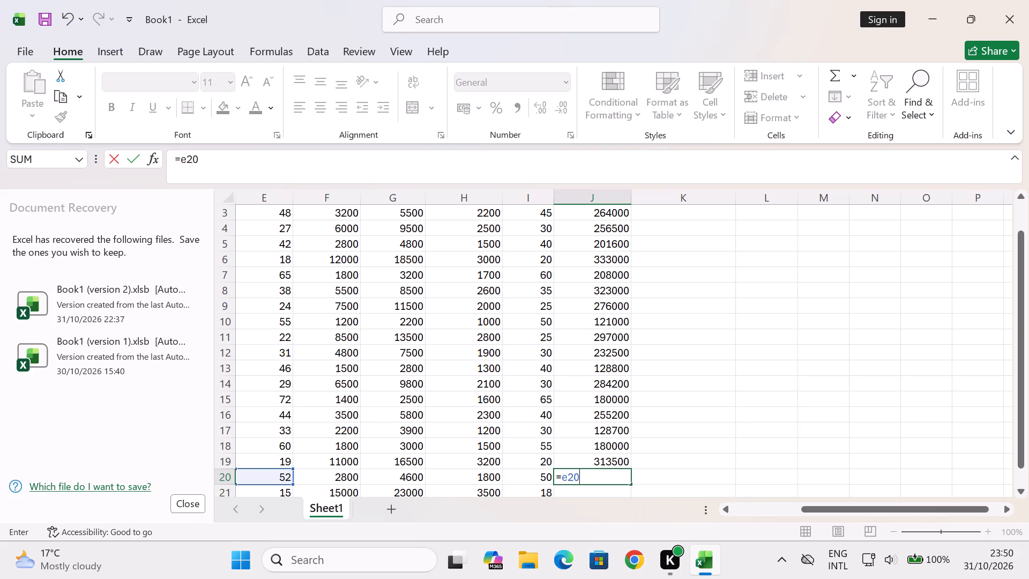
pyautogui.hotkey('shift', '*')
pyautogui.write('g2')
pyautogui.press('0')
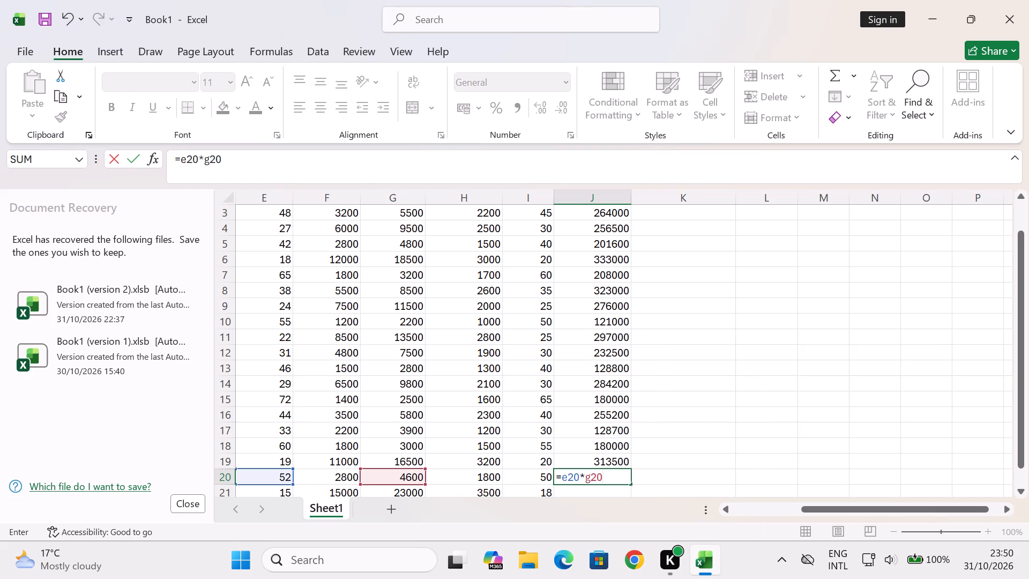
pyautogui.press('Return')
# Calculate Total Revenue for row 21 in J21 with the formula =e21*g21.
pyautogui.press('=')
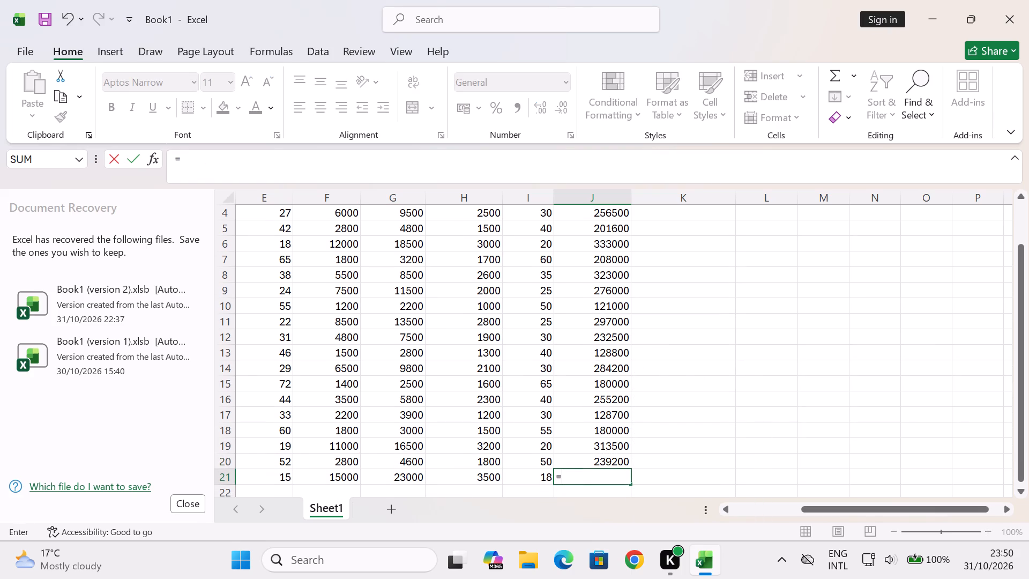
pyautogui.write('e21')
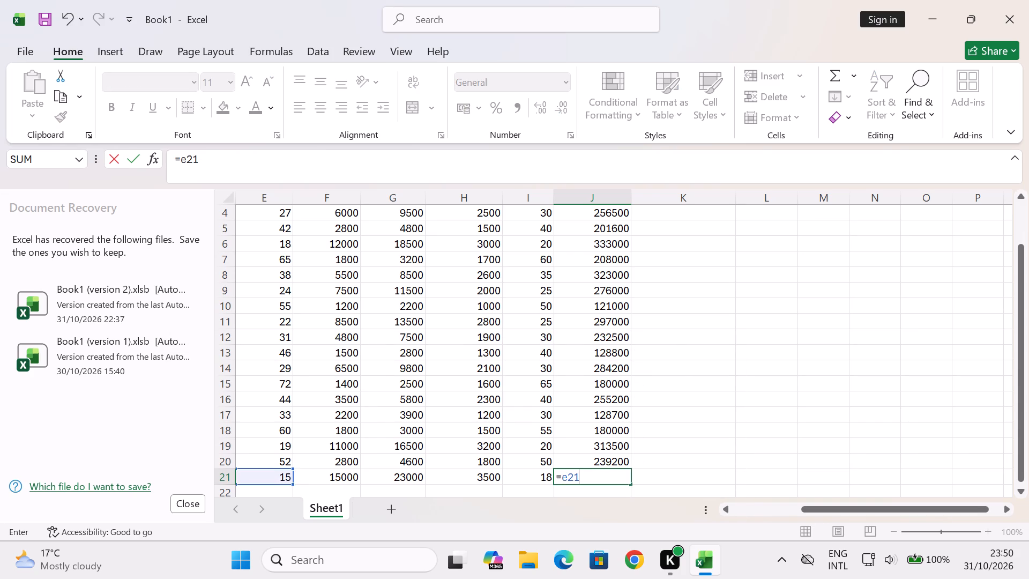
pyautogui.hotkey('shift', '*')
pyautogui.press('g')
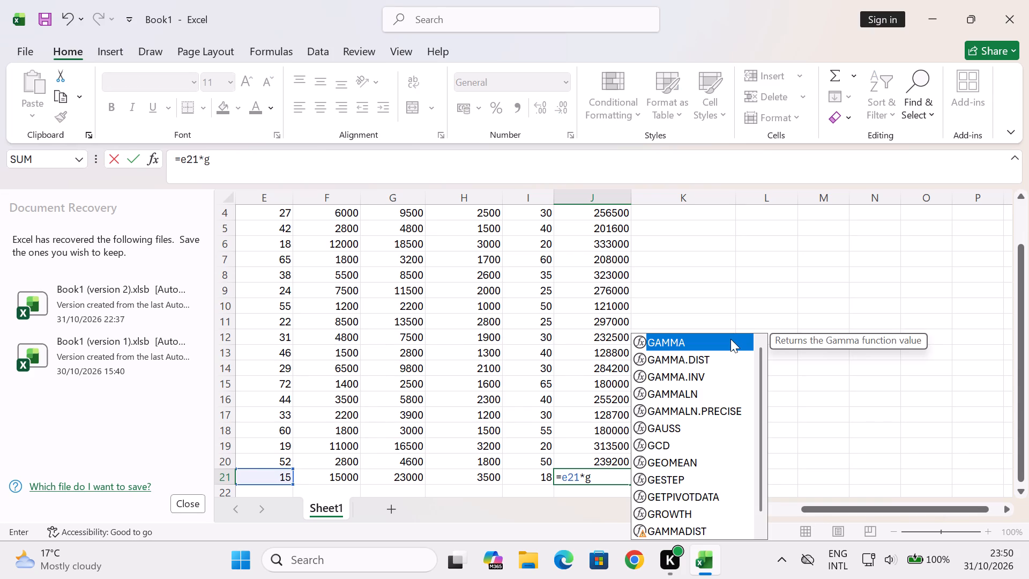
pyautogui.write('21')
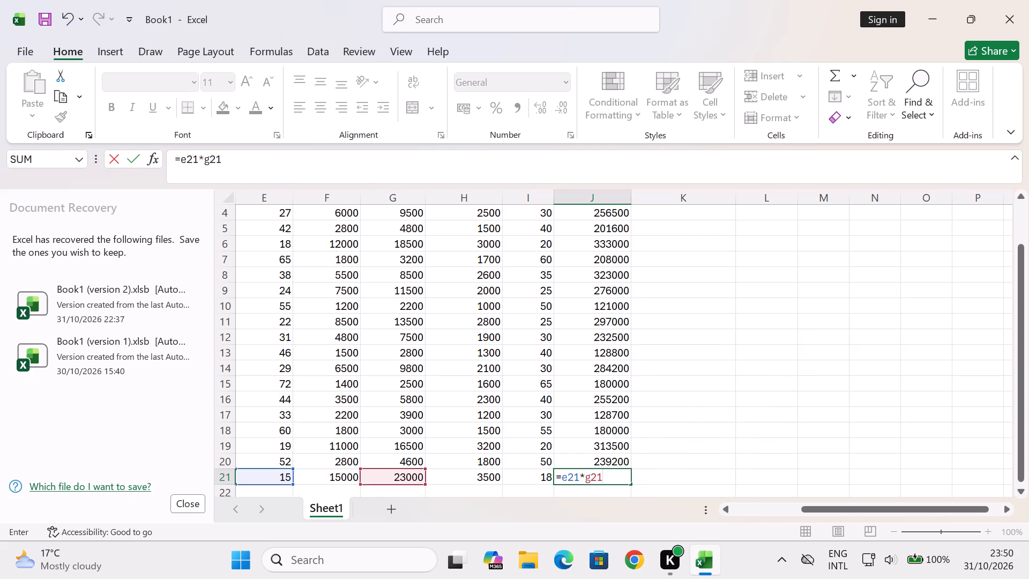
pyautogui.press('Return')
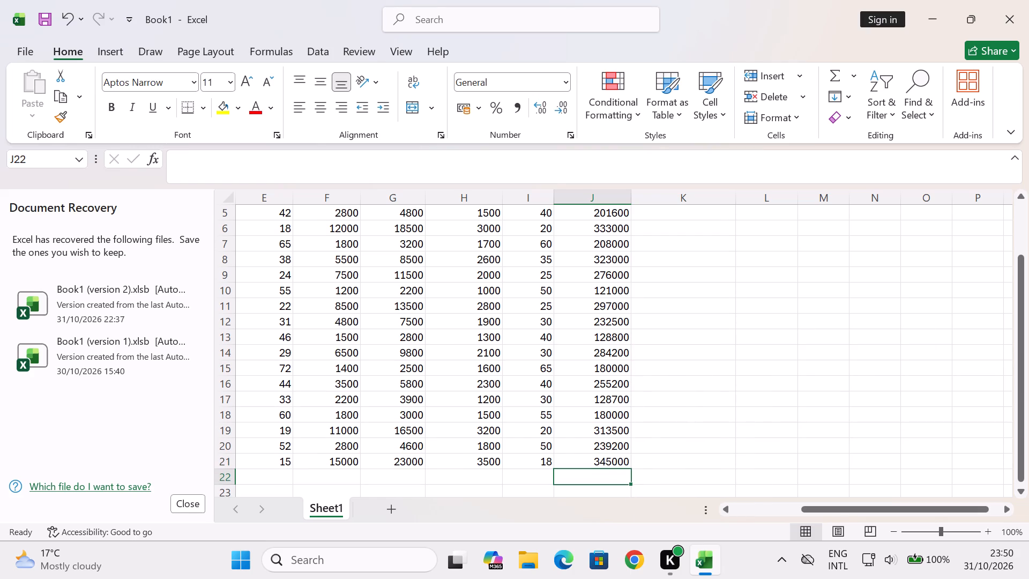
# Calculate Total Purchase Cost for the first data row in K2 with the formula =e2*f2.
pyautogui.click(713, 425)
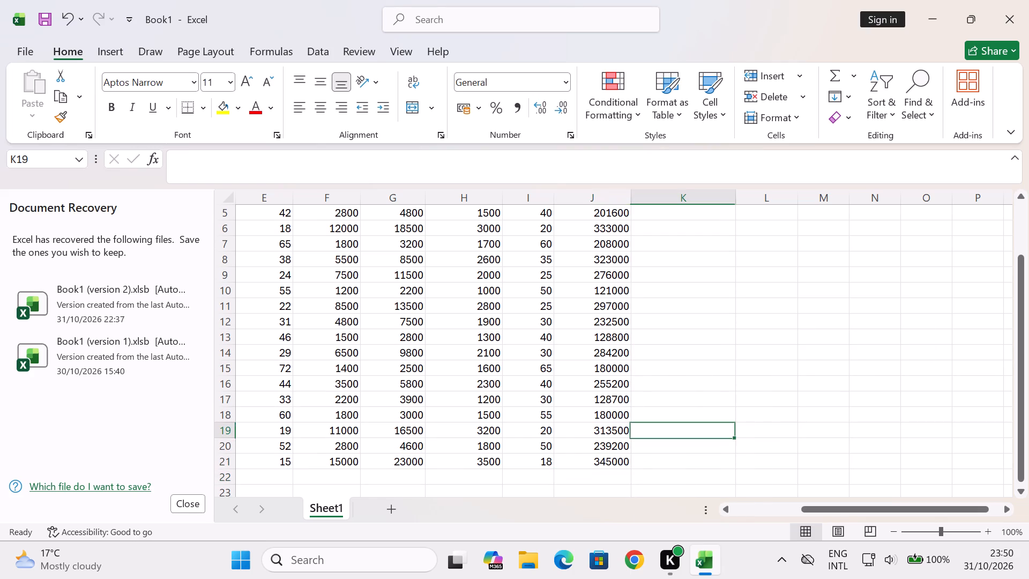
pyautogui.press('Up')
pyautogui.press('Up')
pyautogui.press('Up')
pyautogui.press('Up')
pyautogui.press('Up')
pyautogui.press('Up')
pyautogui.press('Up')
pyautogui.press('Up')
pyautogui.press('Up')
pyautogui.press('Up')
pyautogui.press('Up')
pyautogui.press('Up')
pyautogui.press('Up')
pyautogui.press('Up')
pyautogui.press('Up')
pyautogui.press('Up')
pyautogui.press('Up')
pyautogui.press('Up')
pyautogui.press('Up')
pyautogui.press('Up')
pyautogui.press('Up')
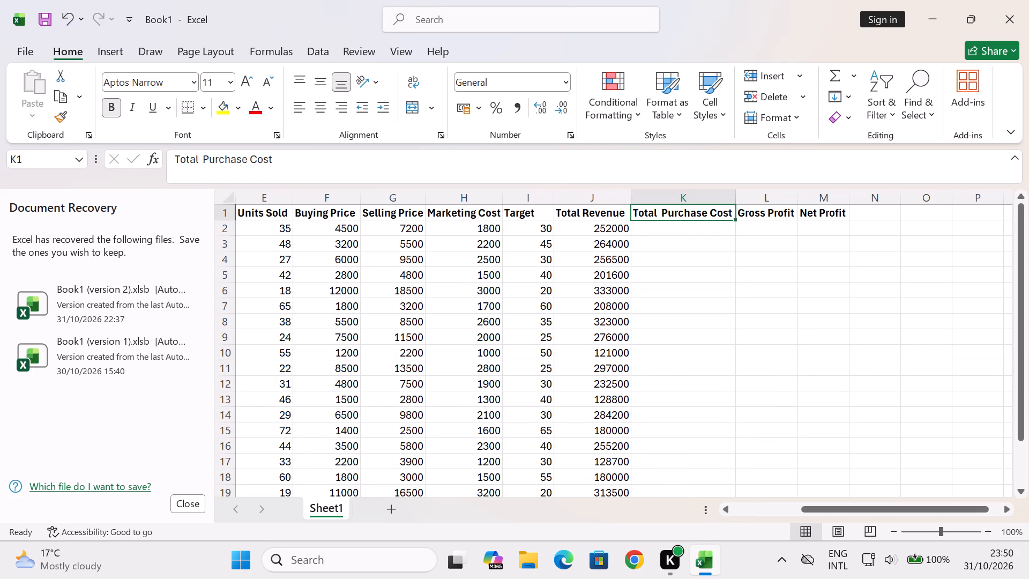
pyautogui.press('Down')
pyautogui.press('=')
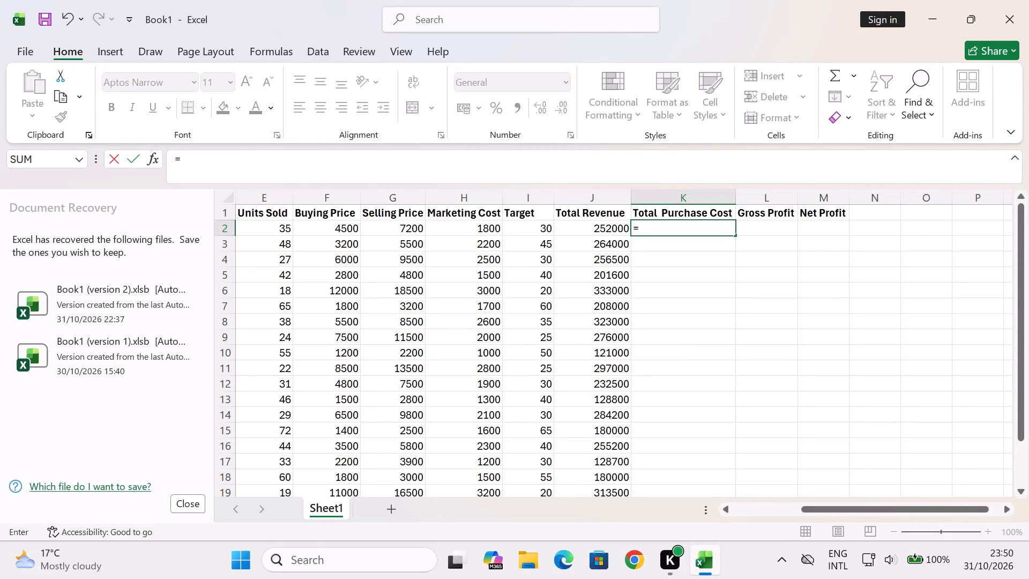
pyautogui.write('e2')
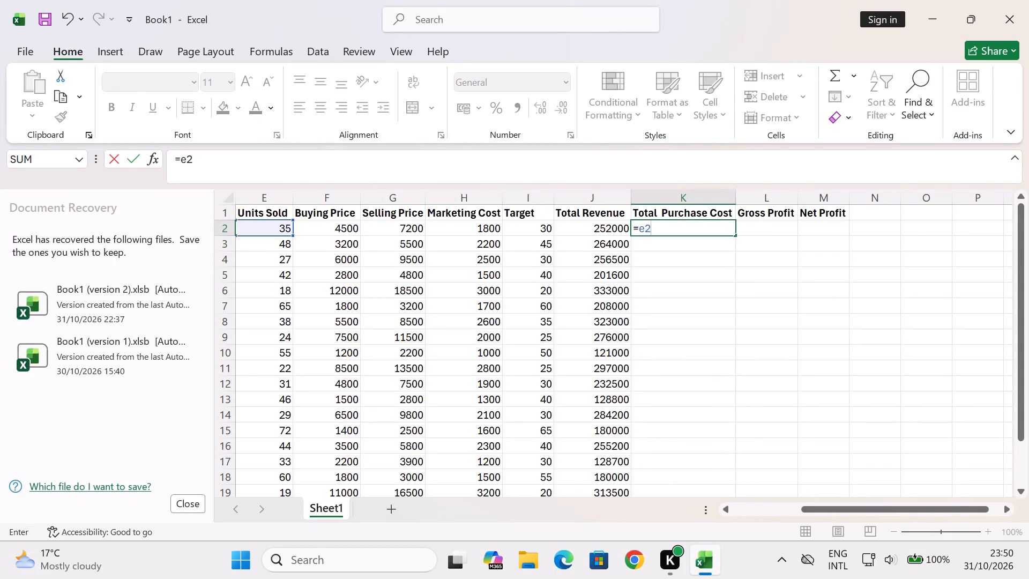
pyautogui.hotkey('shift', '*')
pyautogui.write('f2')
pyautogui.press('Return')
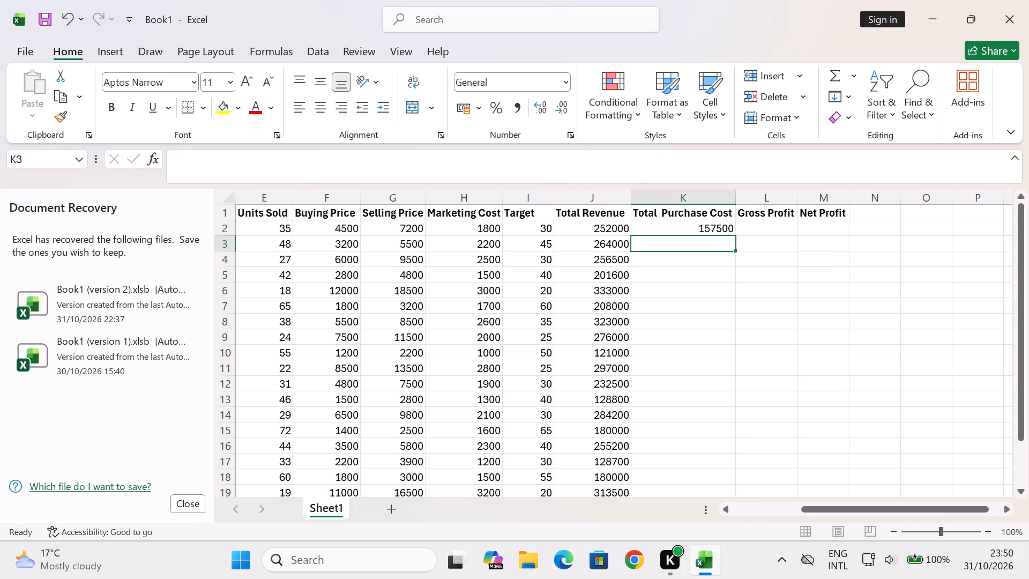
# Calculate Total Purchase Cost for row 3 in K3 with the formula =e3*f3.
pyautogui.press('=')
pyautogui.write('e3')
pyautogui.hotkey('shift', '*')
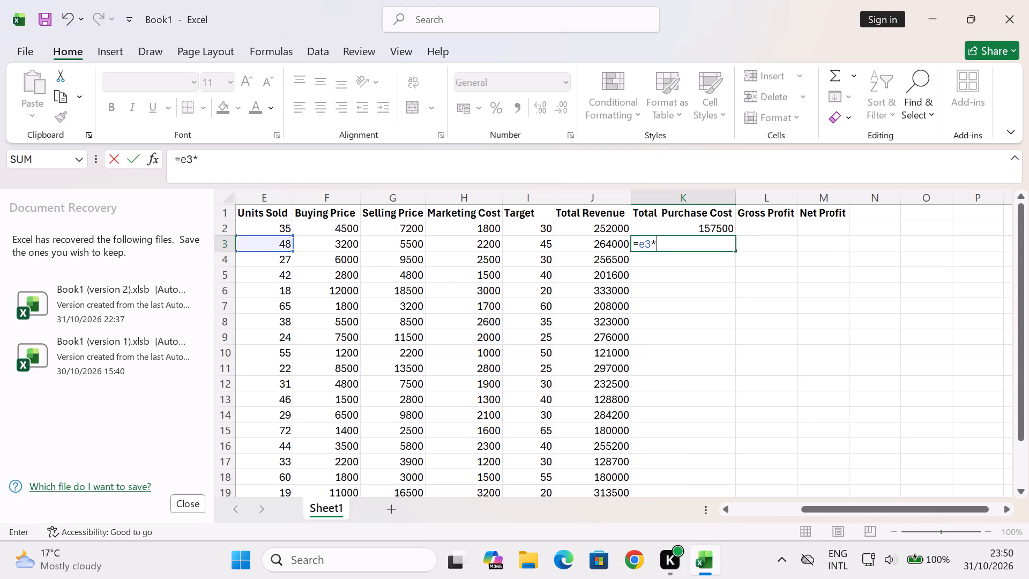
pyautogui.write('f3')
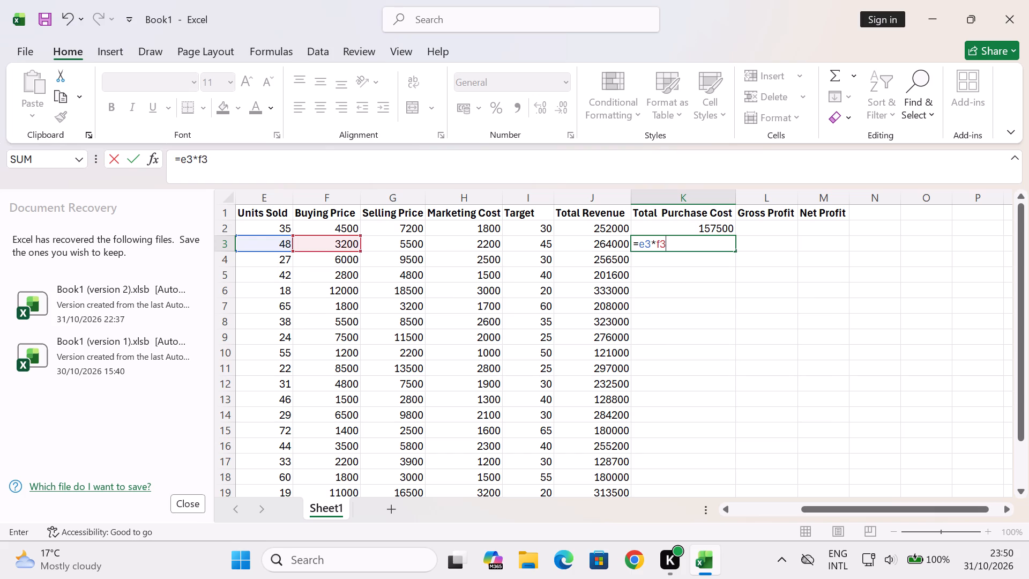
pyautogui.press('Return')
# Calculate Total Purchase Cost for row 4 in K4 with the formula =e4*f4.
pyautogui.press('=')
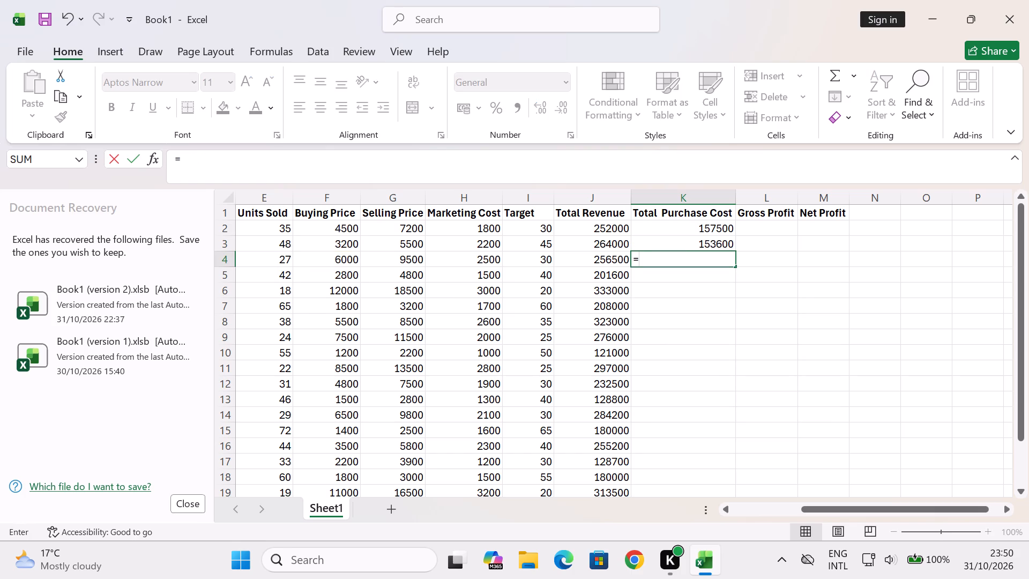
pyautogui.write('e4')
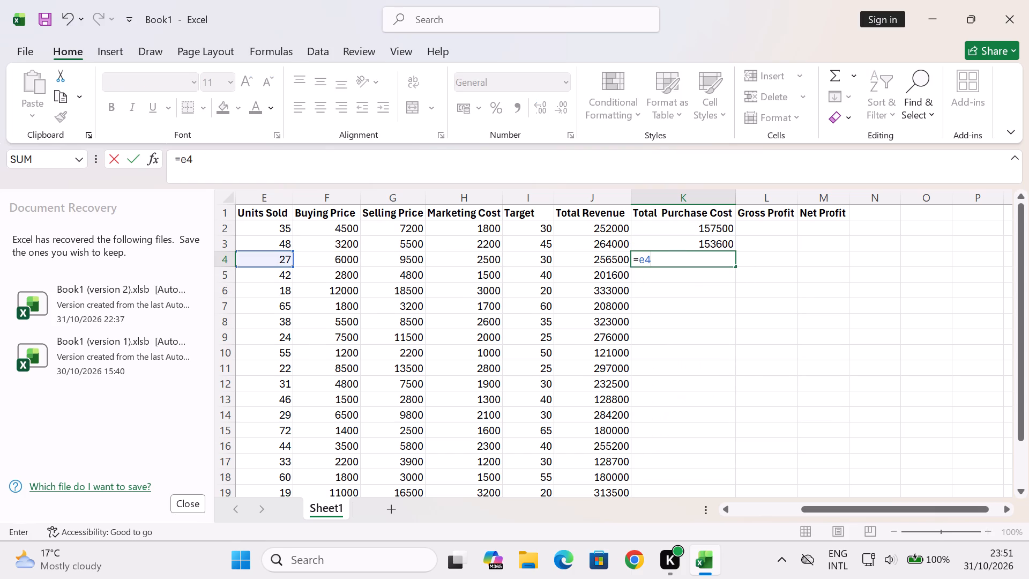
pyautogui.hotkey('shift', '*')
pyautogui.write('f4')
pyautogui.press('Return')
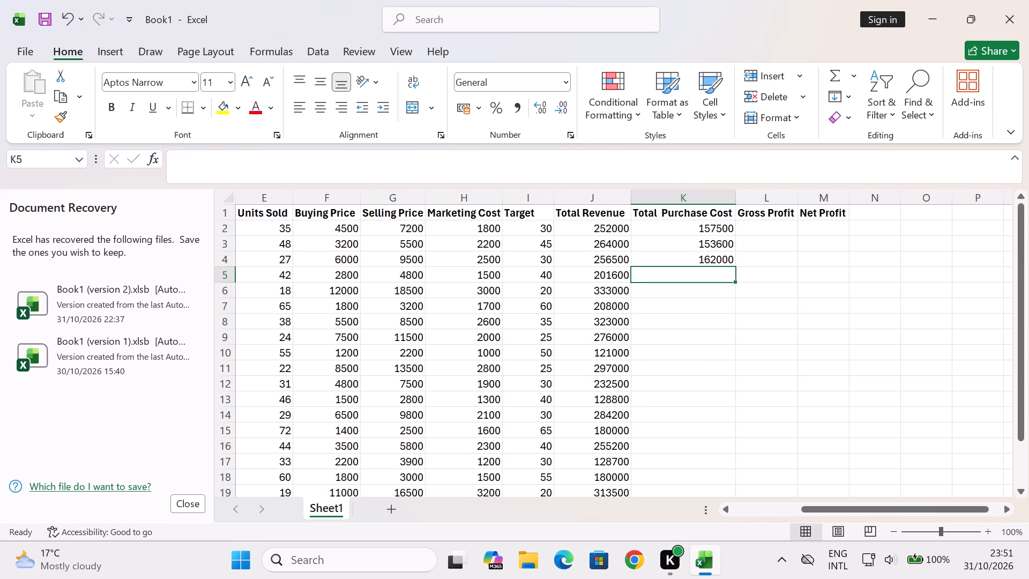
# Calculate Total Purchase Cost for row 5 in K5 with the formula =e5*f5.
pyautogui.press('=')
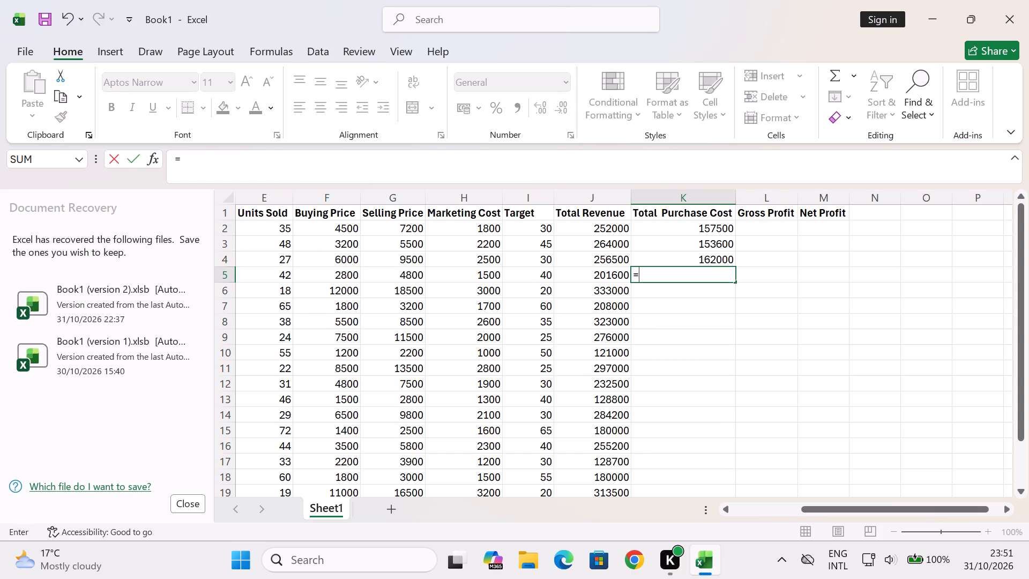
pyautogui.write('e5')
pyautogui.hotkey('shift', '*')
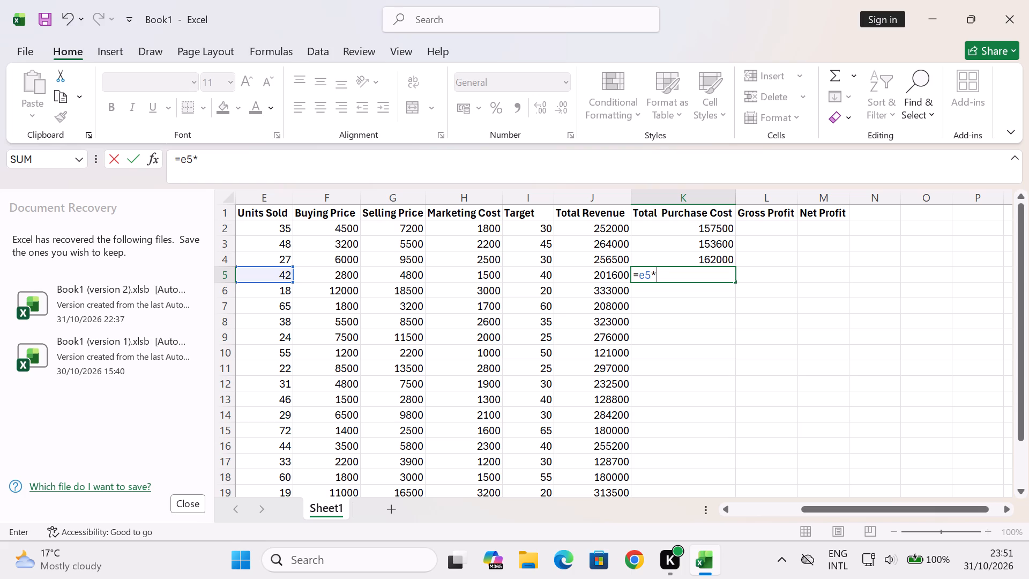
pyautogui.write('f5')
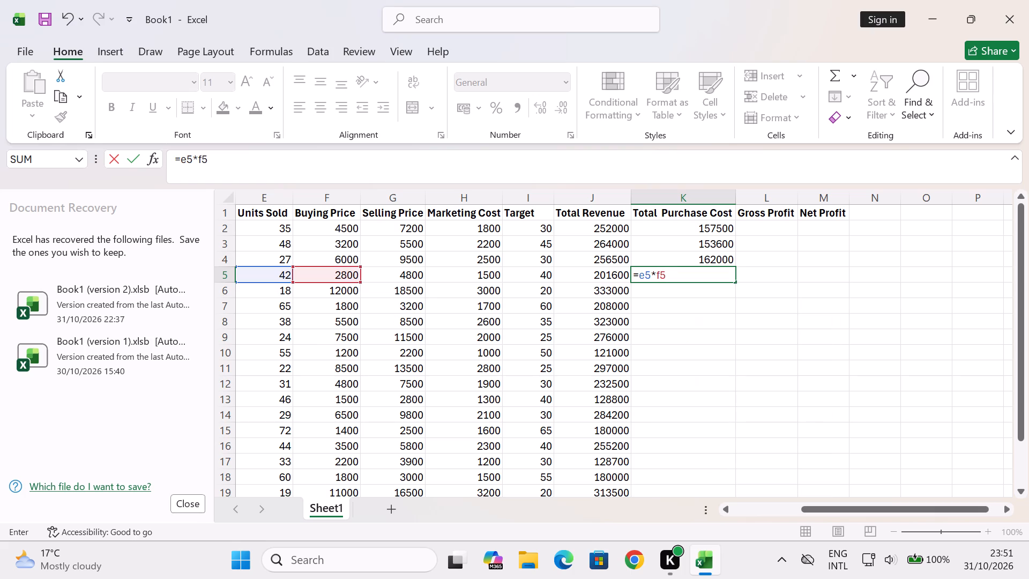
pyautogui.press('Return')
# Calculate Total Purchase Cost for row 6 in K6 with the formula =e6*f6.
pyautogui.press('=')
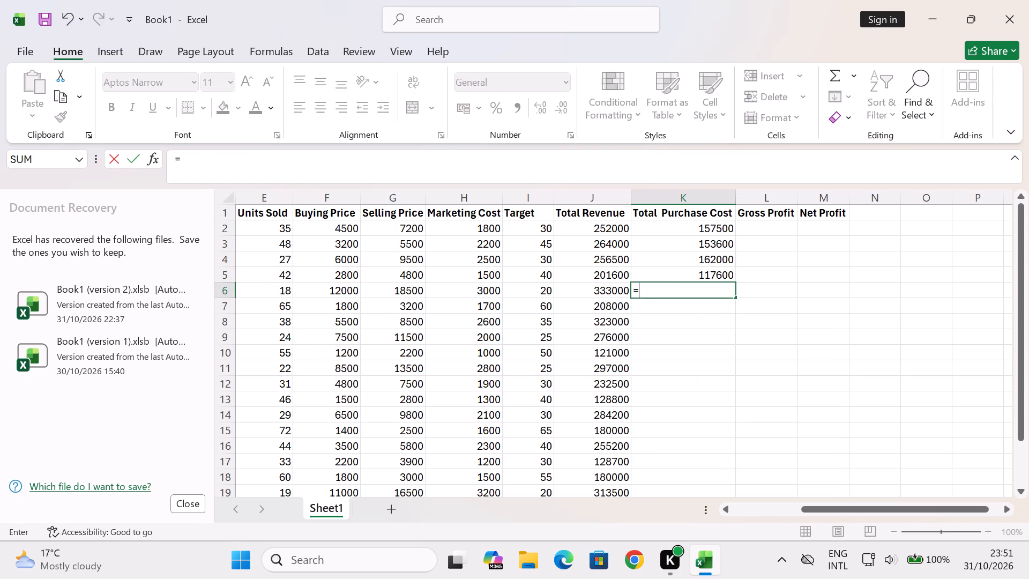
pyautogui.write('e6')
pyautogui.hotkey('shift', '*')
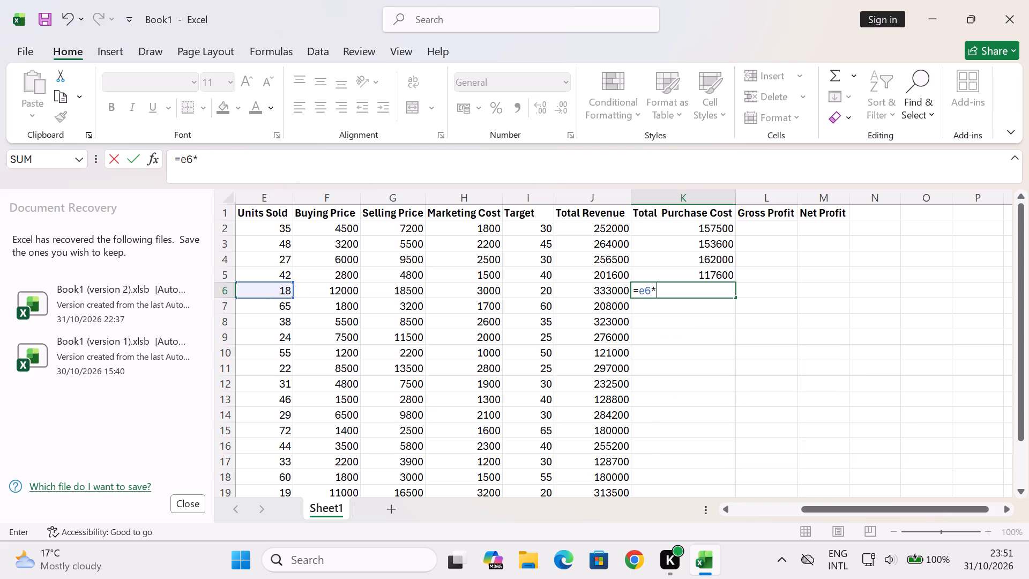
pyautogui.write('f6')
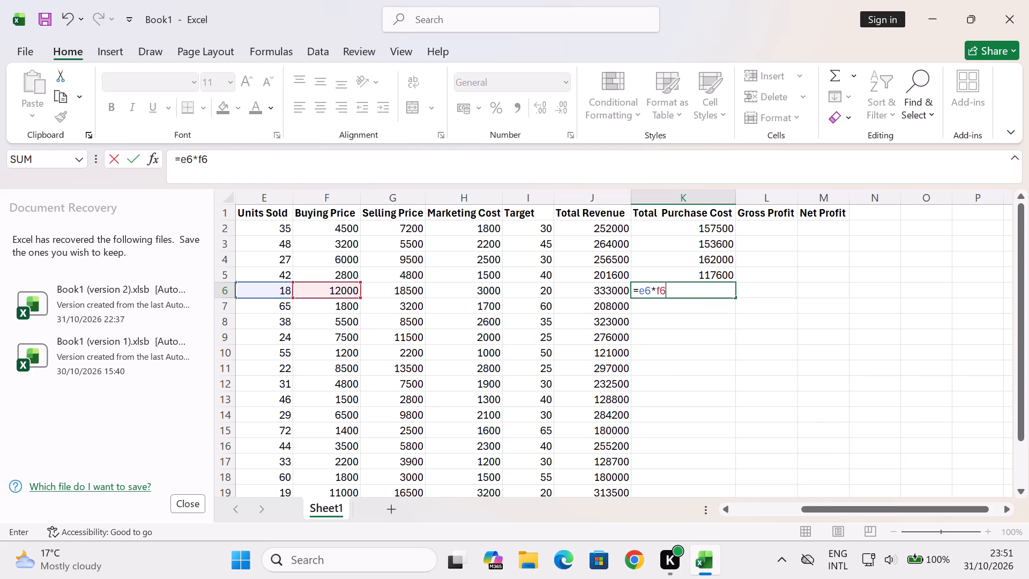
pyautogui.press('Return')
# Calculate Total Purchase Cost for row 7 in K7 with the formula =e7*f7.
pyautogui.press('=')
pyautogui.write('e7')
pyautogui.hotkey('shift', '*')
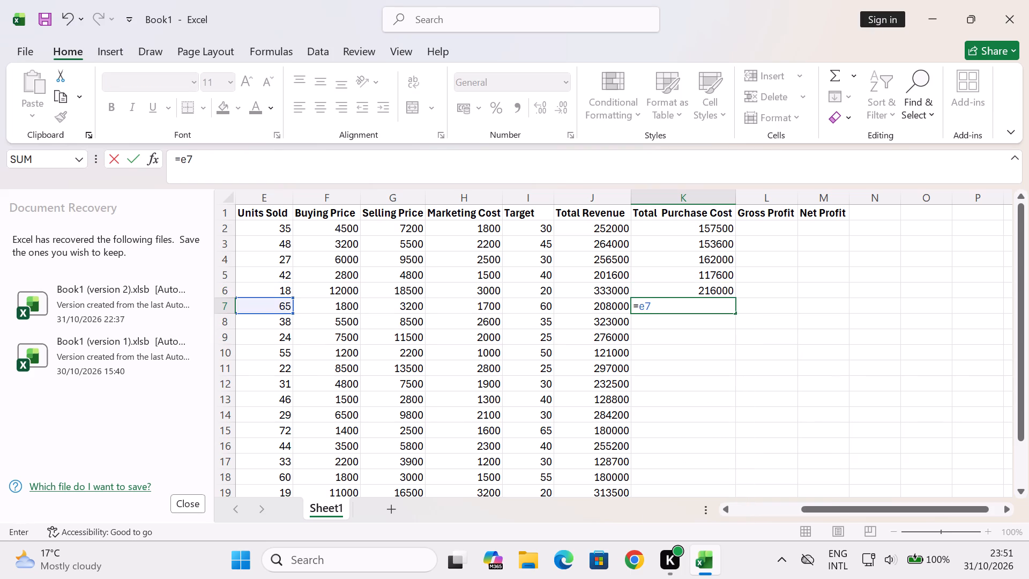
pyautogui.write('f7')
pyautogui.press('Return')
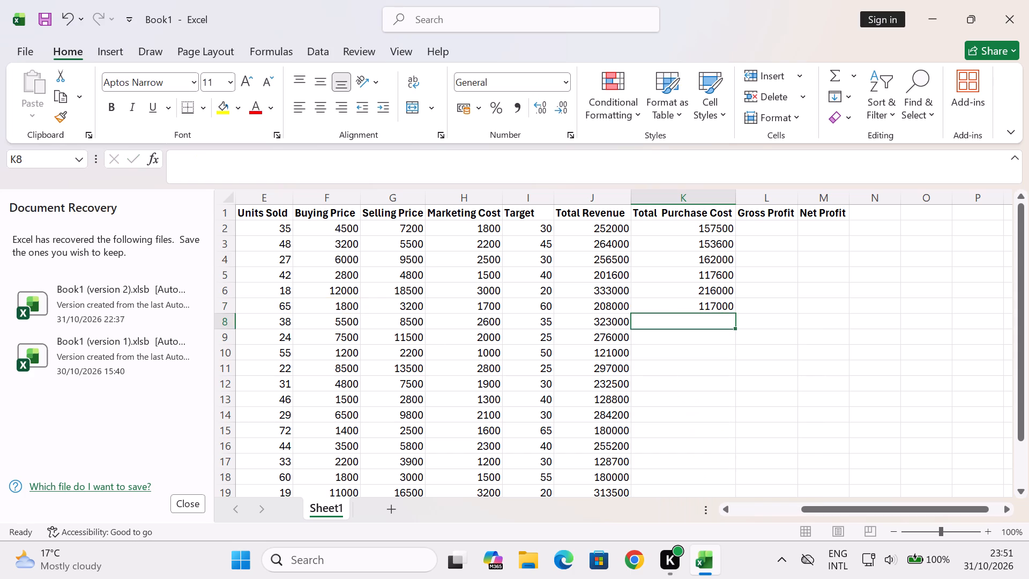
# Calculate Total Purchase Cost for row 8 in K8 with the formula =e8*f8.
pyautogui.press('=')
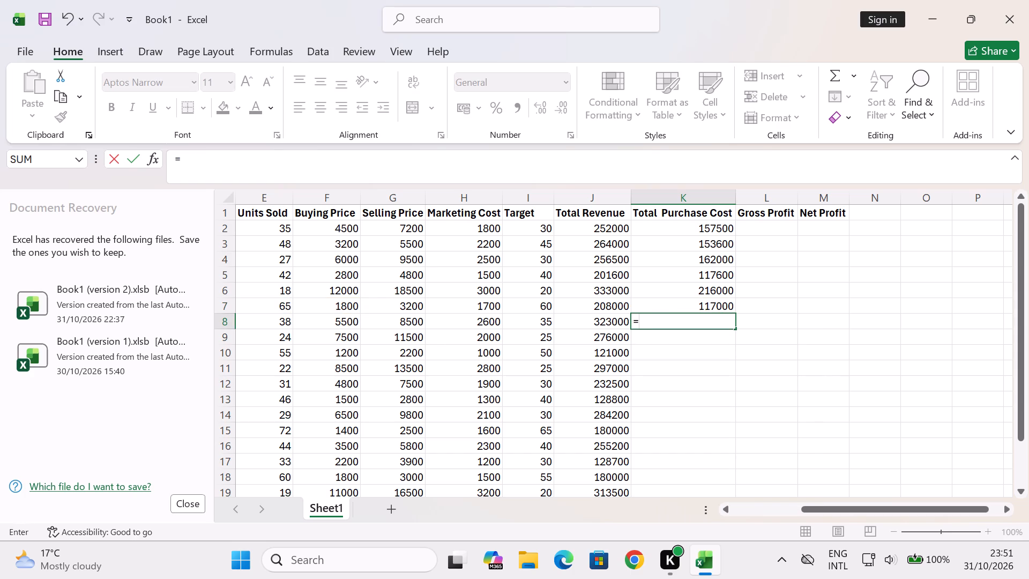
pyautogui.press('e')
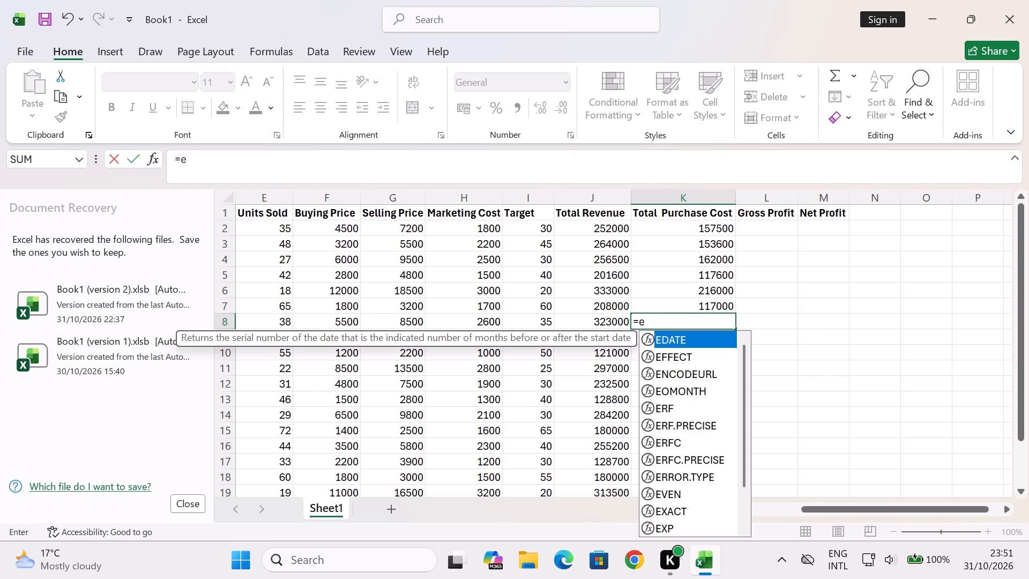
pyautogui.press('8')
pyautogui.hotkey('shift', '*')
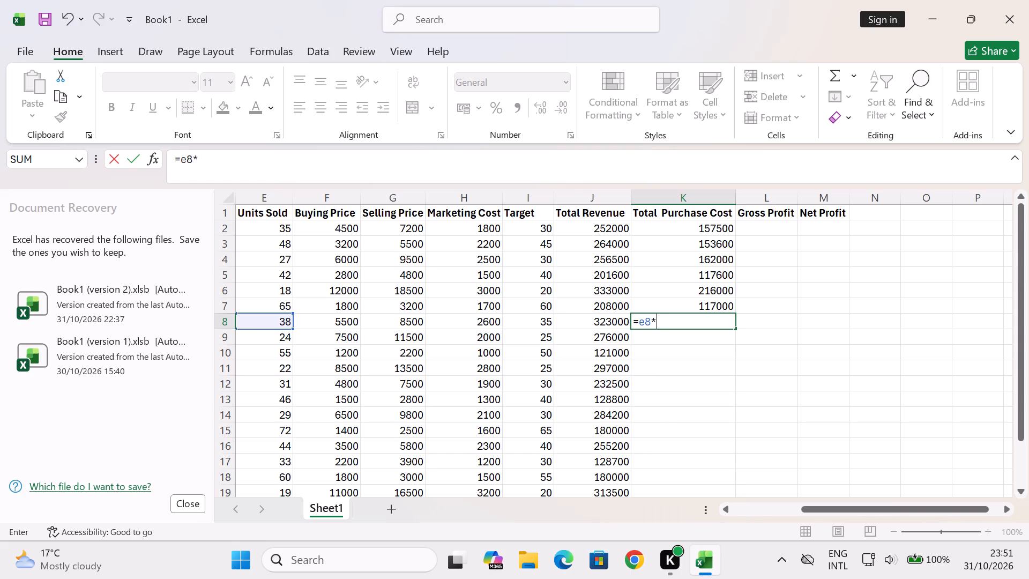
pyautogui.press('f')
pyautogui.press('8')
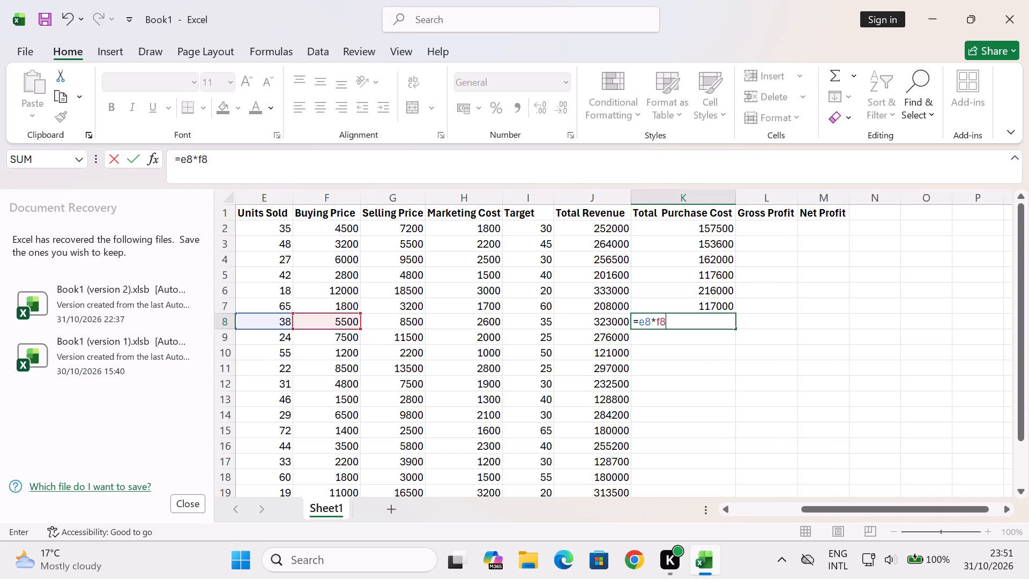
pyautogui.press('Return')
# Begin the Total Purchase Cost formula for row 9 in K9.
pyautogui.press('=')
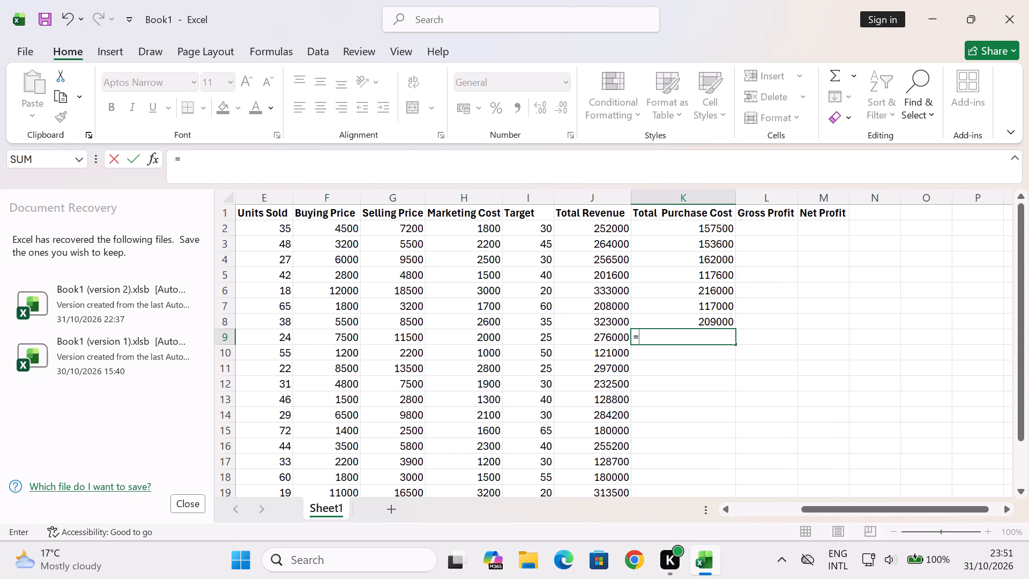
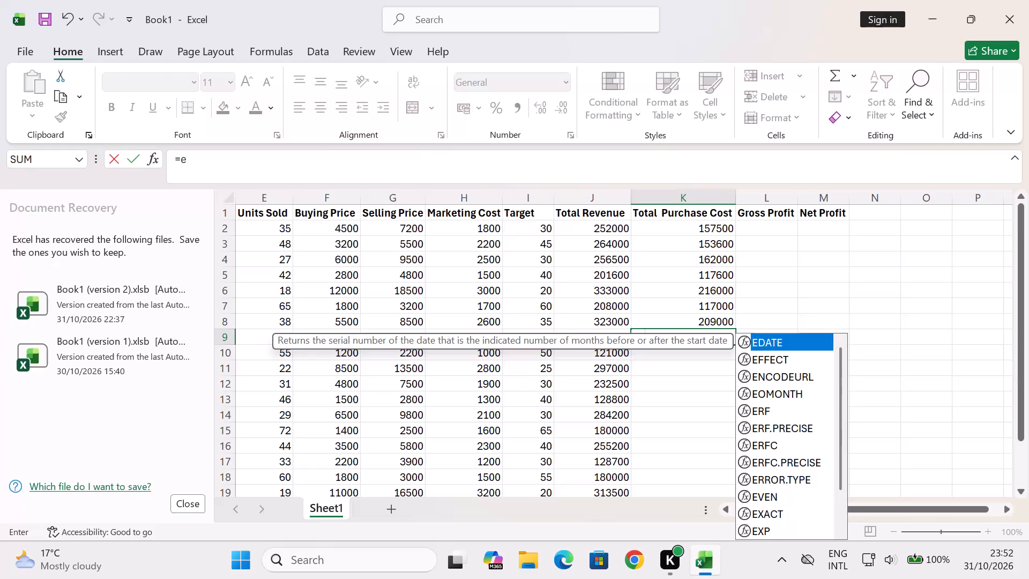
# Complete the Total Purchase Cost formula for row 9 in K9 as =e9*f9.
pyautogui.hotkey('shift', '*')
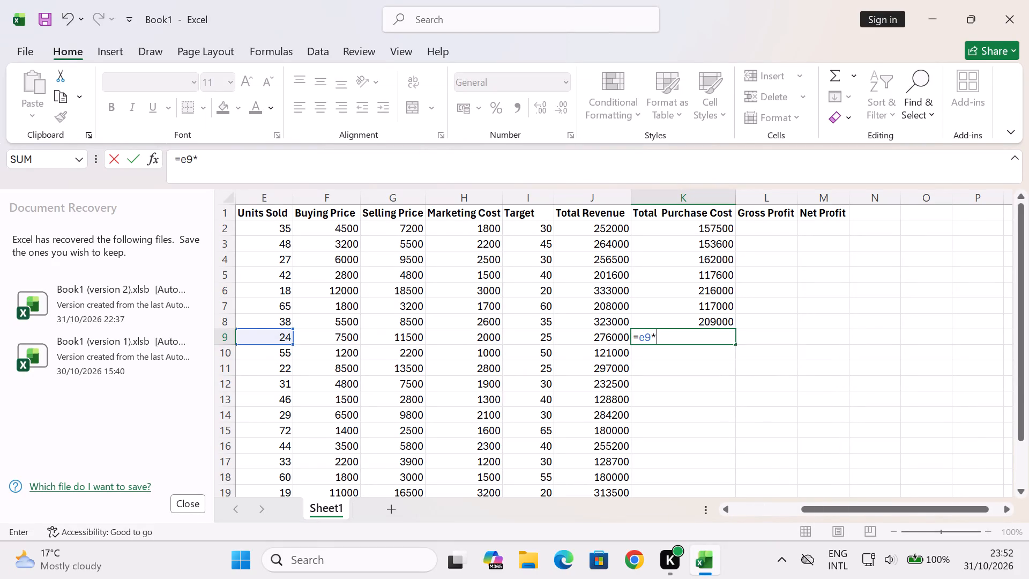
pyautogui.write('f9')
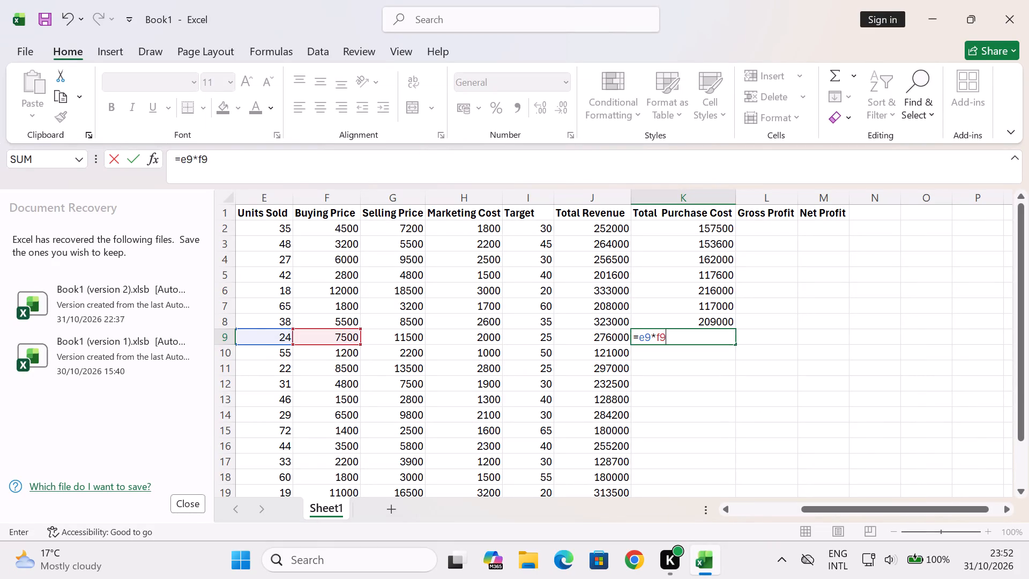
pyautogui.press('Return')
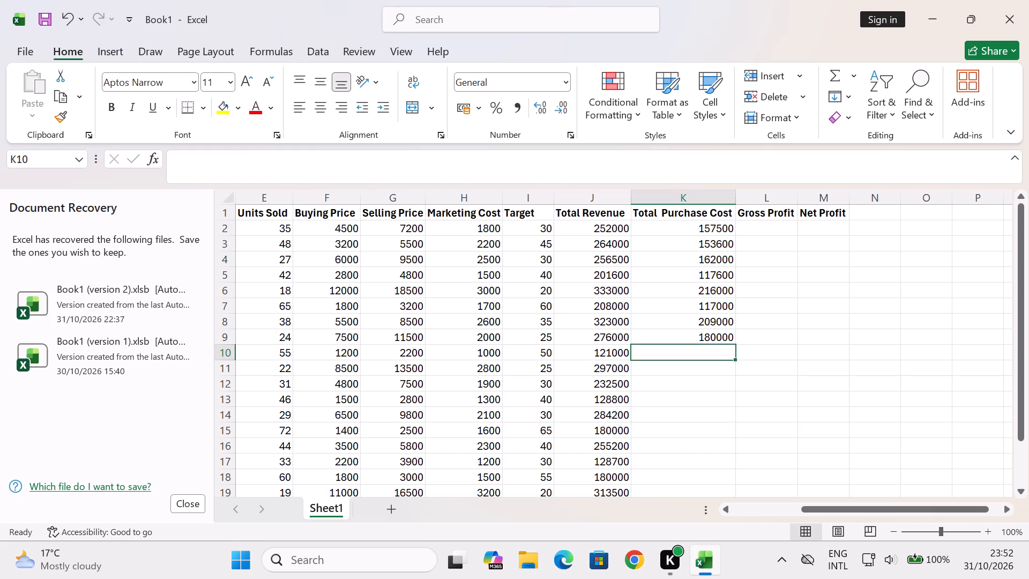
# Calculate Total Purchase Cost for row 10 in K10 with the formula =e10*f10.
pyautogui.press('=')
pyautogui.write('e10')
pyautogui.hotkey('shift', '*')
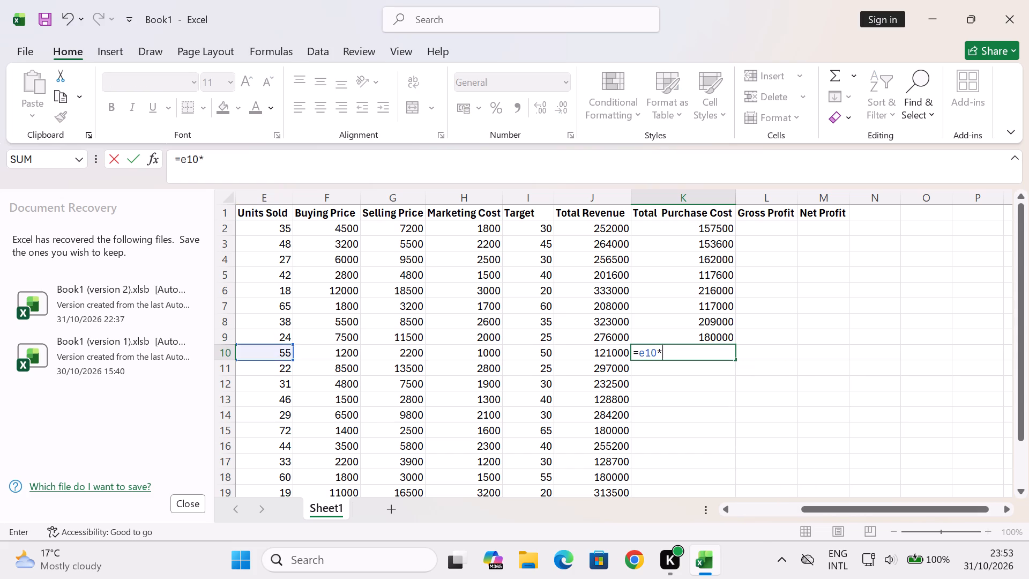
pyautogui.write('f10')
pyautogui.press('Return')
# Calculate Total Purchase Cost for row 11 in K11 with the formula =e11*f11.
pyautogui.press('=')
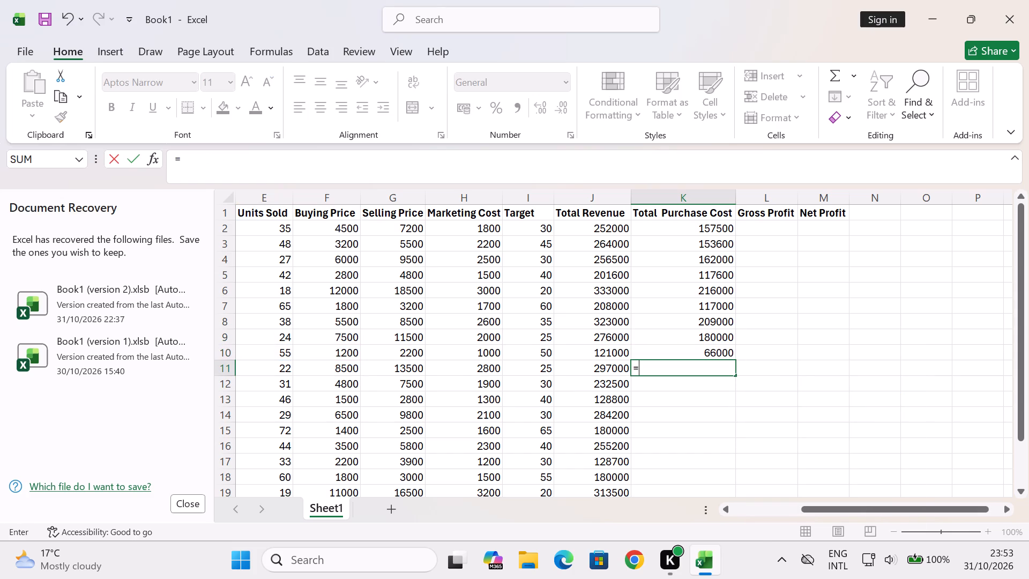
pyautogui.write('e11')
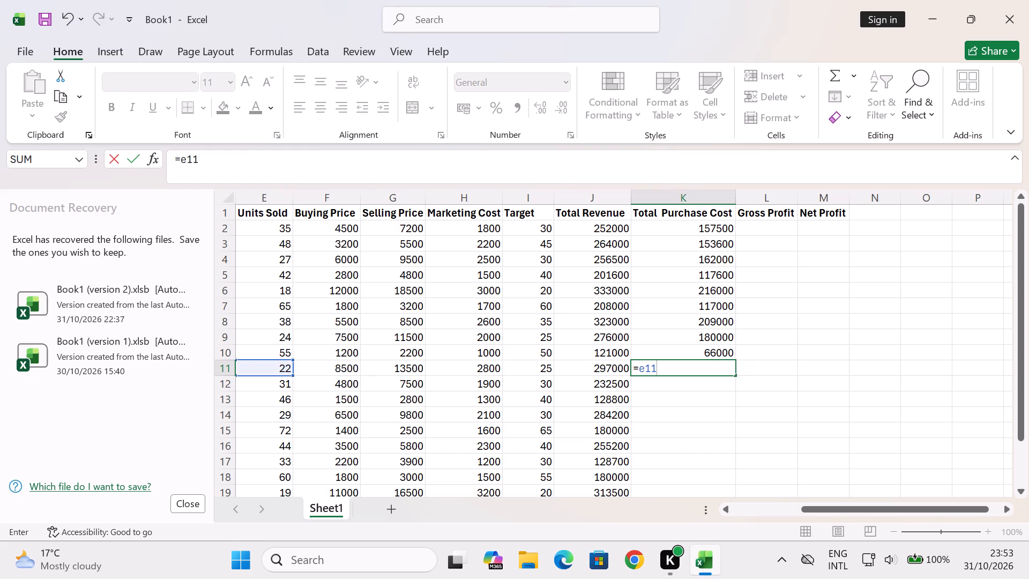
pyautogui.hotkey('shift', '*')
pyautogui.write('f11')
pyautogui.press('Return')
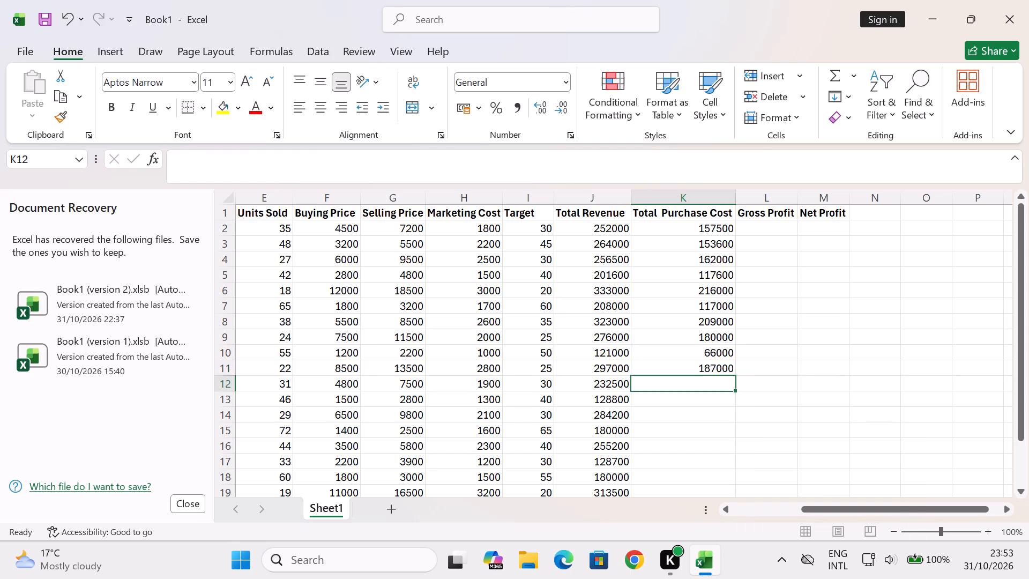
# Calculate Total Purchase Cost for row 12 in K12 with the formula =e12*f12.
pyautogui.press('=')
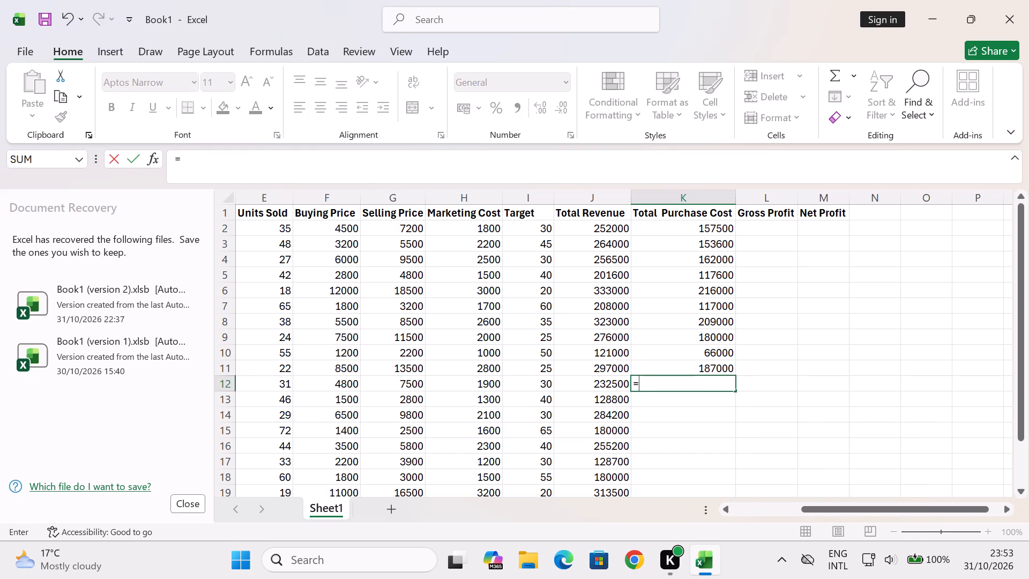
pyautogui.write('e12')
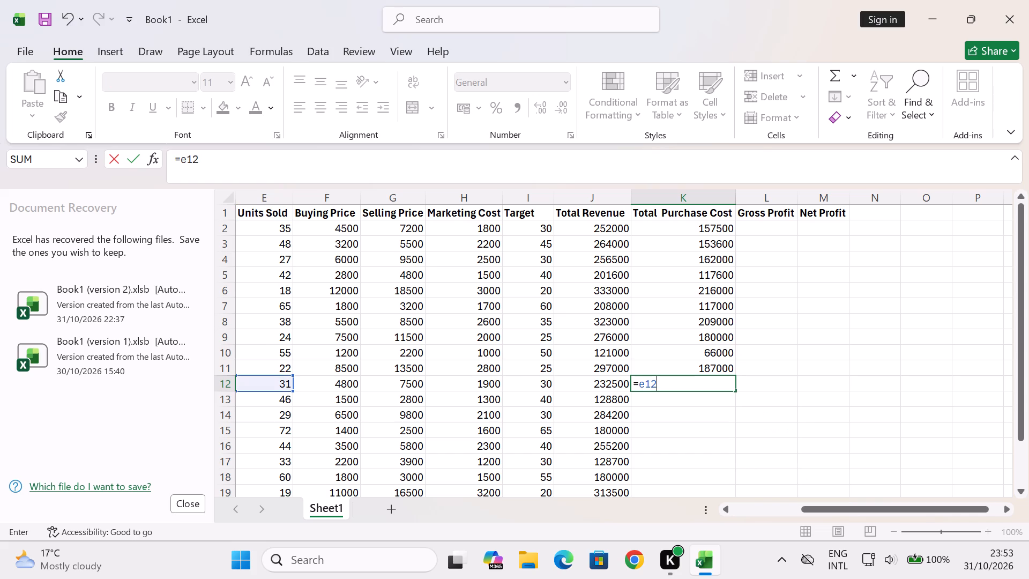
pyautogui.write('*f12')
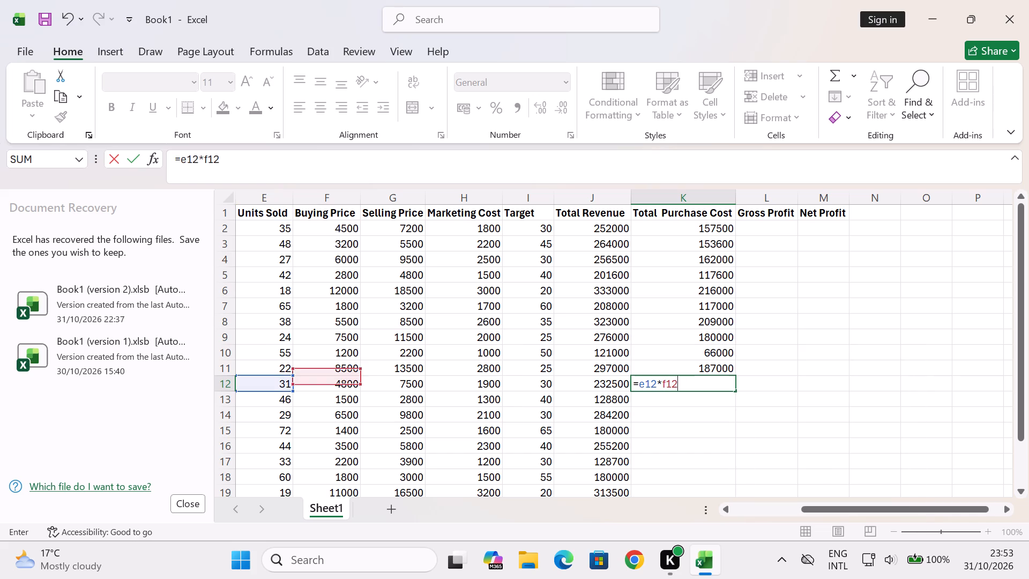
pyautogui.press('Return')
# Calculate Total Purchase Cost for row 13 in K13 with the formula =e13*f13.
pyautogui.press('=')
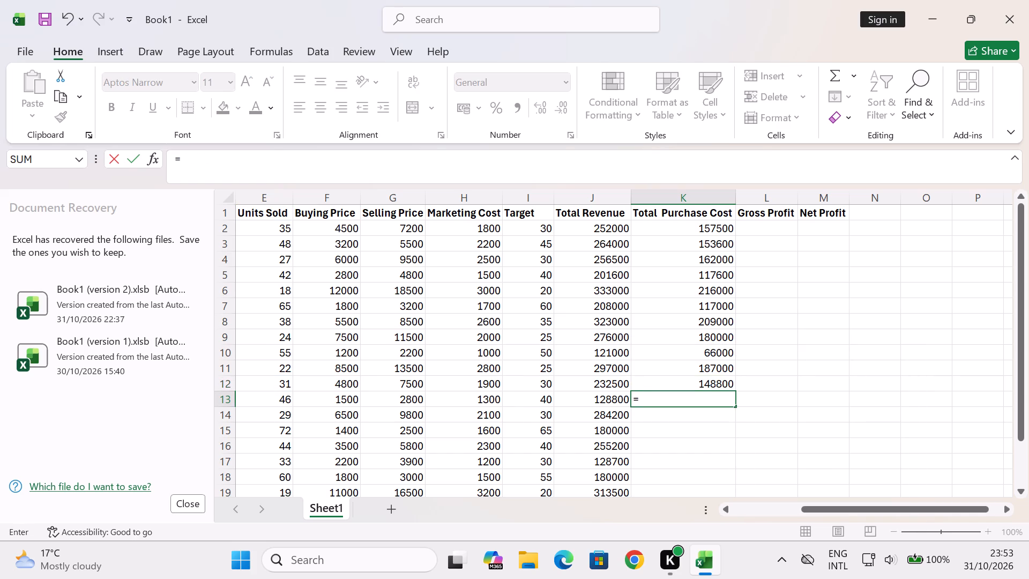
pyautogui.write('e13')
pyautogui.hotkey('shift', '*')
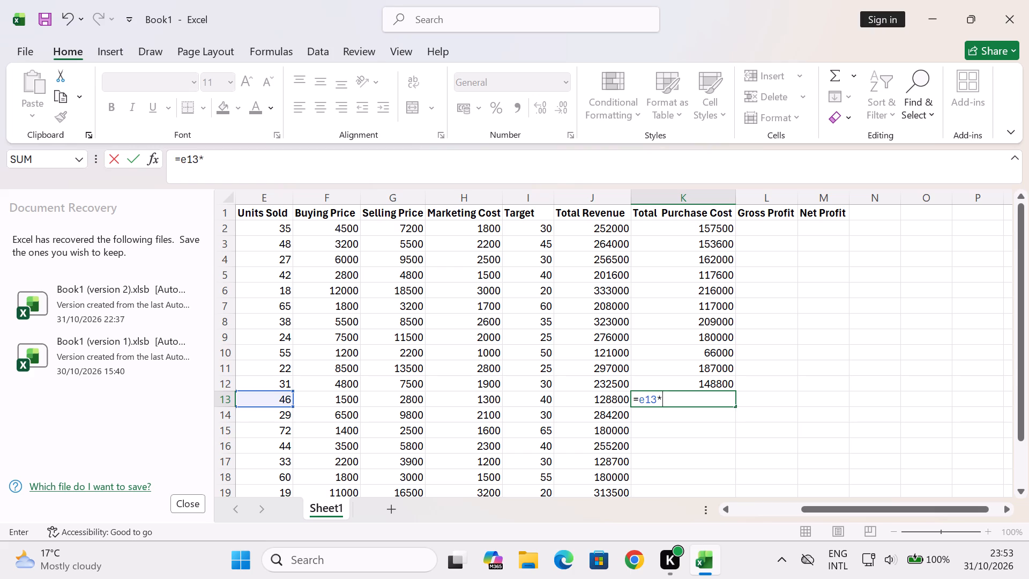
pyautogui.write('f13')
pyautogui.press('Return')
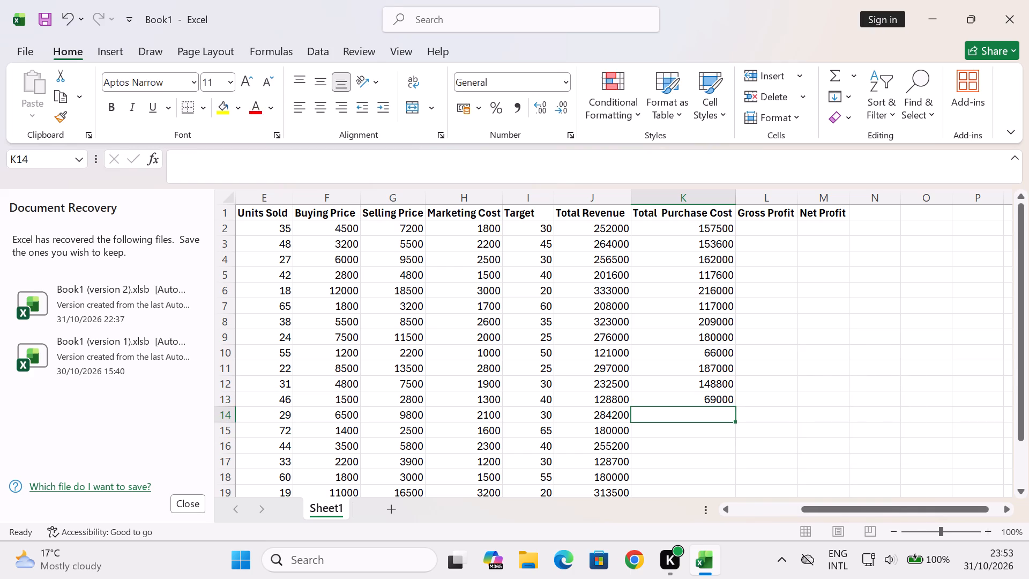
# Calculate Total Purchase Cost for row 14 in K14 with the formula =e14*f14.
pyautogui.press('=')
pyautogui.press('e')
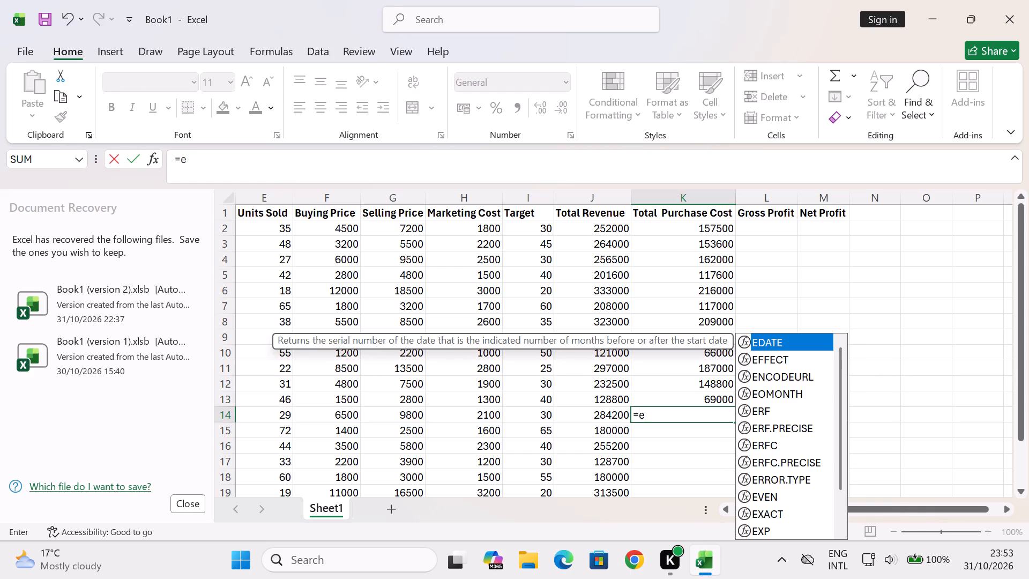
pyautogui.write('14')
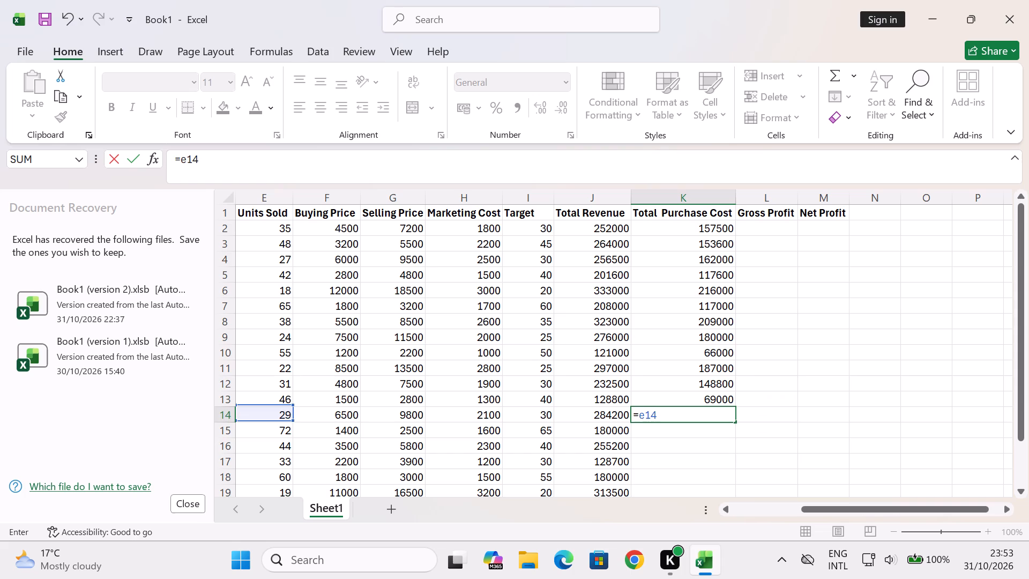
pyautogui.hotkey('shift', '*')
pyautogui.write('f1')
pyautogui.press('4')
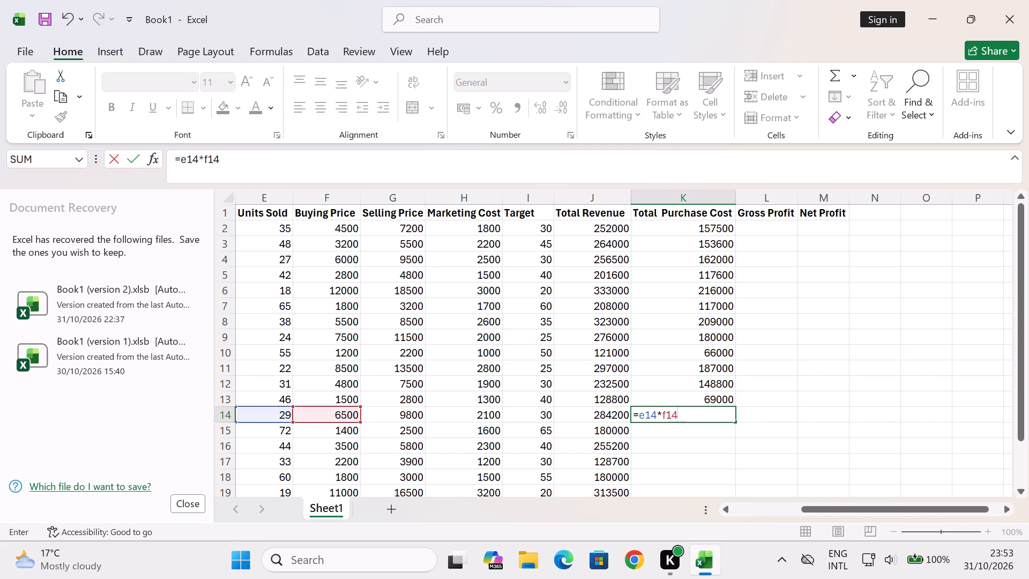
pyautogui.press('Return')
# Begin the Total Purchase Cost formula for row 15 in K15.
pyautogui.press('=')
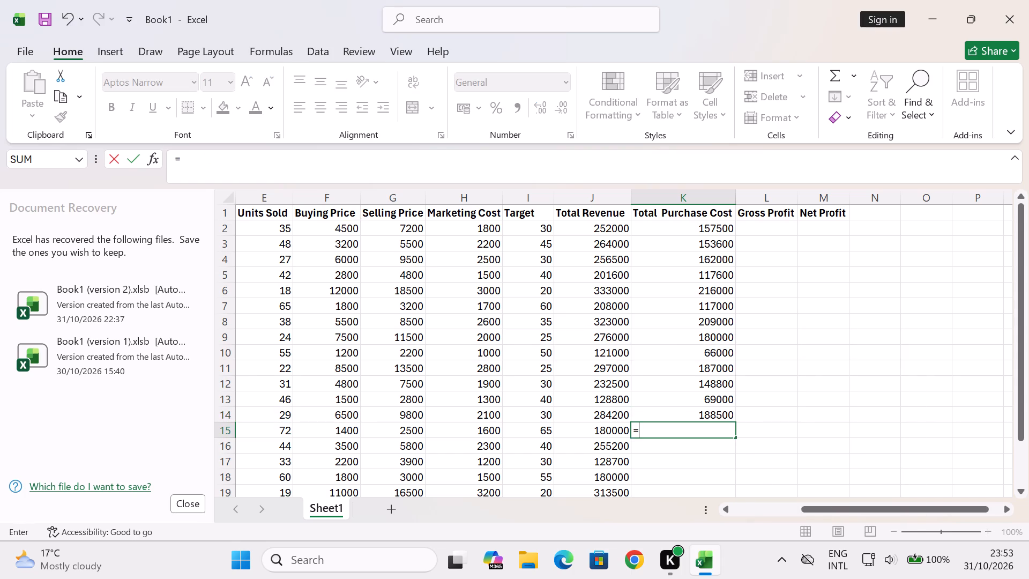
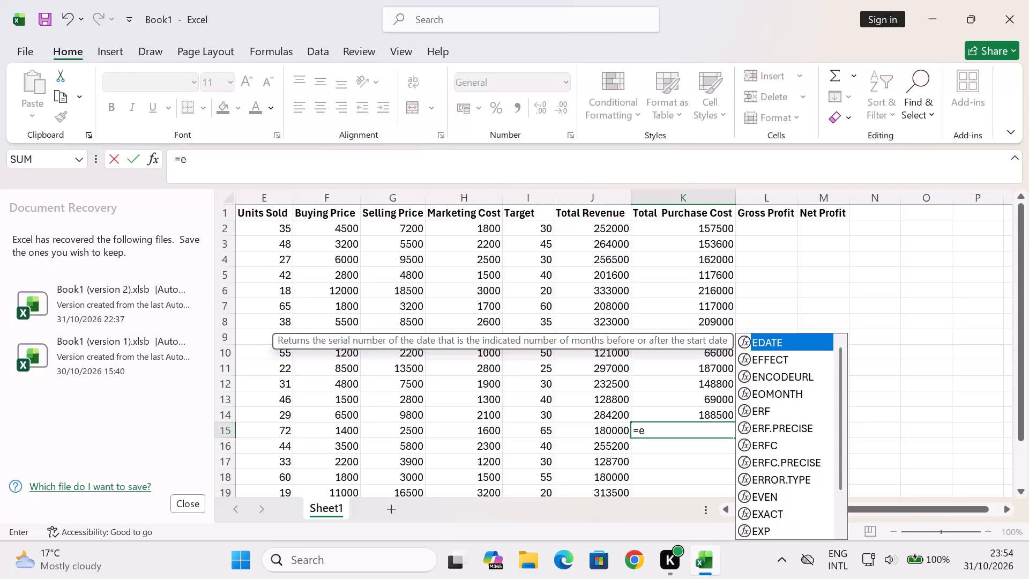
# Complete the Total Purchase Cost formula for row 15 in K15 as =e15*f15.
pyautogui.write('15')
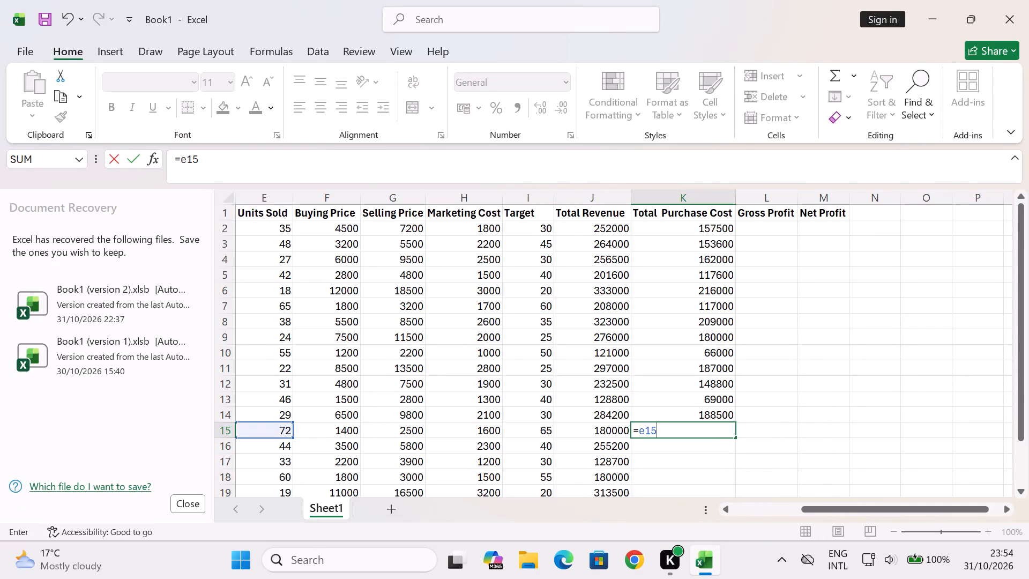
pyautogui.hotkey('shift', '*')
pyautogui.write('f15')
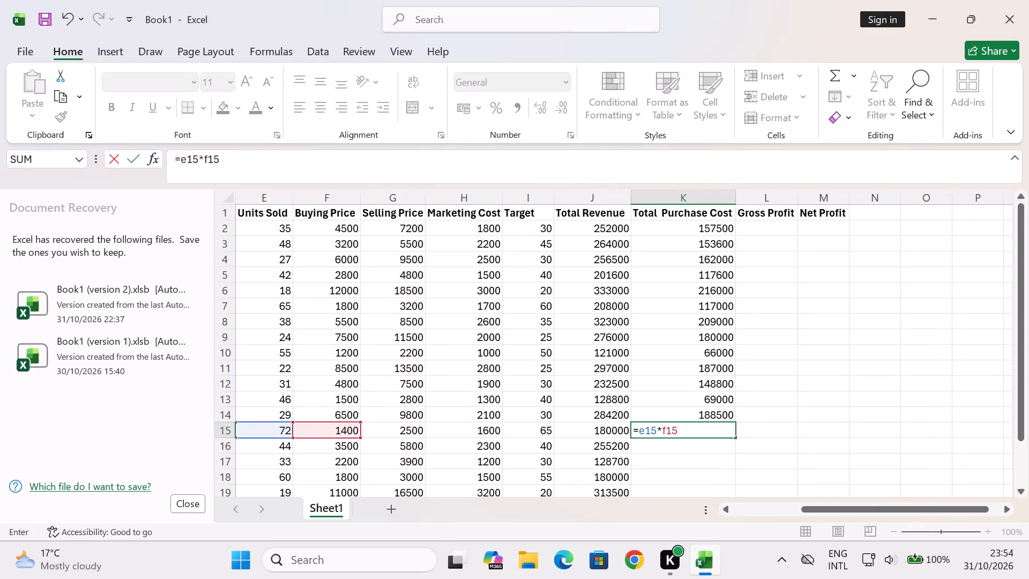
pyautogui.press('Return')
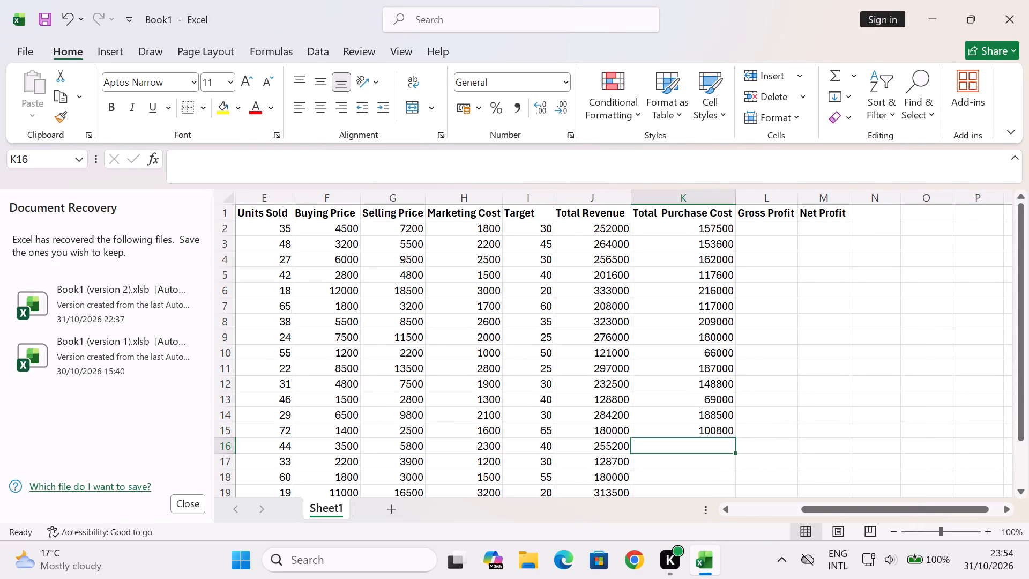
# Calculate Total Purchase Cost for row 16 in K16 with the formula =e16*f16.
pyautogui.press('=')
pyautogui.write('e16')
pyautogui.hotkey('shift', '*')
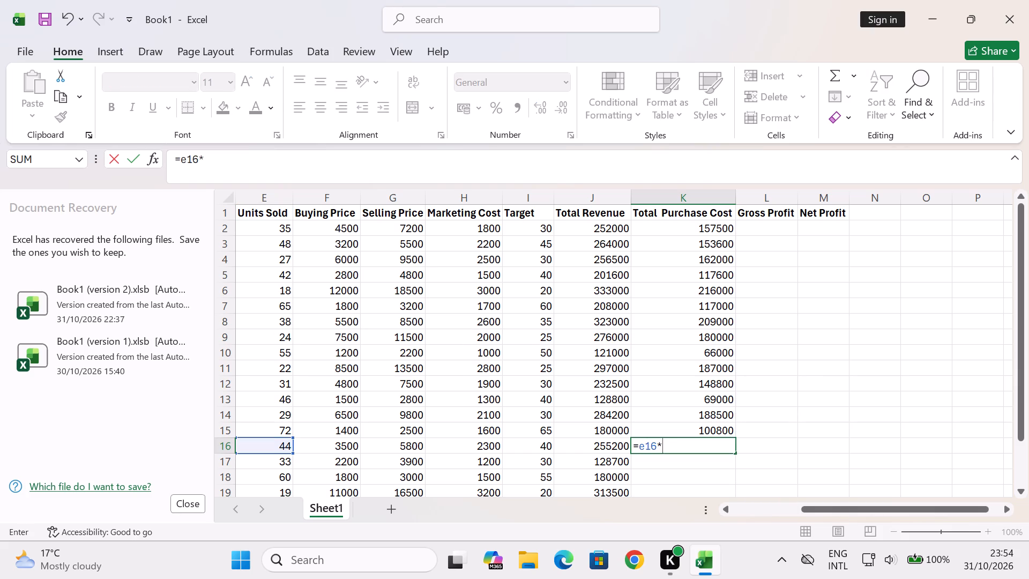
pyautogui.write('f16')
pyautogui.press('Return')
# Calculate Total Purchase Cost for row 17 in K17 with the formula =e17*f17.
pyautogui.press('=')
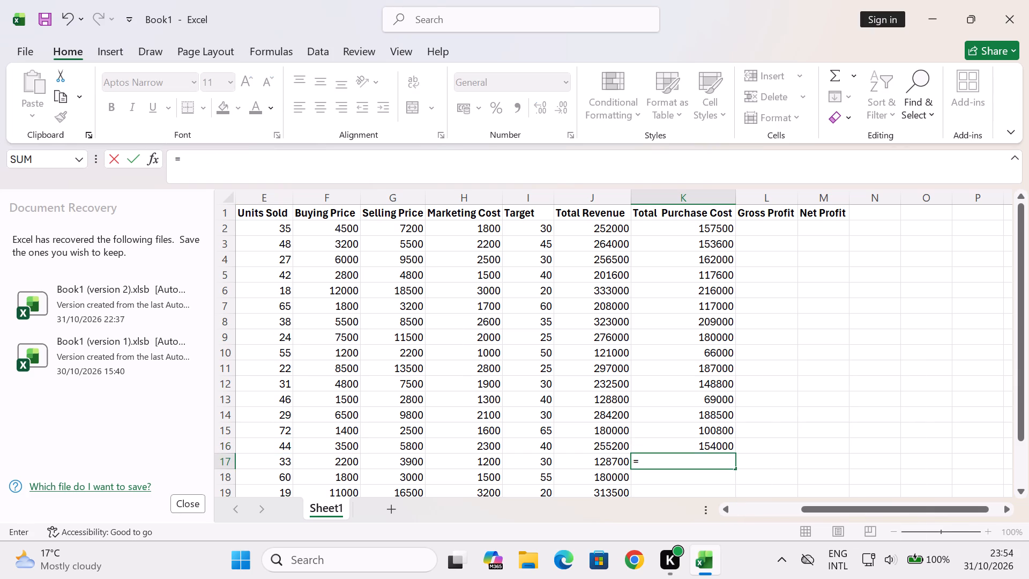
pyautogui.write('e17')
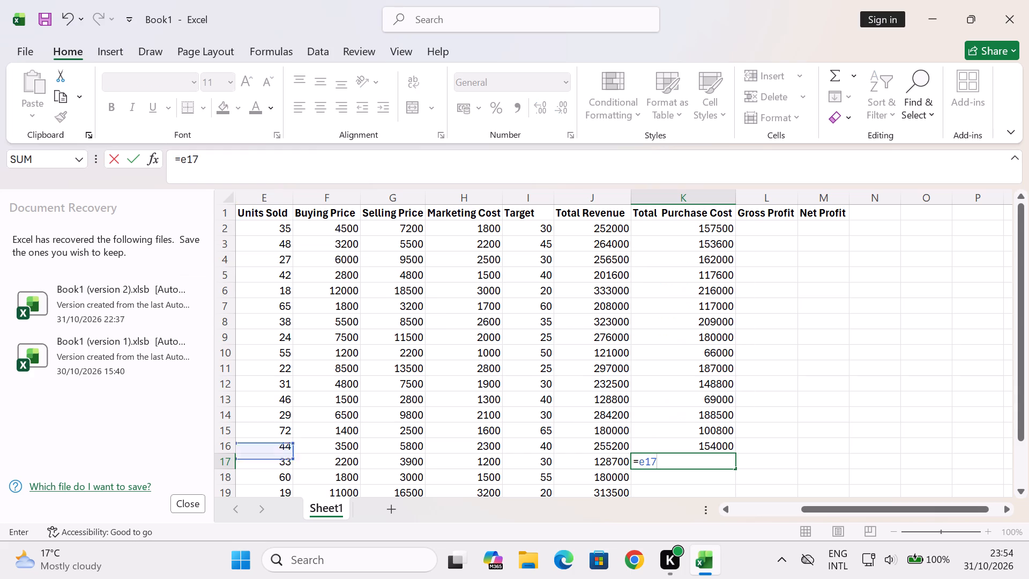
pyautogui.hotkey('shift', '*')
pyautogui.write('f17')
pyautogui.press('Return')
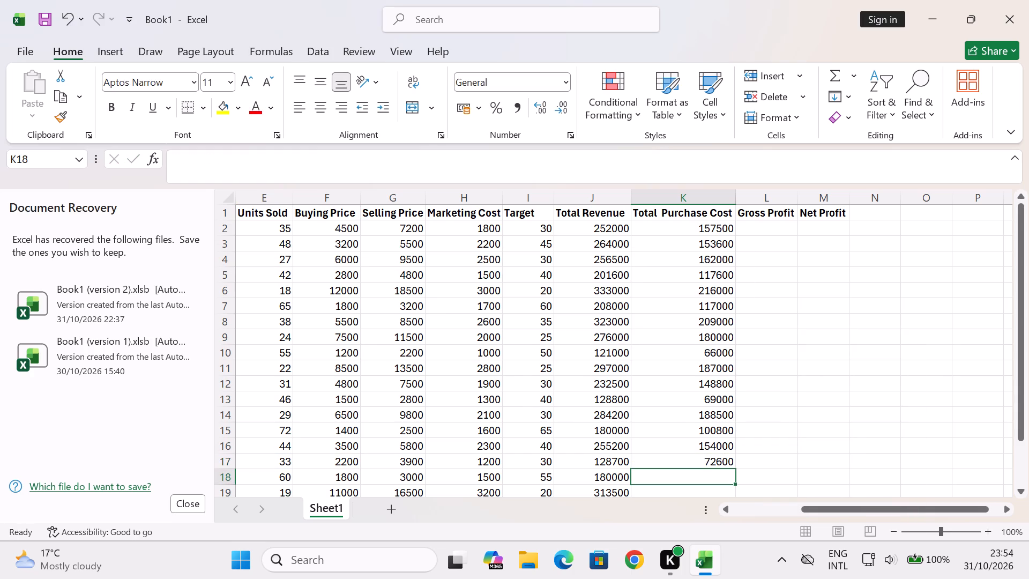
# Calculate Total Purchase Cost for row 18 in K18 with the formula =e18*f18.
pyautogui.press('=')
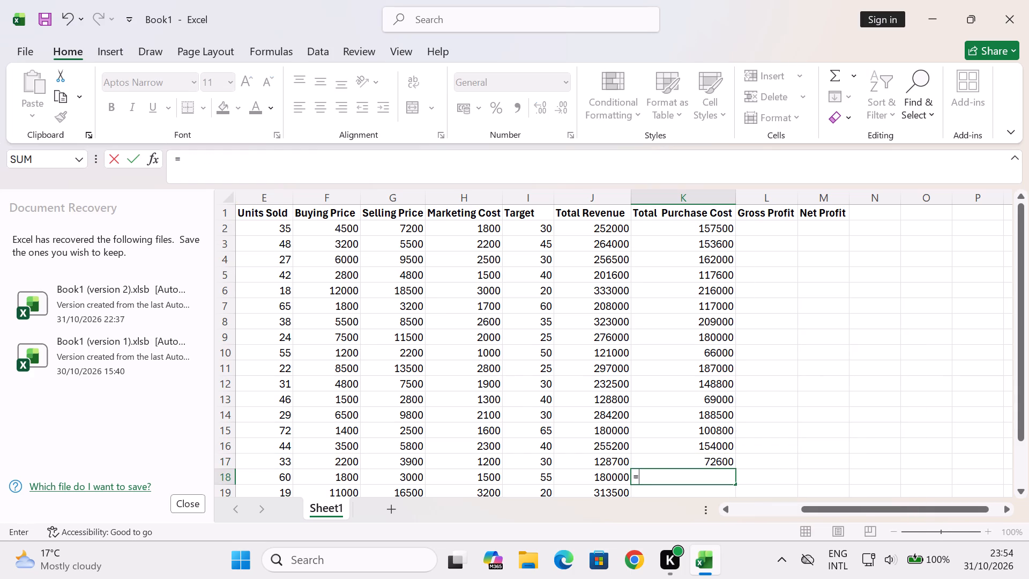
pyautogui.write('e18')
pyautogui.hotkey('shift', '*')
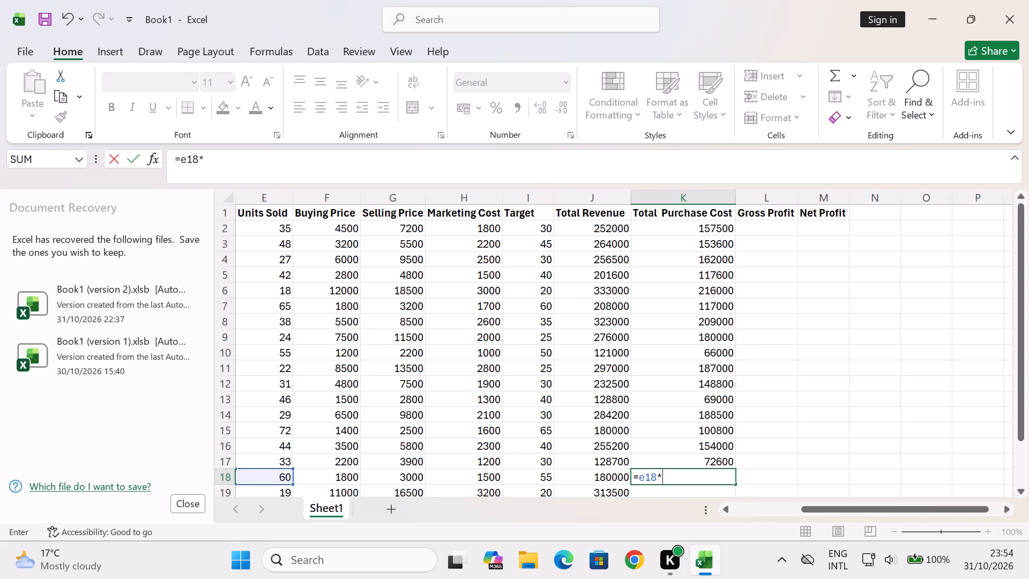
pyautogui.write('f18')
pyautogui.press('Return')
# Calculate Total Purchase Cost for row 19 in K19 with the formula =e19*f19.
pyautogui.press('=')
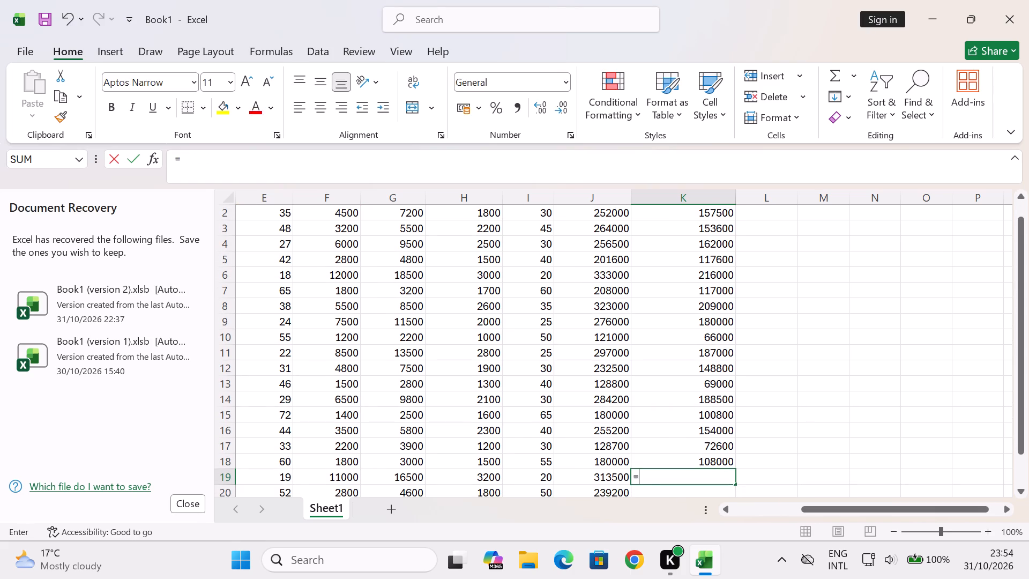
pyautogui.write('e1')
pyautogui.press('9')
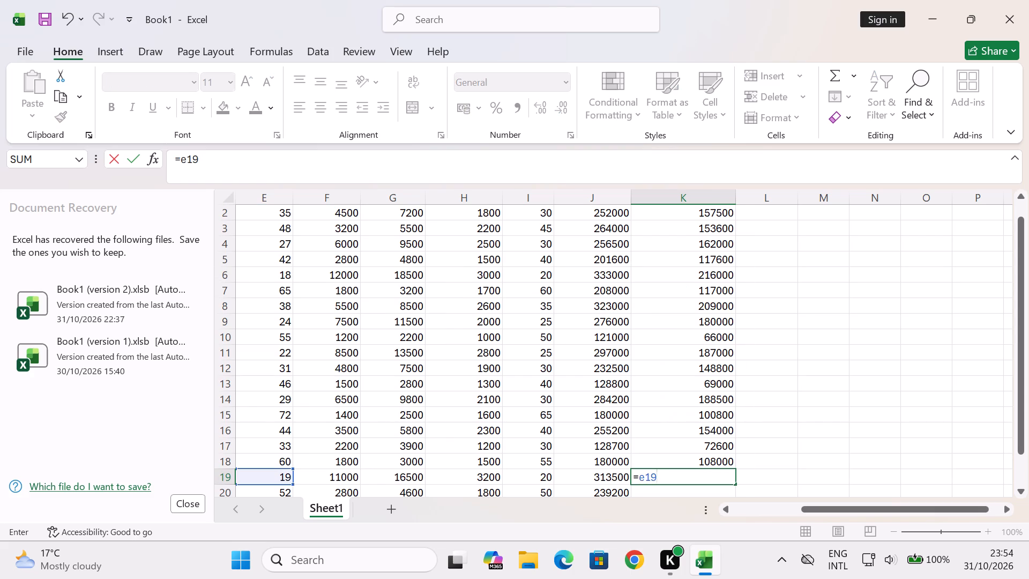
pyautogui.hotkey('shift', '*')
pyautogui.write('f1')
pyautogui.press('9')
pyautogui.press('Return')
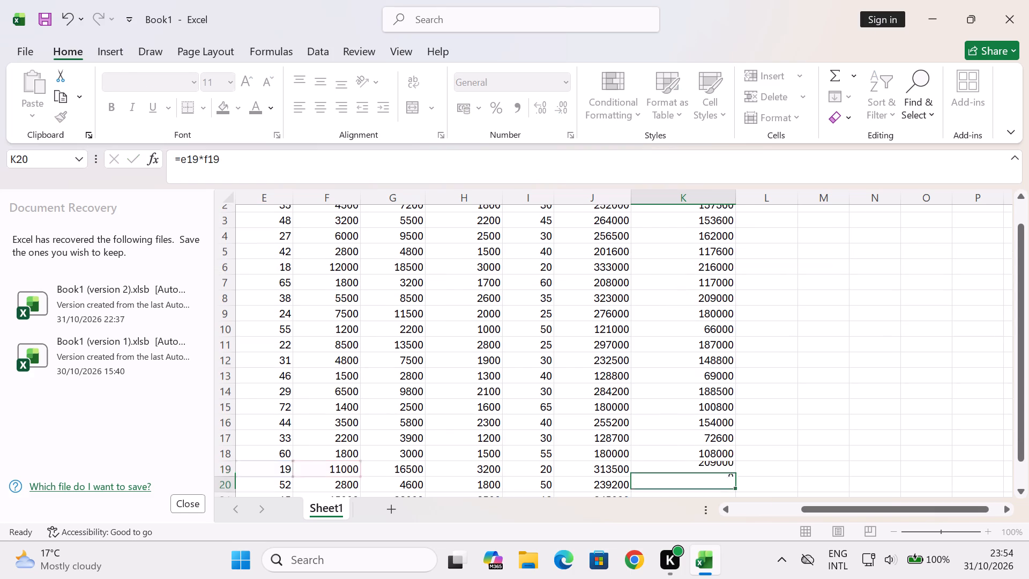
# Calculate Total Purchase Cost for row 20 in K20 with the formula =e20*f20.
pyautogui.press('=')
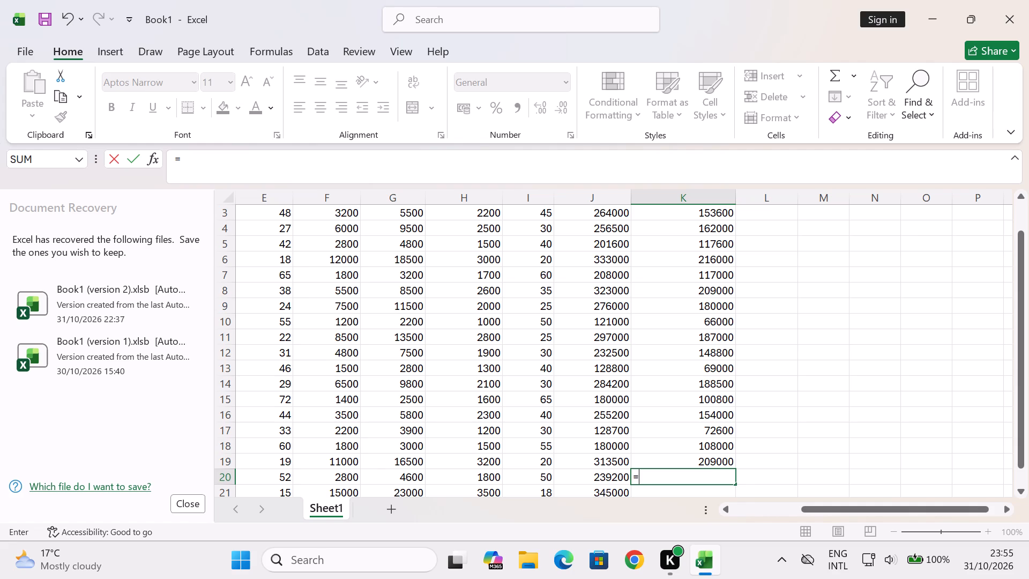
pyautogui.write('e2')
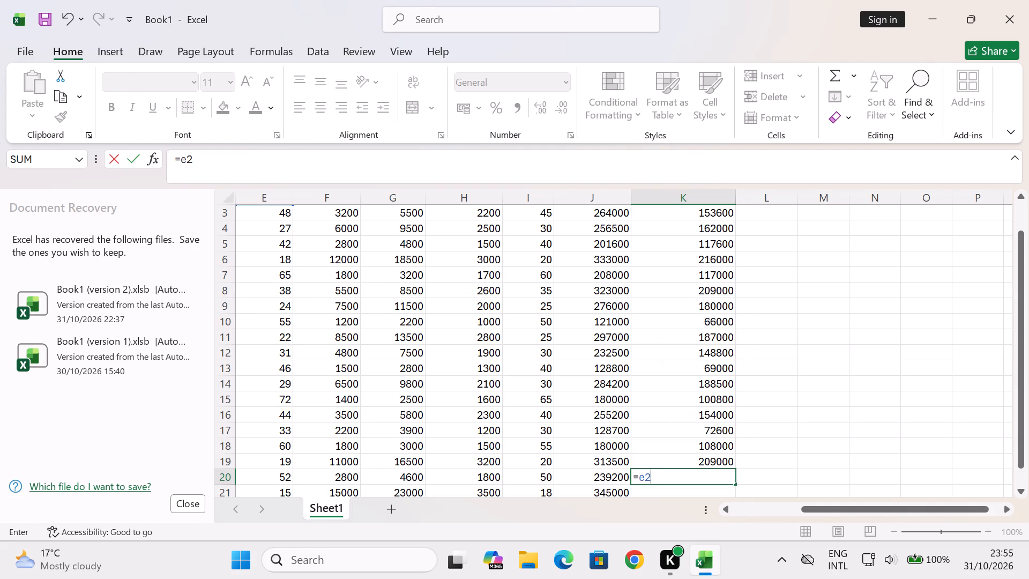
pyautogui.press('0')
pyautogui.hotkey('shift', '*')
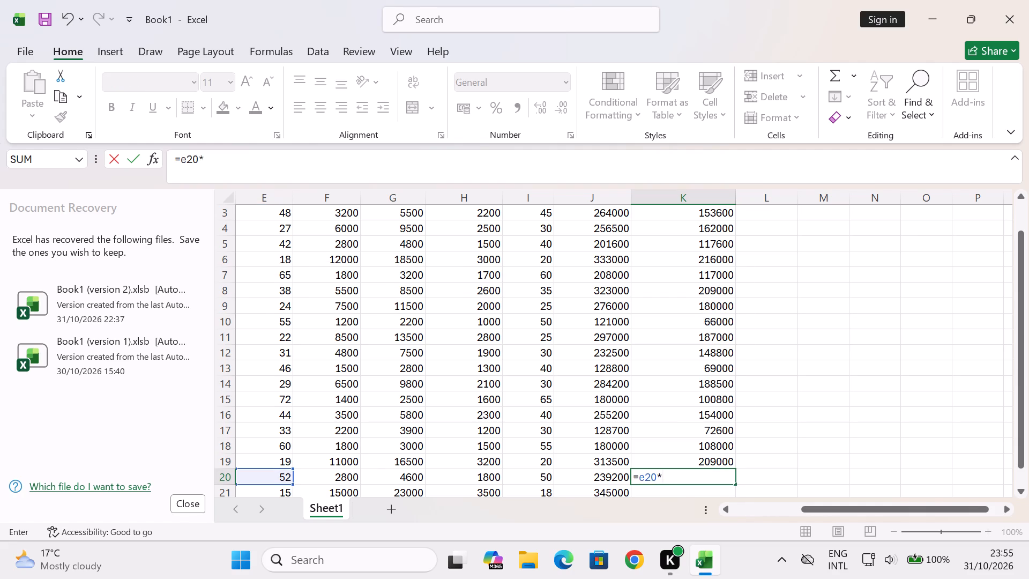
pyautogui.write('f20')
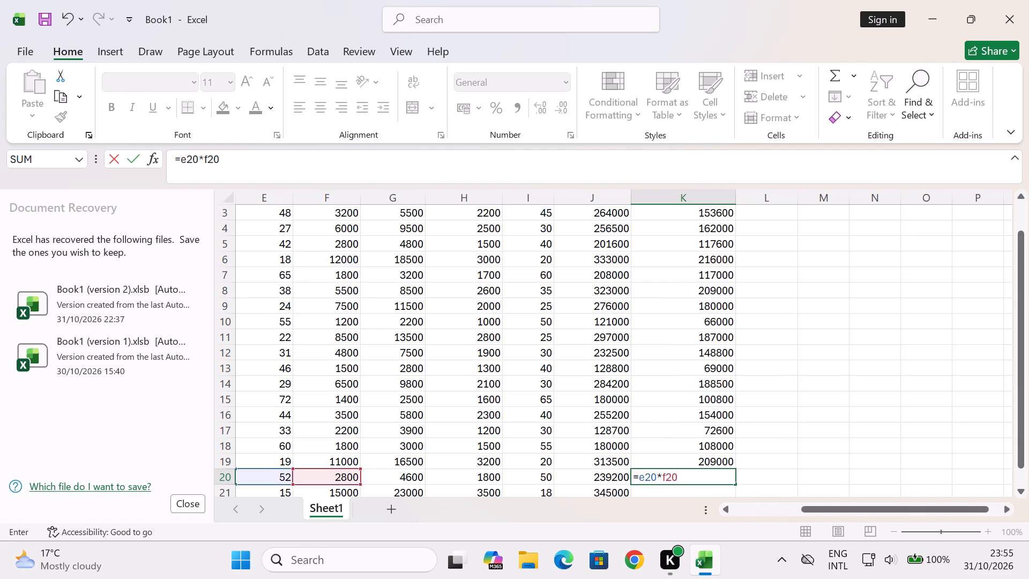
pyautogui.press('Return')
# Calculate Total Purchase Cost for row 21 in K21 with the formula =e21*f21.
pyautogui.press('=')
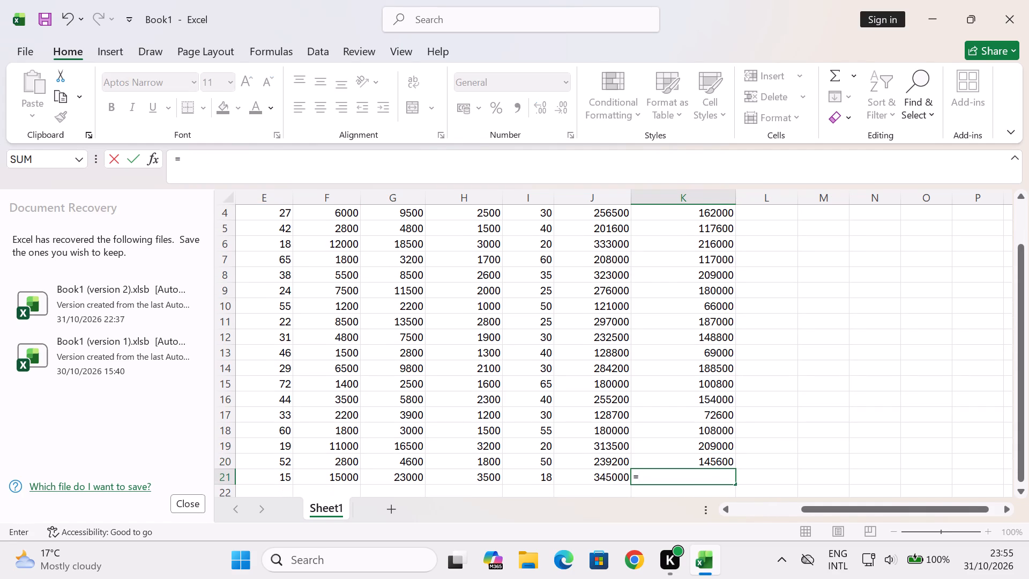
pyautogui.write('e21')
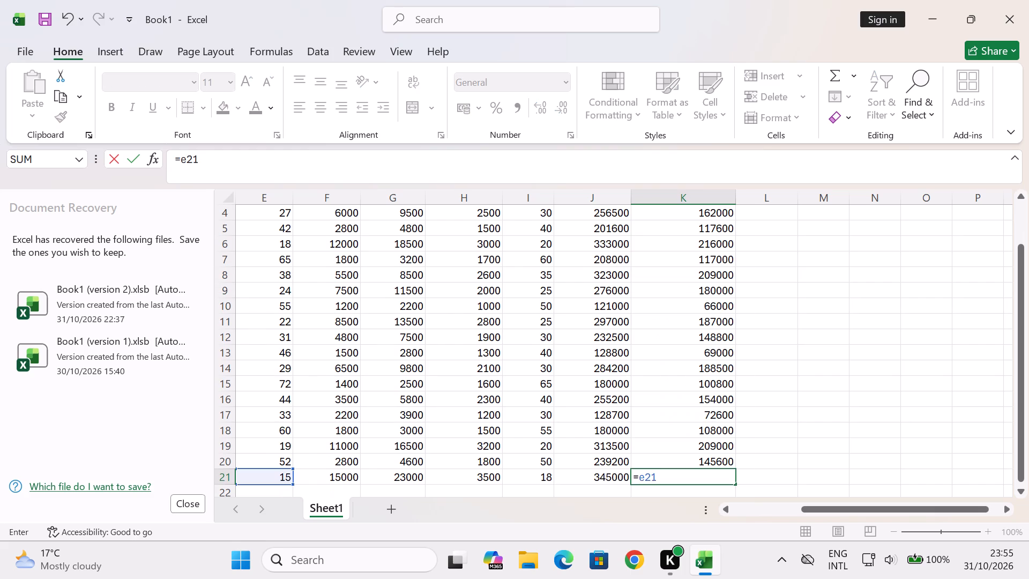
pyautogui.hotkey('shift', '*')
pyautogui.write('f21')
pyautogui.press('Return')
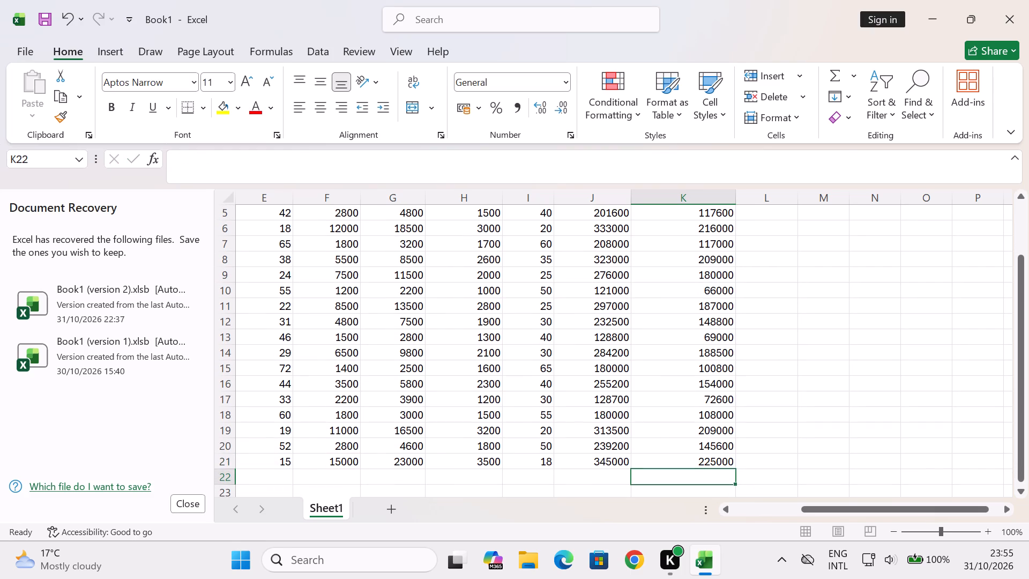
# Calculate Gross Profit for row 2 in L2 with the formula =j2-k2.
pyautogui.click(781, 345)
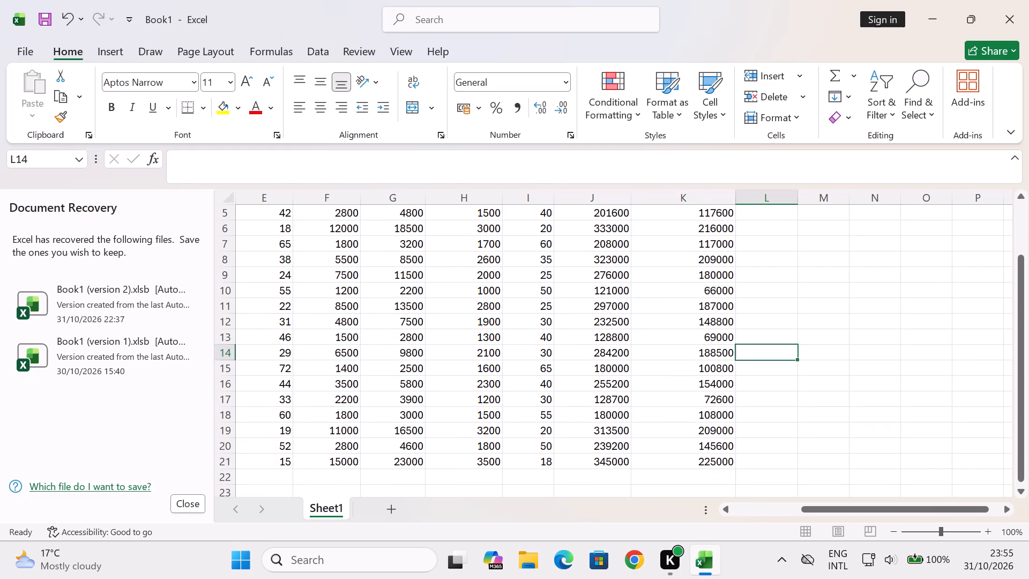
pyautogui.press('Up')
pyautogui.press('Up')
pyautogui.press('Up')
pyautogui.press('Up')
pyautogui.press('Up')
pyautogui.press('Up')
pyautogui.press('Up')
pyautogui.press('Up')
pyautogui.press('Up')
pyautogui.press('Up')
pyautogui.press('Up')
pyautogui.press('Up')
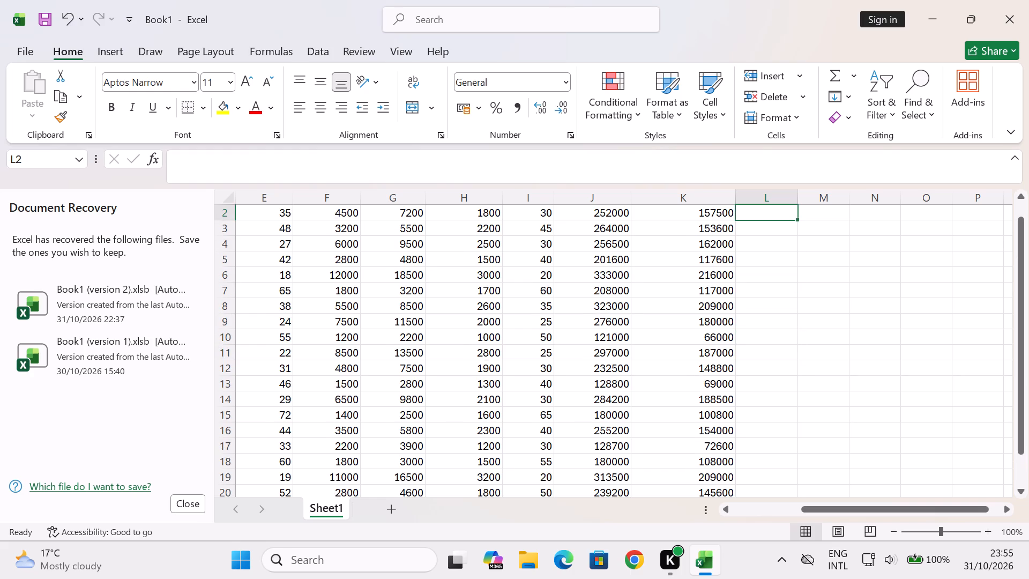
pyautogui.press('Up')
pyautogui.press('Down')
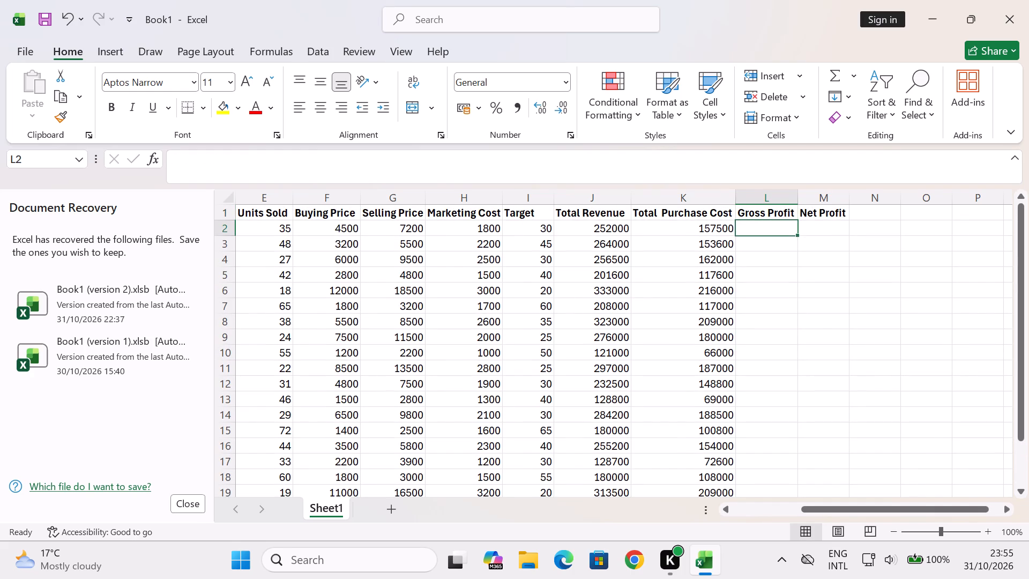
pyautogui.press('=')
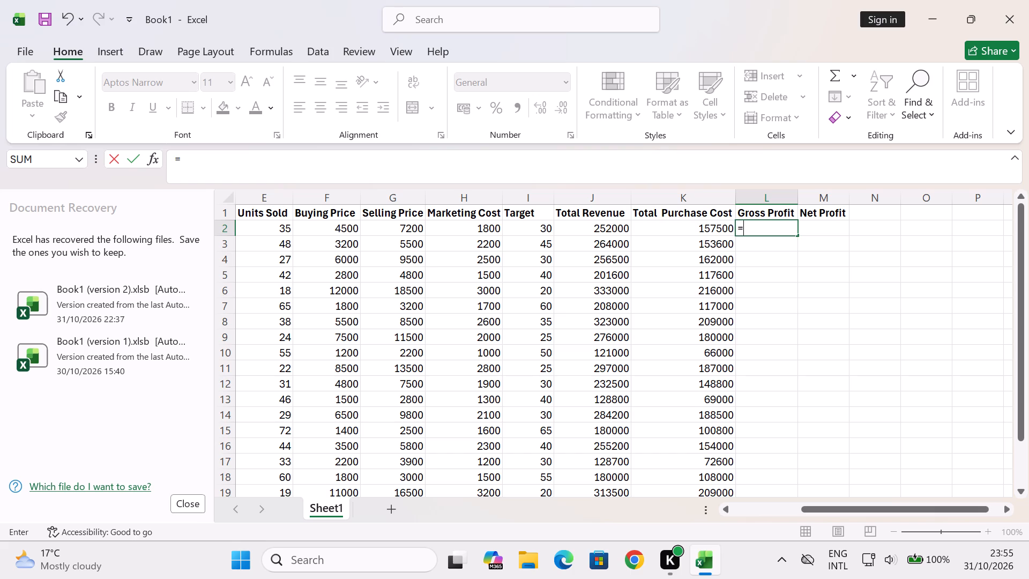
pyautogui.write('j2')
pyautogui.press('-')
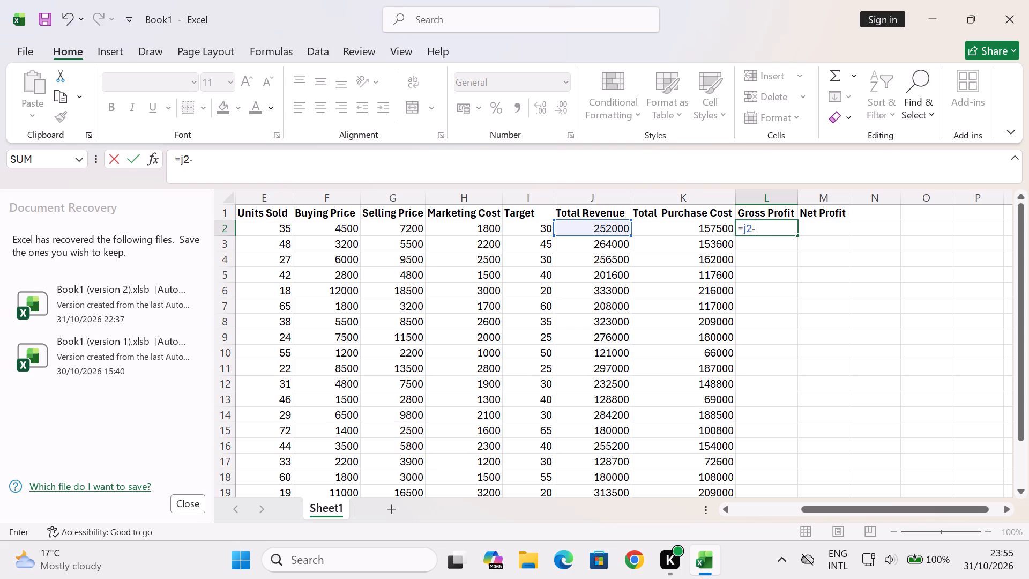
pyautogui.press('k')
pyautogui.press('2')
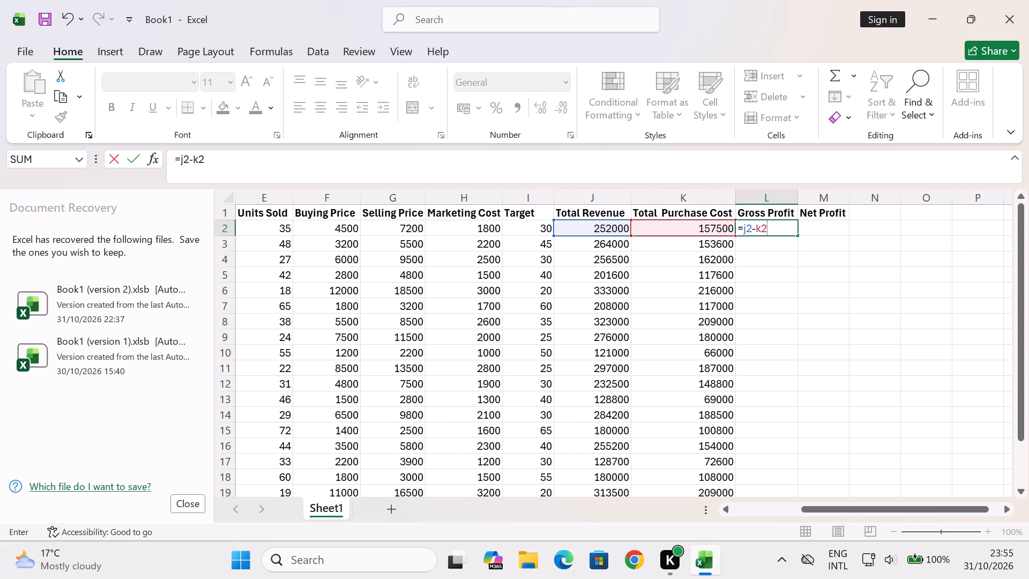
pyautogui.press('Return')
# Calculate Gross Profit for row 3 in L3 with the formula =j3-k3.
pyautogui.press('=')
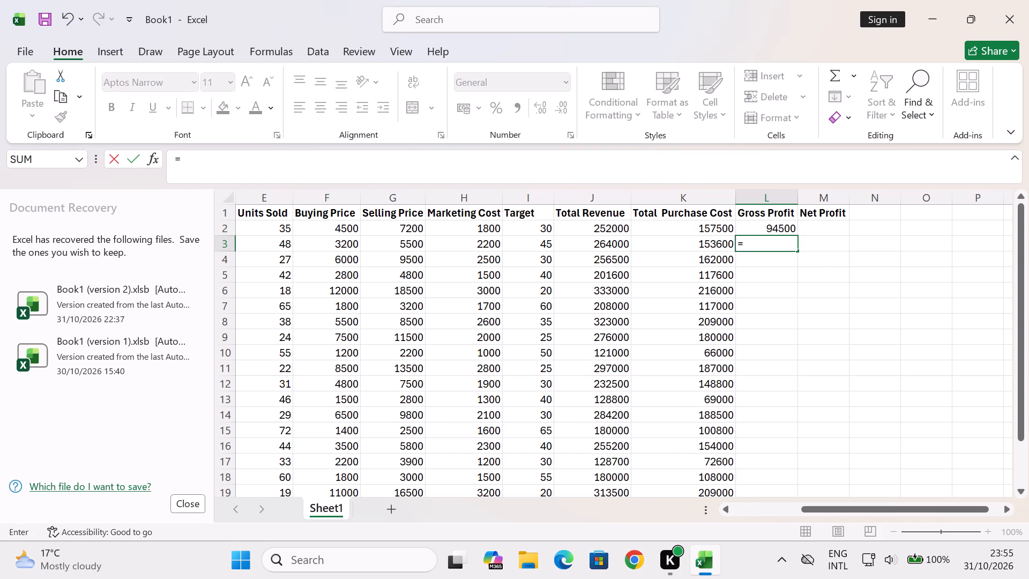
pyautogui.press('j')
pyautogui.press('3')
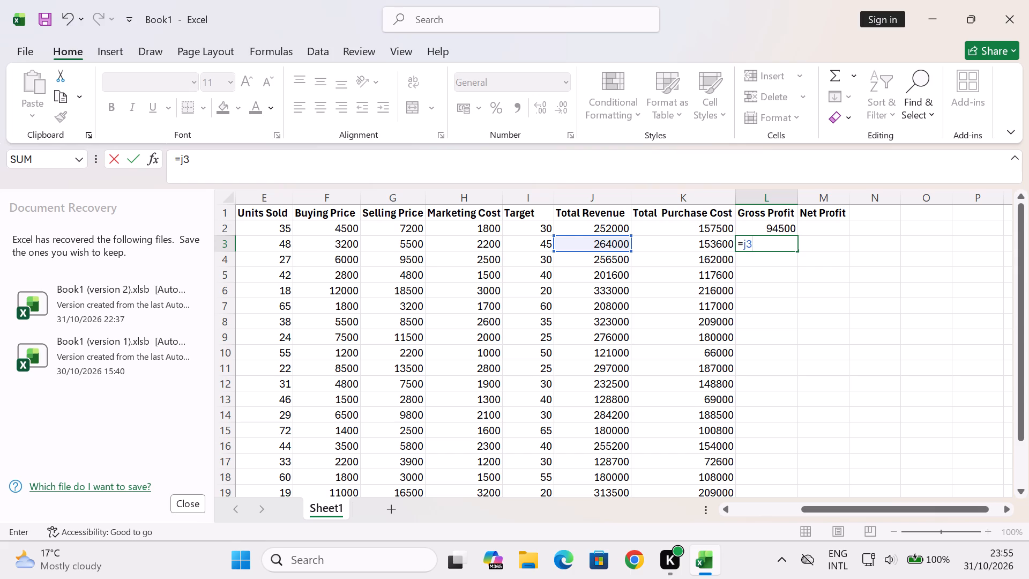
pyautogui.press('-')
pyautogui.press('k')
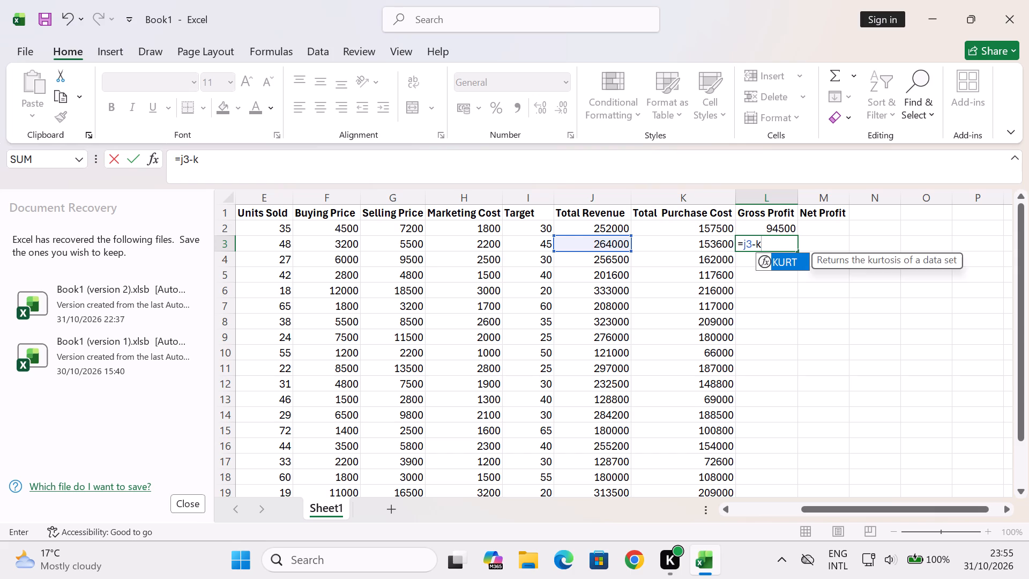
pyautogui.press('3')
pyautogui.press('Return')
# Calculate Gross Profit for row 4 in L4 with the formula =j4-k4.
pyautogui.press('=')
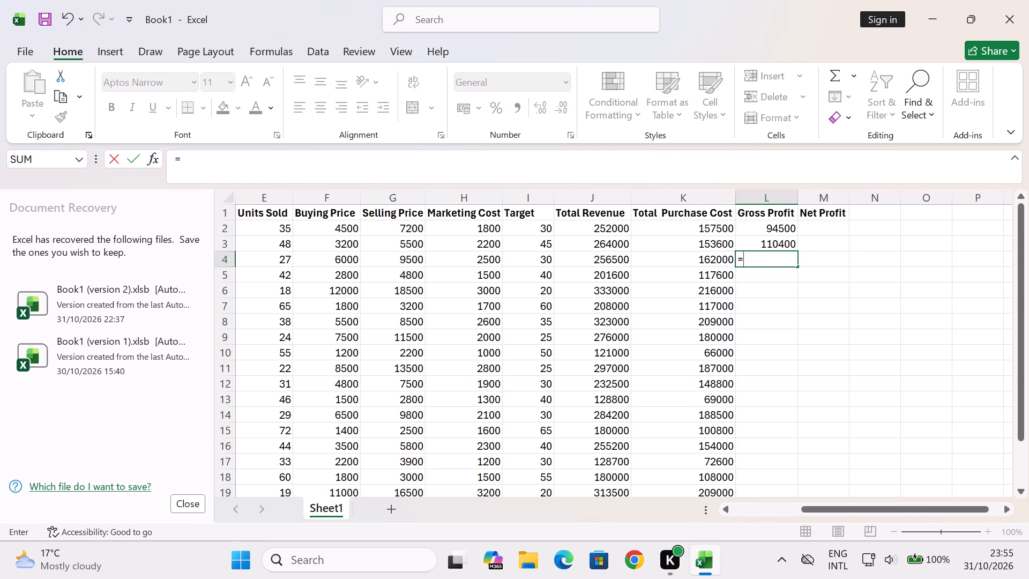
pyautogui.write('j4')
pyautogui.press('-')
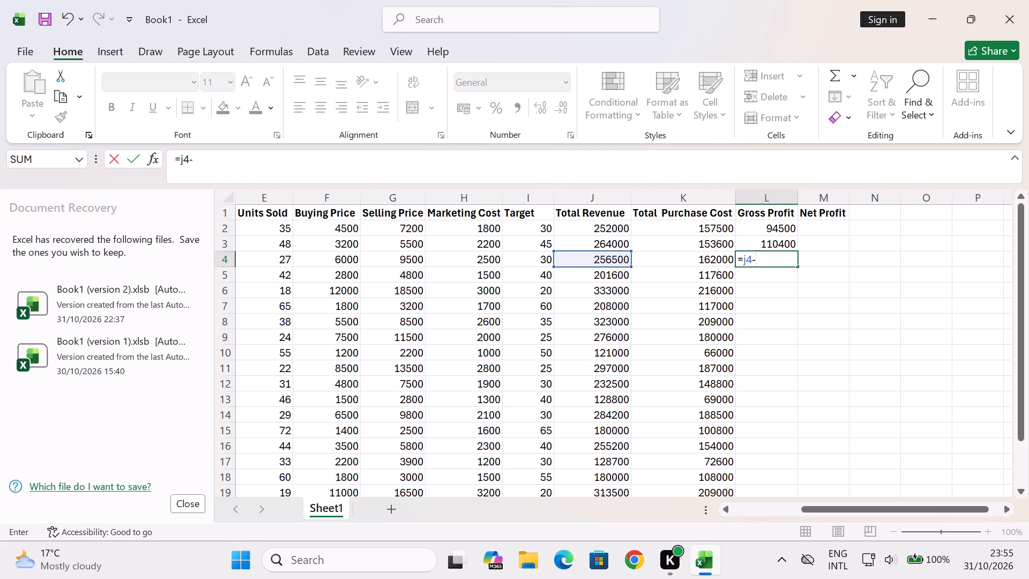
pyautogui.press('k')
pyautogui.press('4')
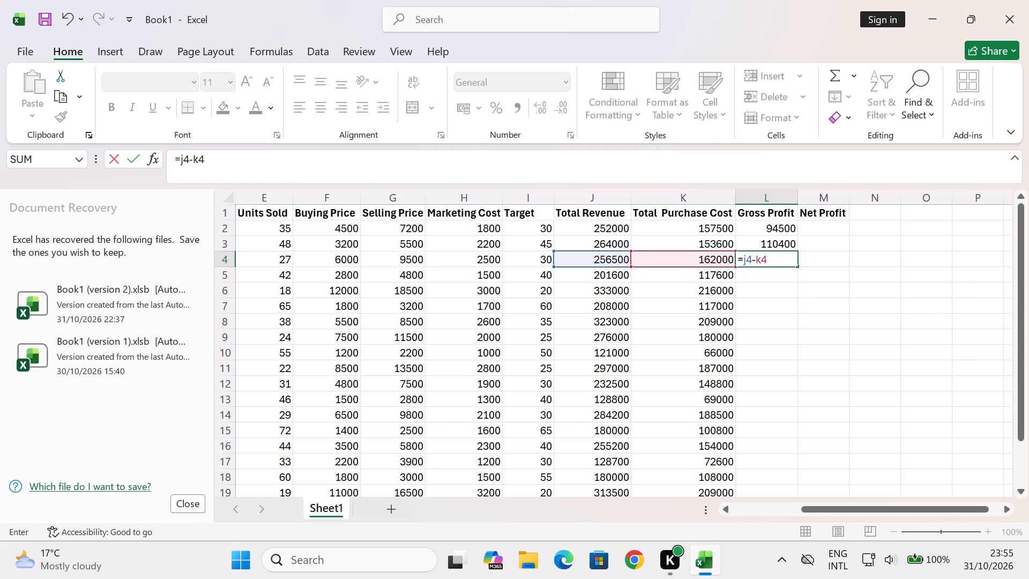
pyautogui.press('Return')
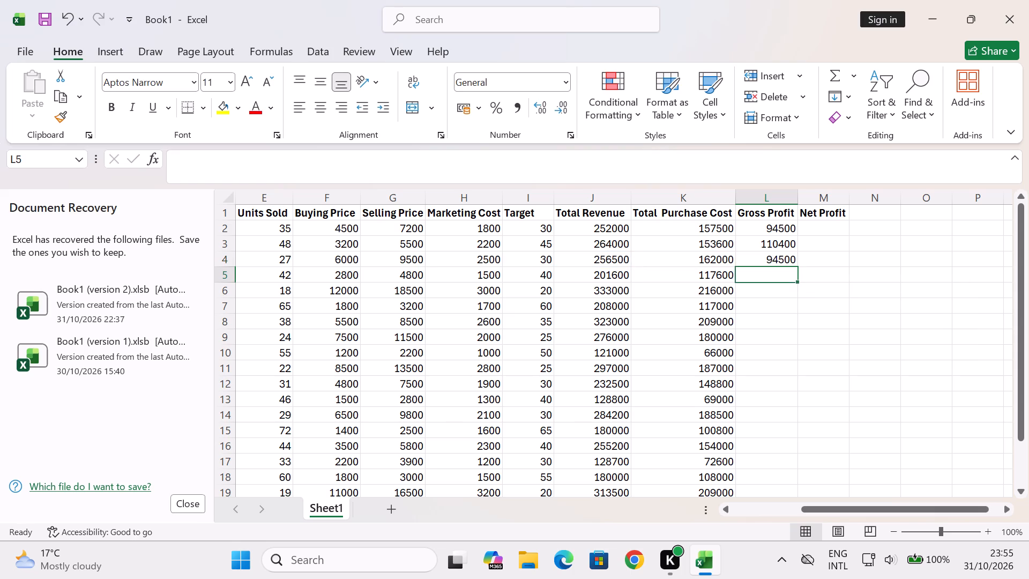
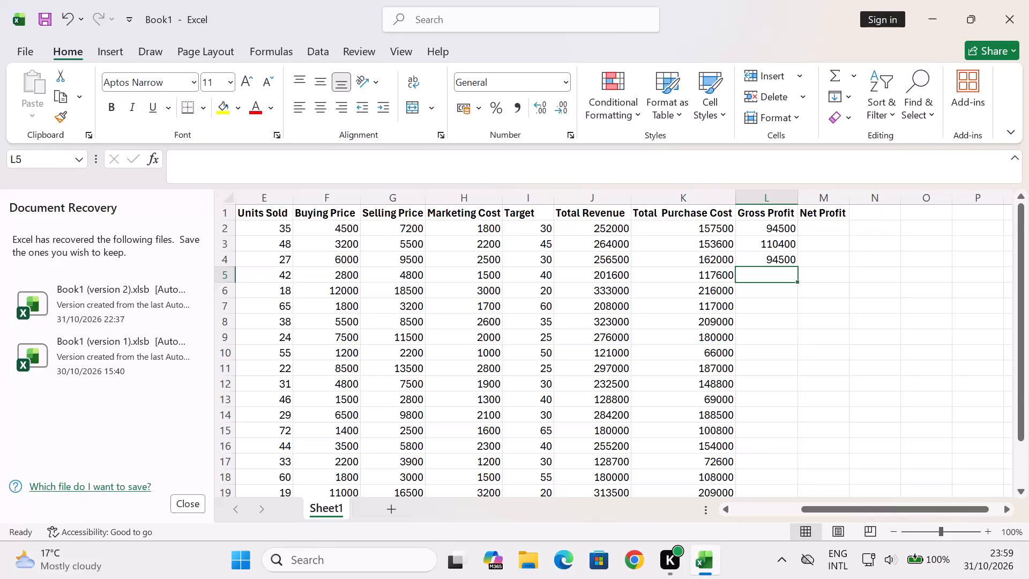
# Calculate Gross Profit for row 5 in L5 with the formula =j5-k5.
pyautogui.press('=')
pyautogui.write('j5')
pyautogui.press('-')
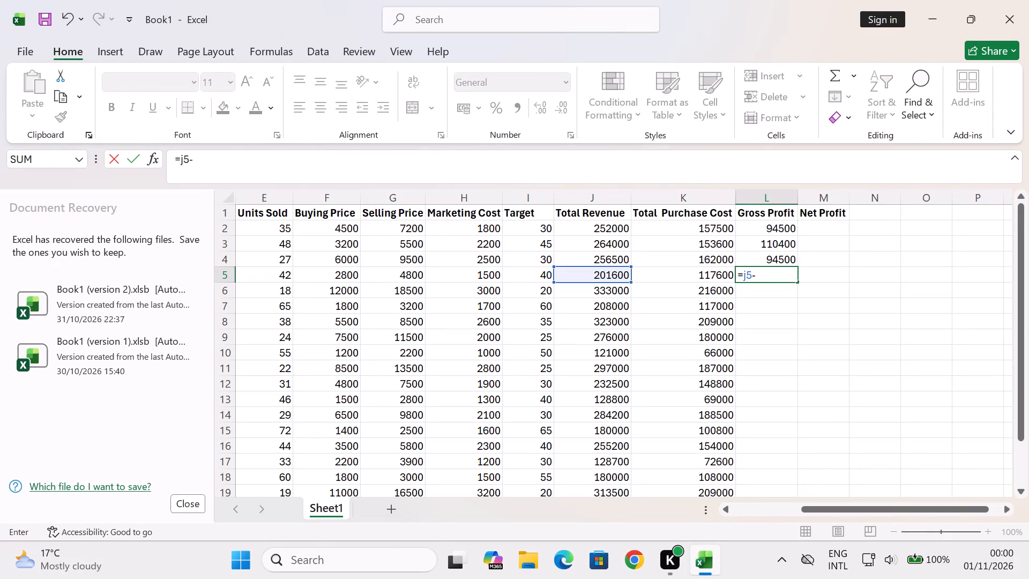
pyautogui.write('k5')
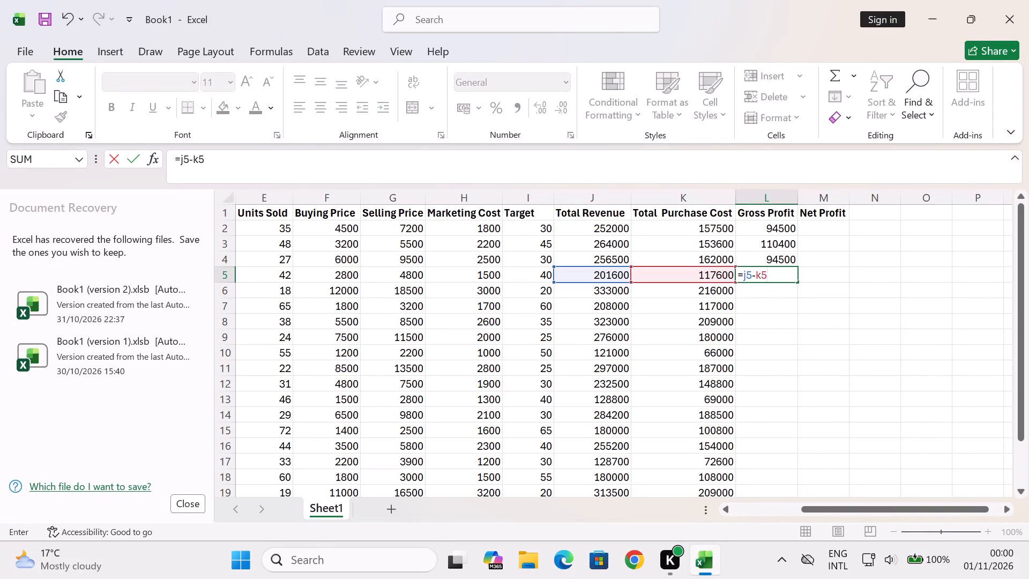
pyautogui.press('Return')
# Calculate Gross Profit for row 6 in L6 with the formula =j6-k6.
pyautogui.press('=')
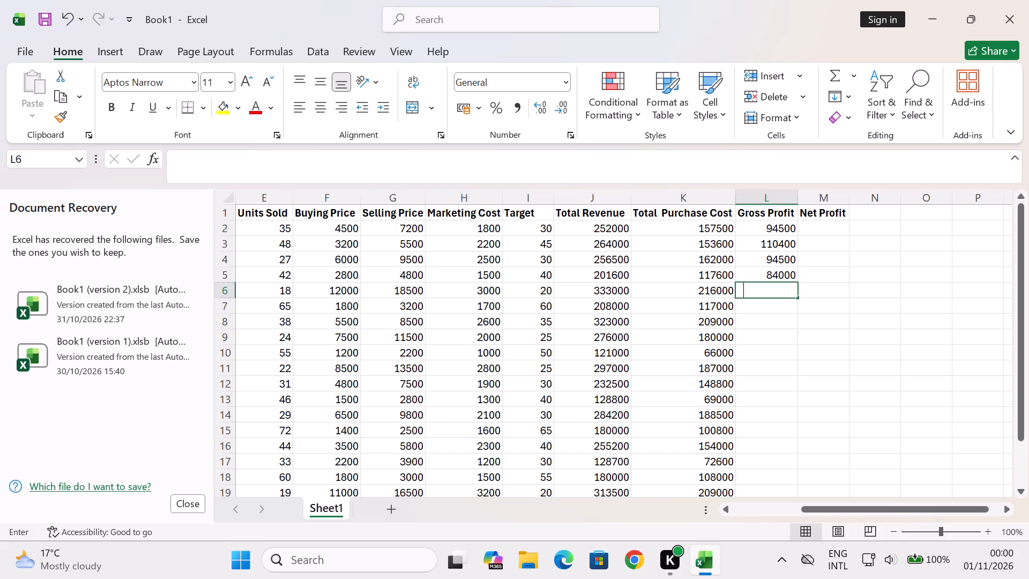
pyautogui.write('j6')
pyautogui.write('-k')
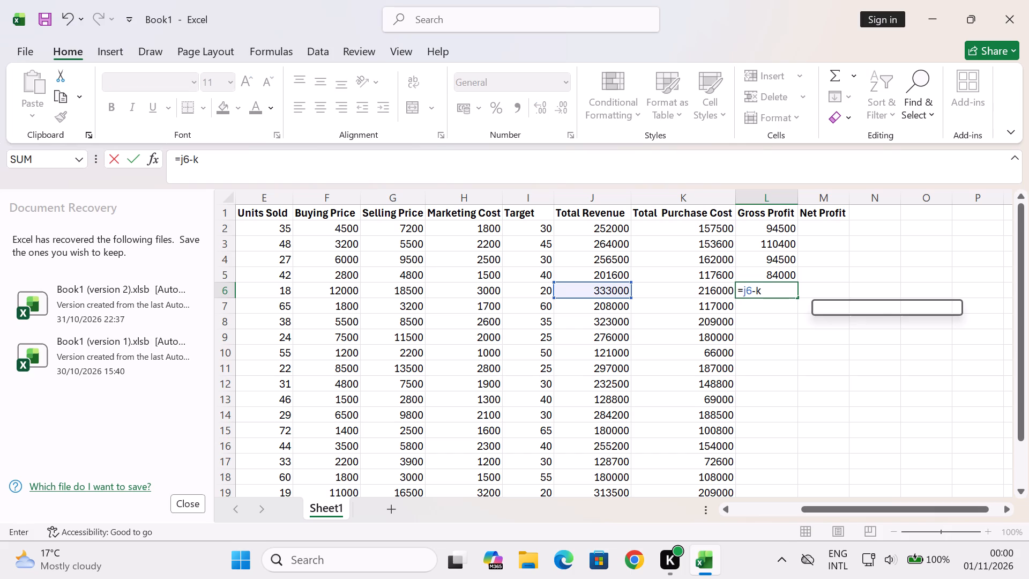
pyautogui.press('6')
pyautogui.press('Return')
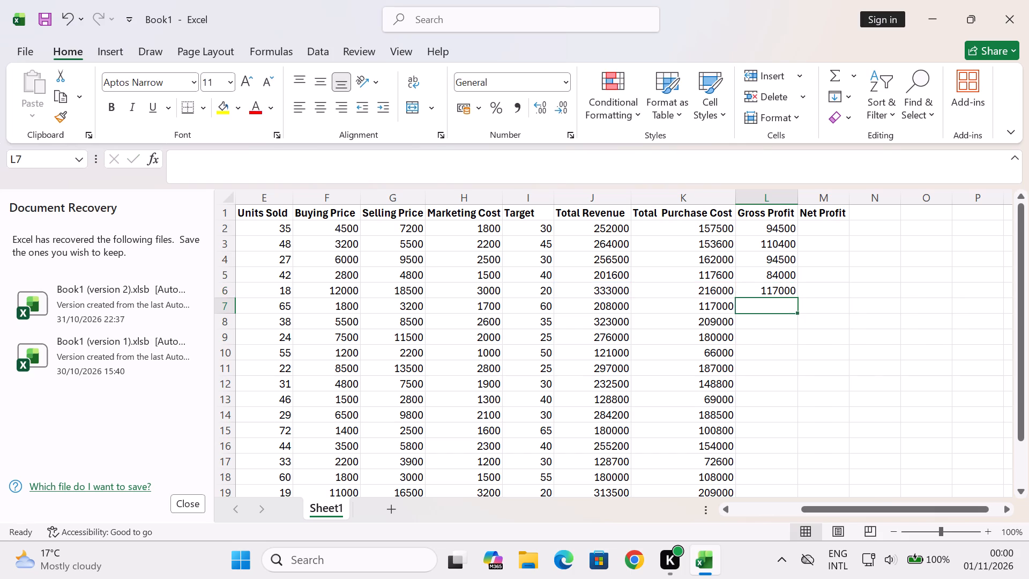
# Calculate Gross Profit for row 7 in L7 with the formula =j7-k7.
pyautogui.press('=')
pyautogui.write('j7')
pyautogui.write('-k7')
pyautogui.press('Return')
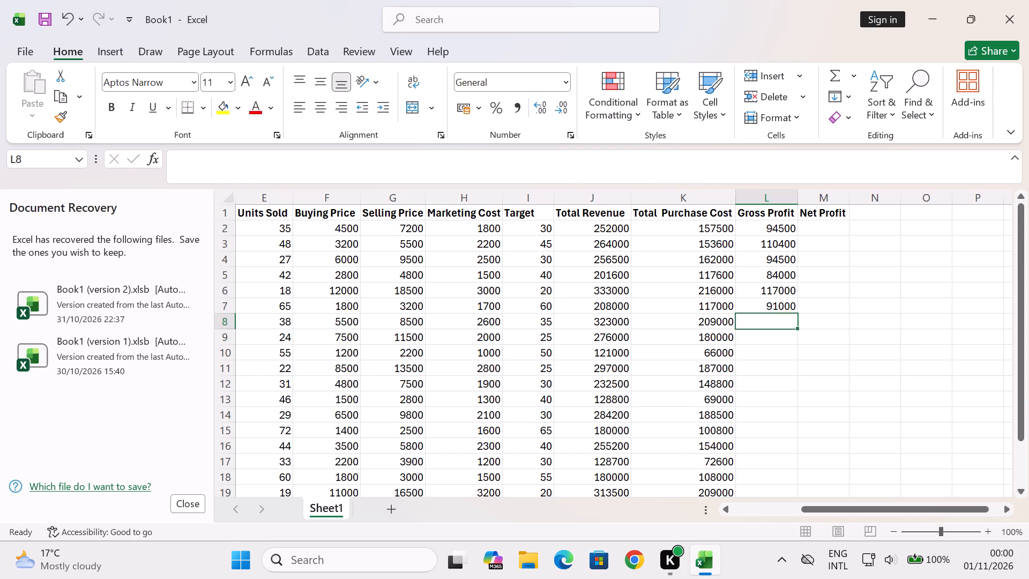
# Calculate Gross Profit for row 8 in L8 with the formula =j8-k8.
pyautogui.press('=')
pyautogui.write('j8')
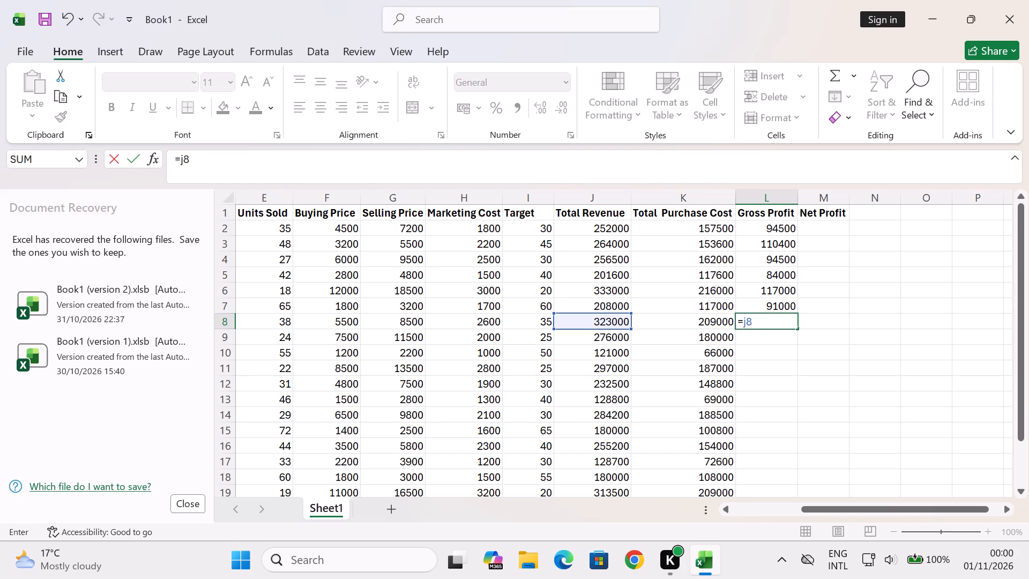
pyautogui.write('-k8')
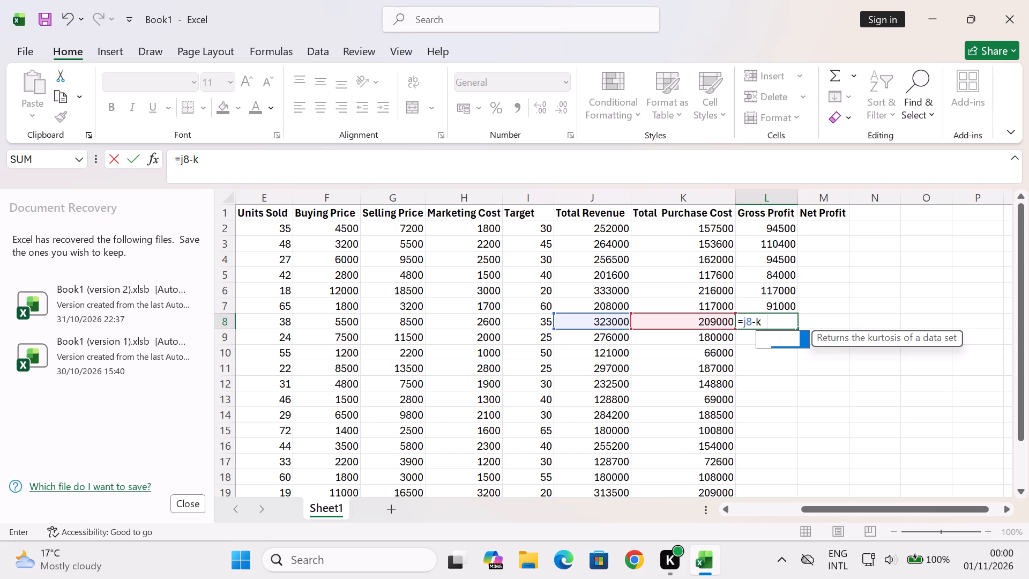
pyautogui.press('Return')
# Calculate Gross Profit for row 9 in L9 with the formula =j9-k9.
pyautogui.press('=')
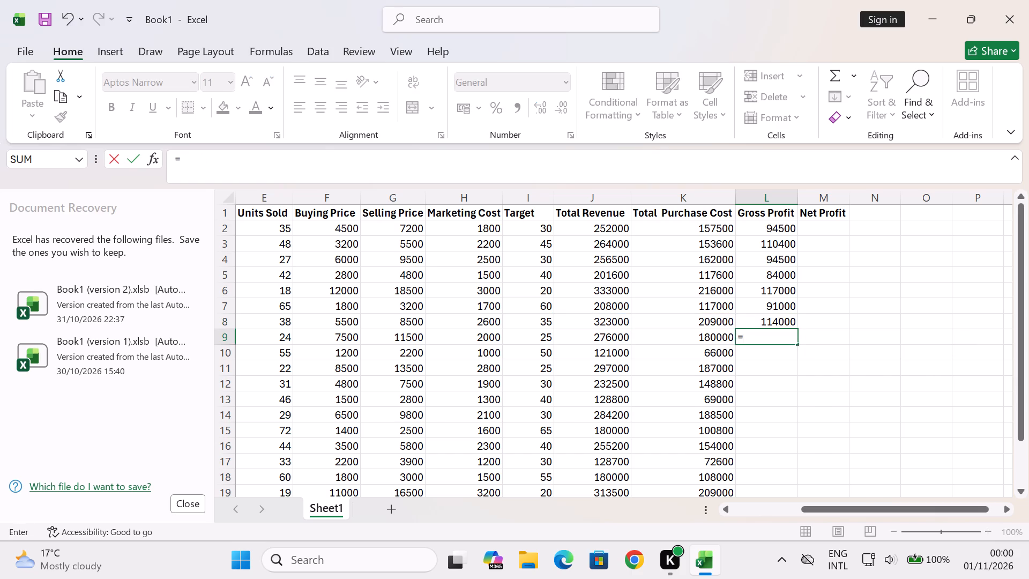
pyautogui.press('j')
pyautogui.press('9')
pyautogui.write('-k9')
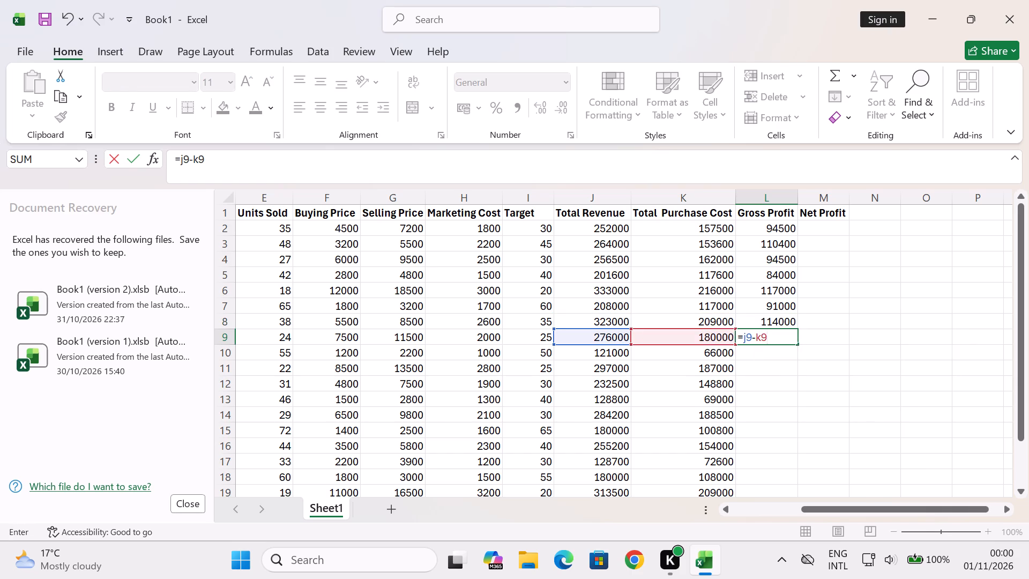
pyautogui.press('Return')
# Calculate Gross Profit for row 10 in L10 with the formula =j10-k10.
pyautogui.press('=')
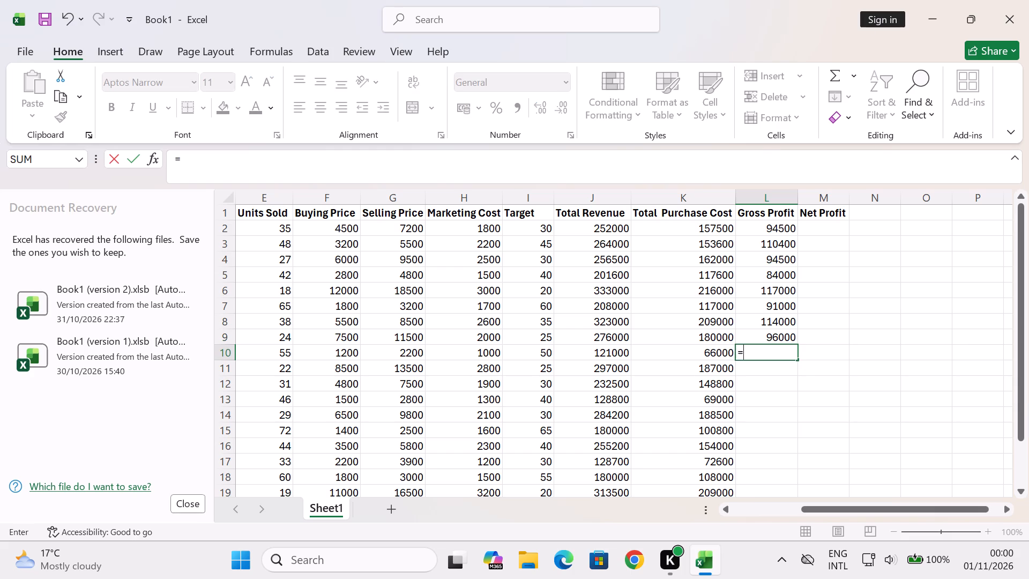
pyautogui.write('j1')
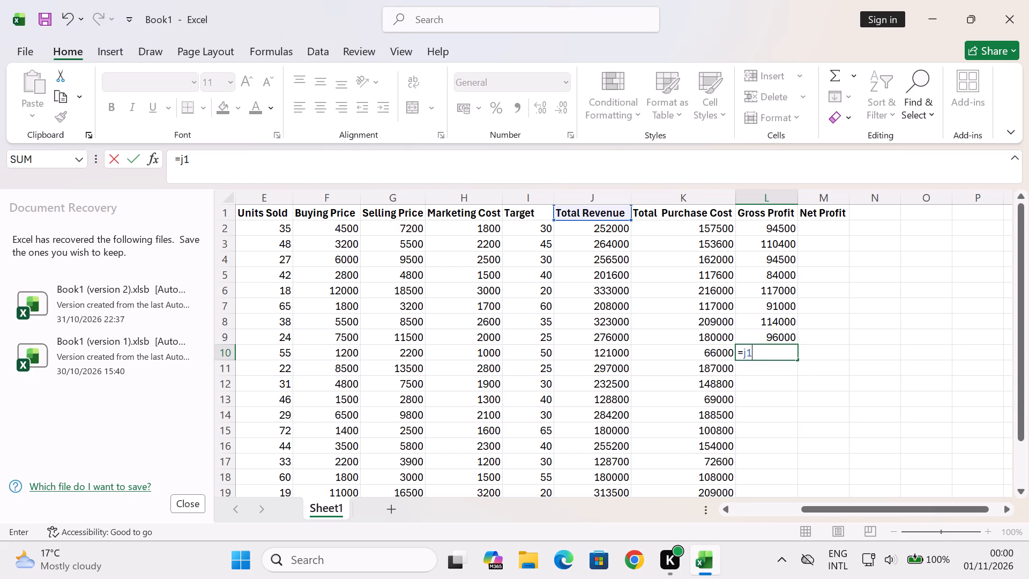
pyautogui.write('0-k1')
pyautogui.press('0')
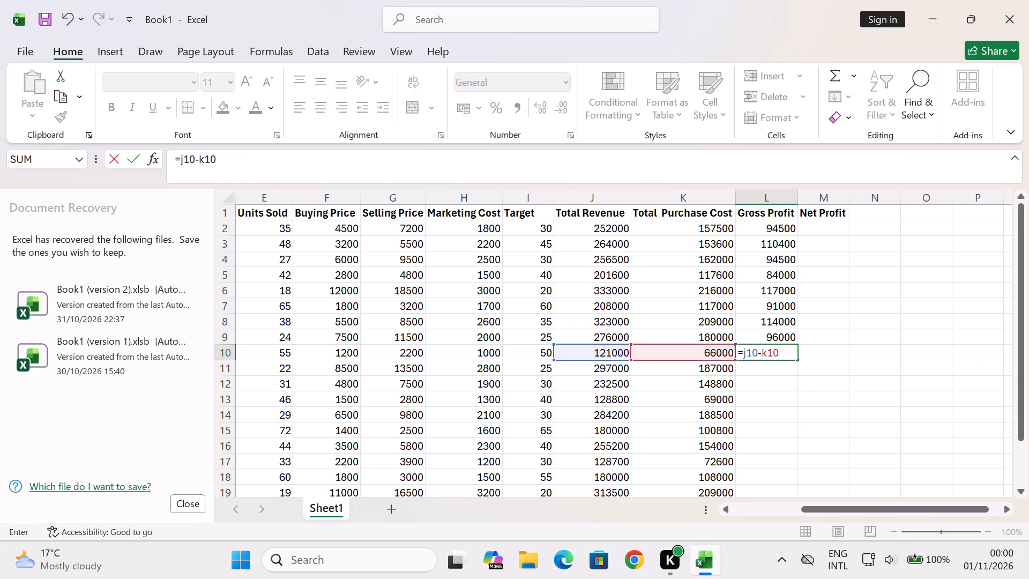
pyautogui.press('Return')
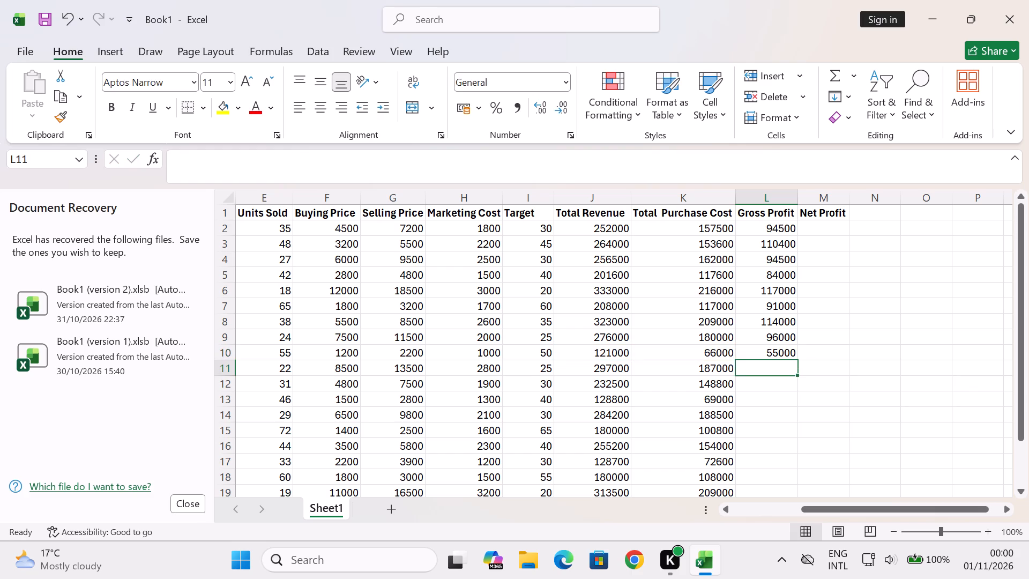
# Calculate Gross Profit for row 11 in L11 with the formula =j11-k11.
pyautogui.press('=')
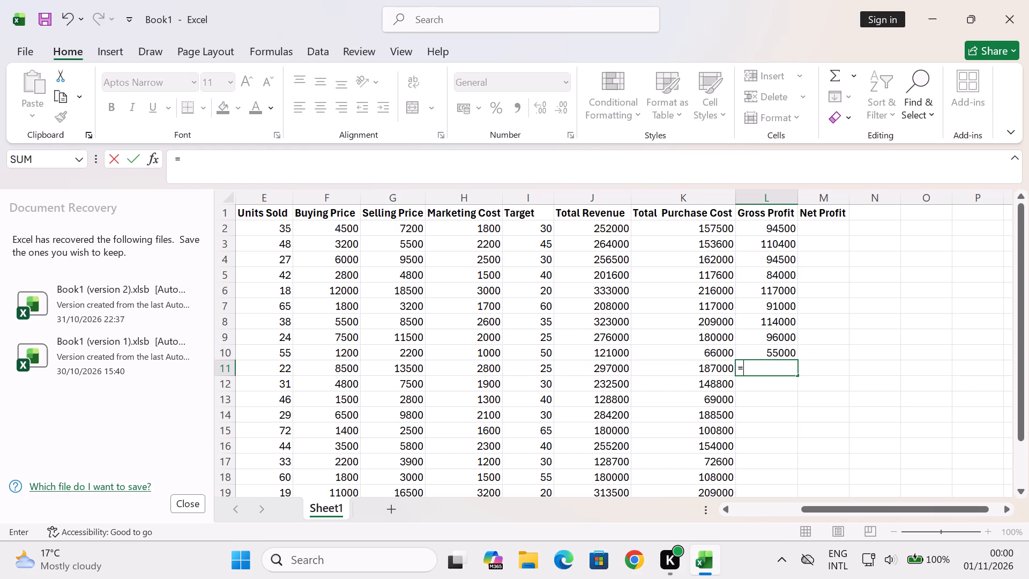
pyautogui.write('j11')
pyautogui.write('-k11')
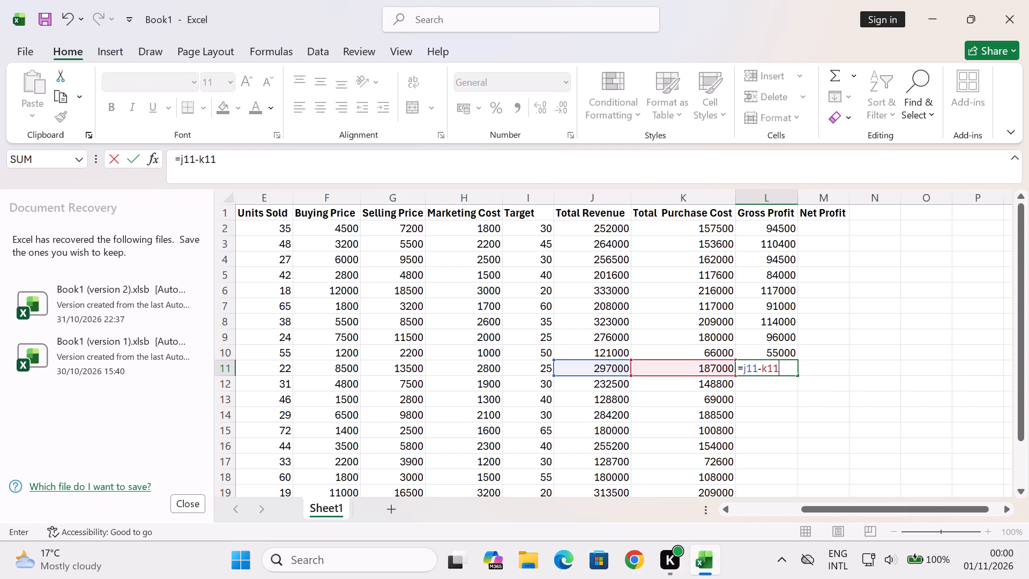
pyautogui.press('Return')
# Calculate Gross Profit for row 12 in L12 with the formula =j12-k12.
pyautogui.press('=')
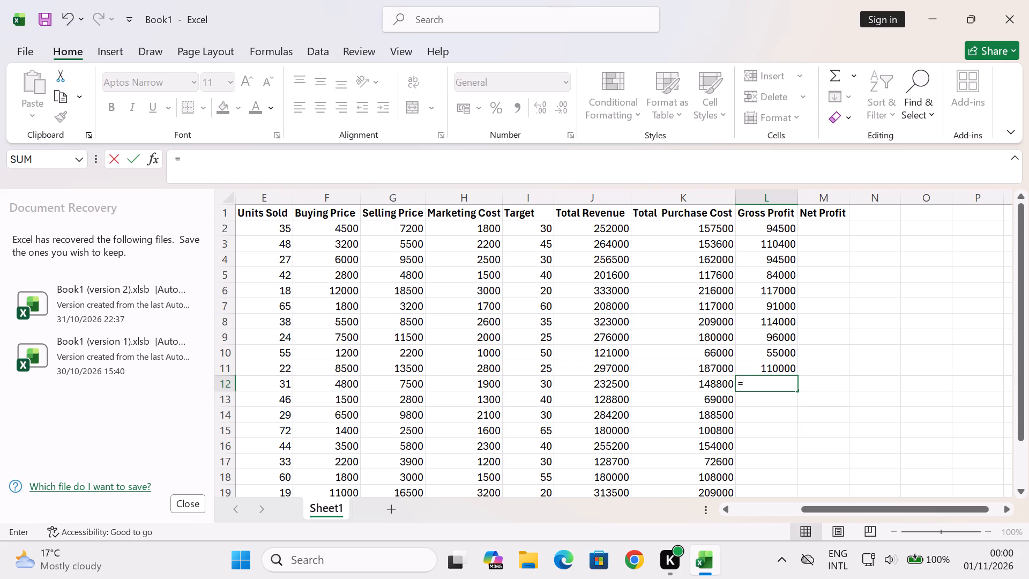
pyautogui.write('j12')
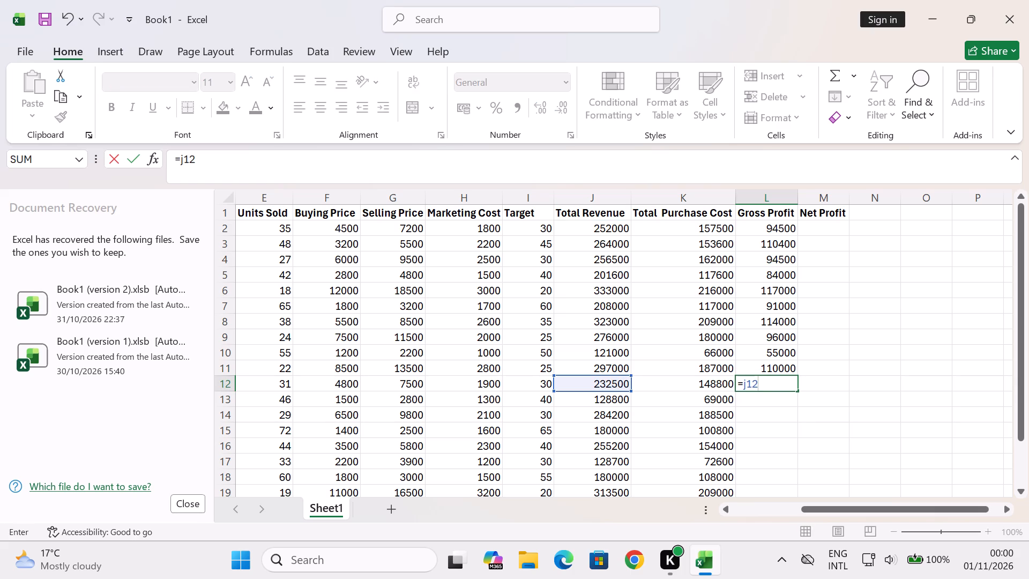
pyautogui.write('-k12')
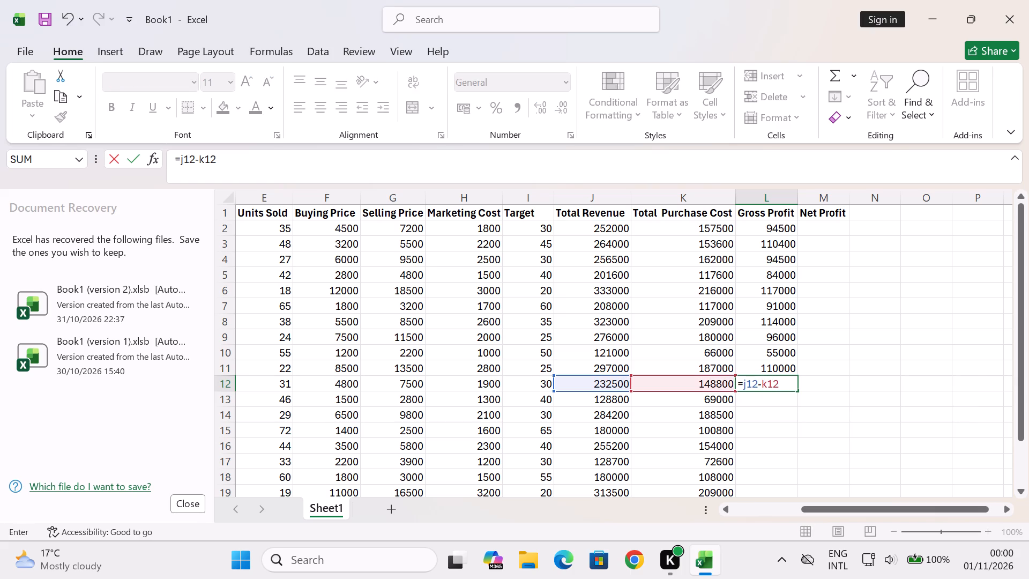
pyautogui.press('Return')
# Calculate Gross Profit for row 13 in L13 with the formula =j13-k13.
pyautogui.press('=')
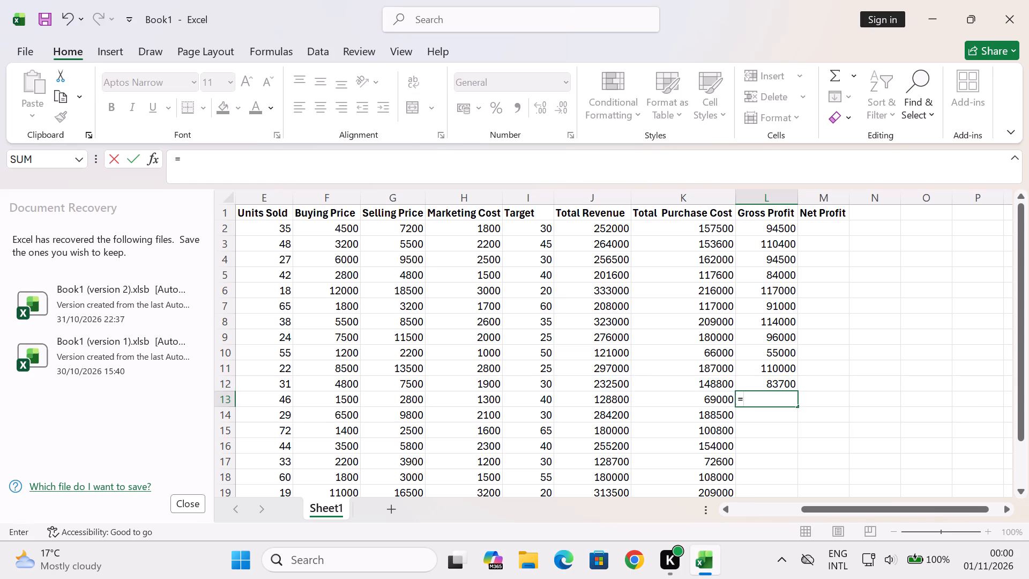
pyautogui.press('j')
pyautogui.write('13')
pyautogui.write('-k13')
pyautogui.press('Return')
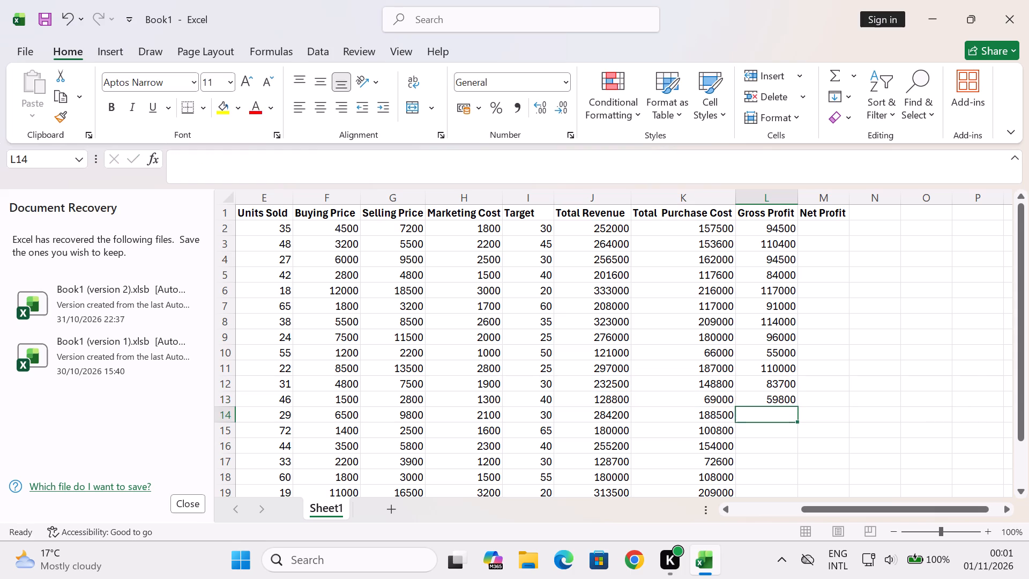
# Calculate Gross Profit for row 14 in L14 with the formula =j14-k14.
pyautogui.press('=')
pyautogui.press('j')
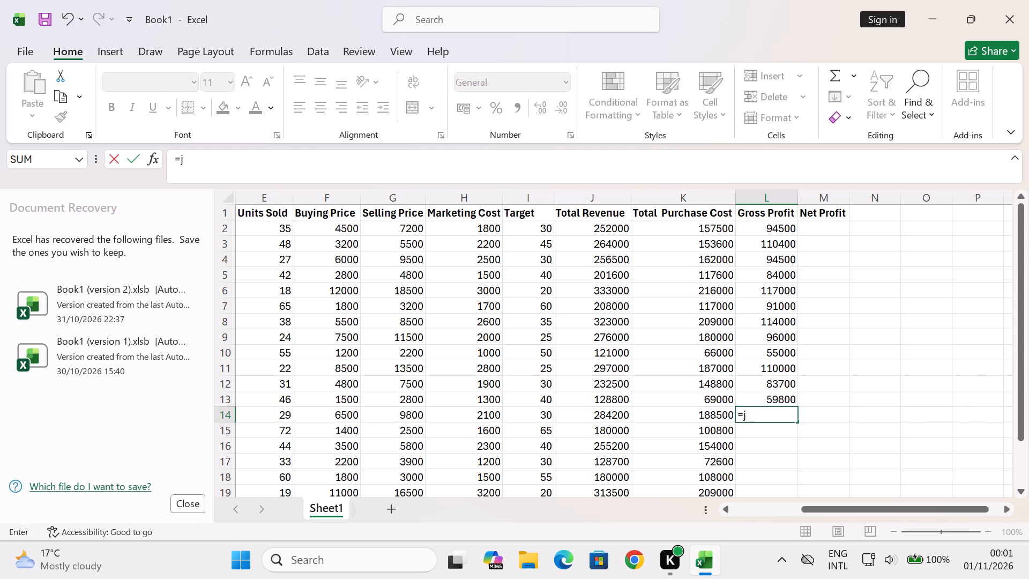
pyautogui.write('14')
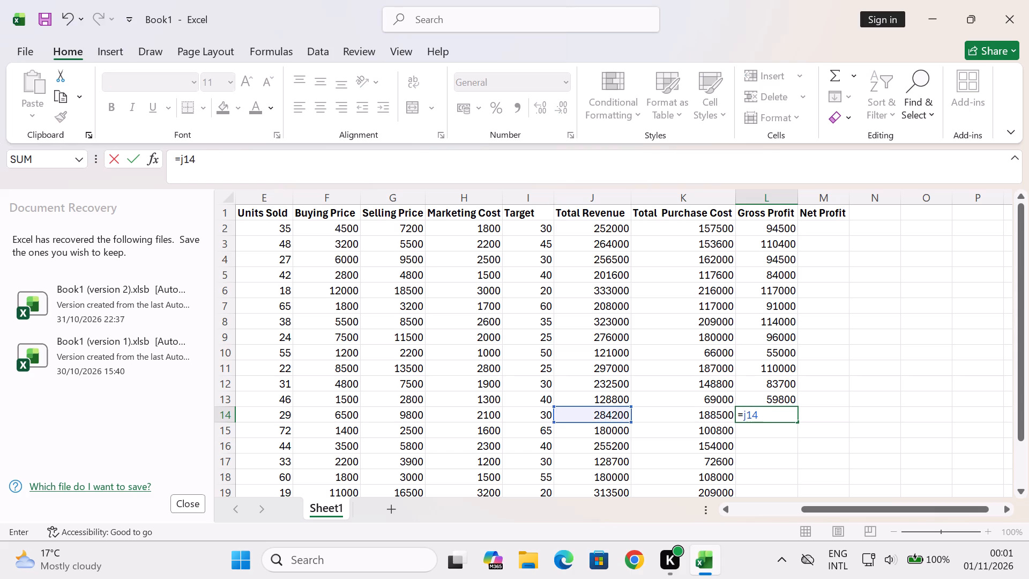
pyautogui.press('-')
pyautogui.press('k')
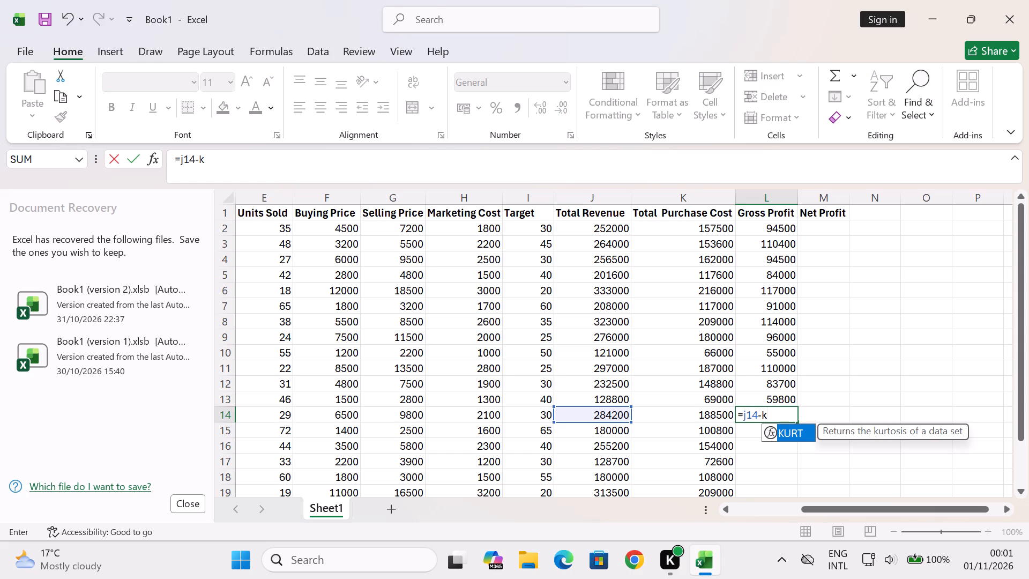
pyautogui.write('14')
pyautogui.press('Return')
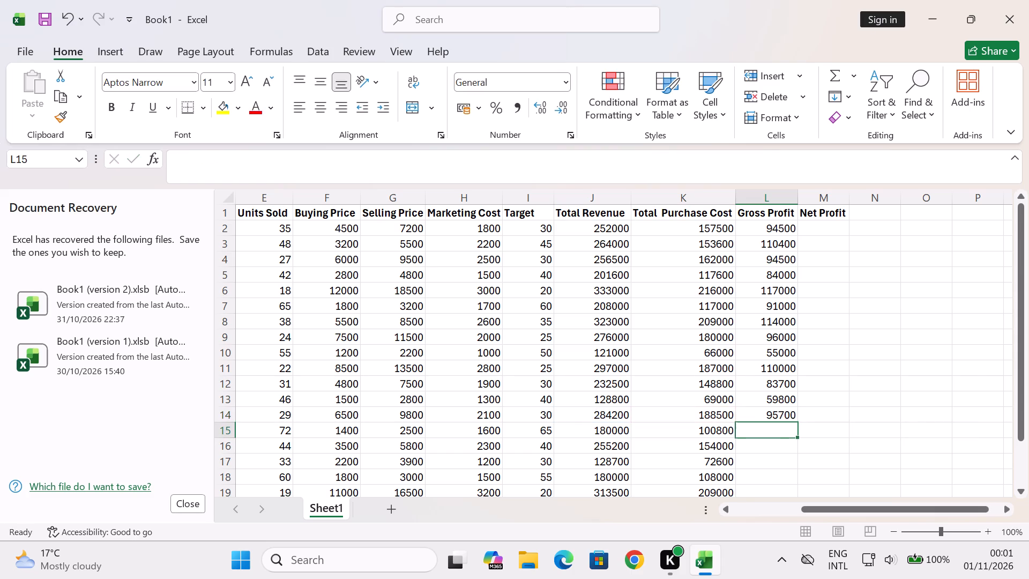
# Calculate Gross Profit for row 15 in L15 with the formula =j15-k15.
pyautogui.press('=')
pyautogui.press('j')
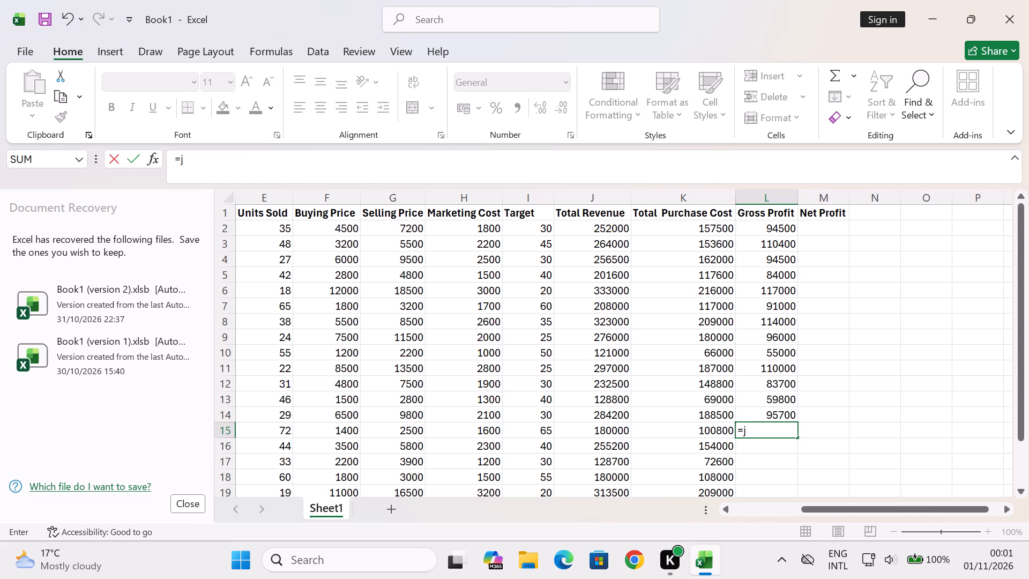
pyautogui.write('15')
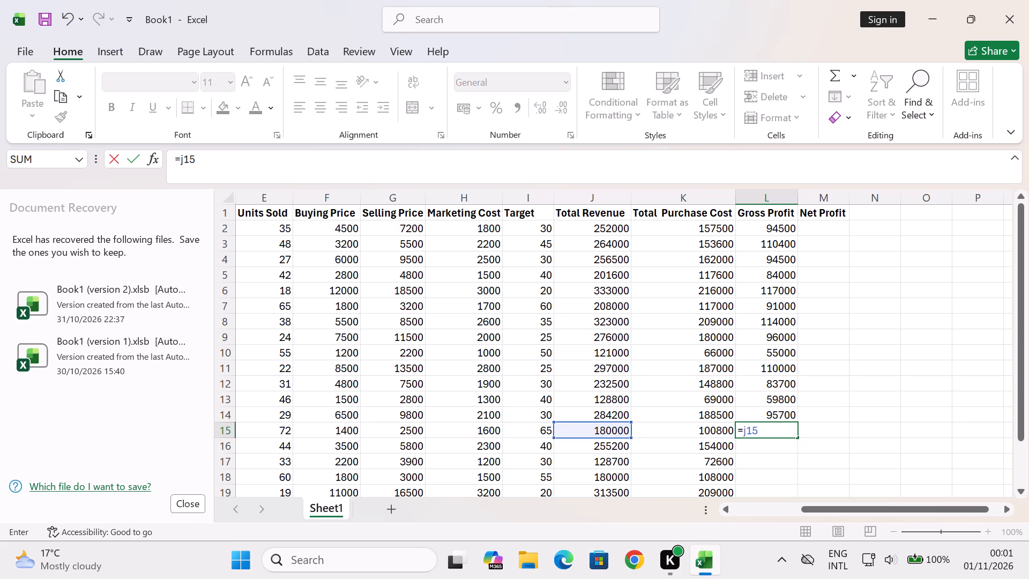
pyautogui.write('-k15')
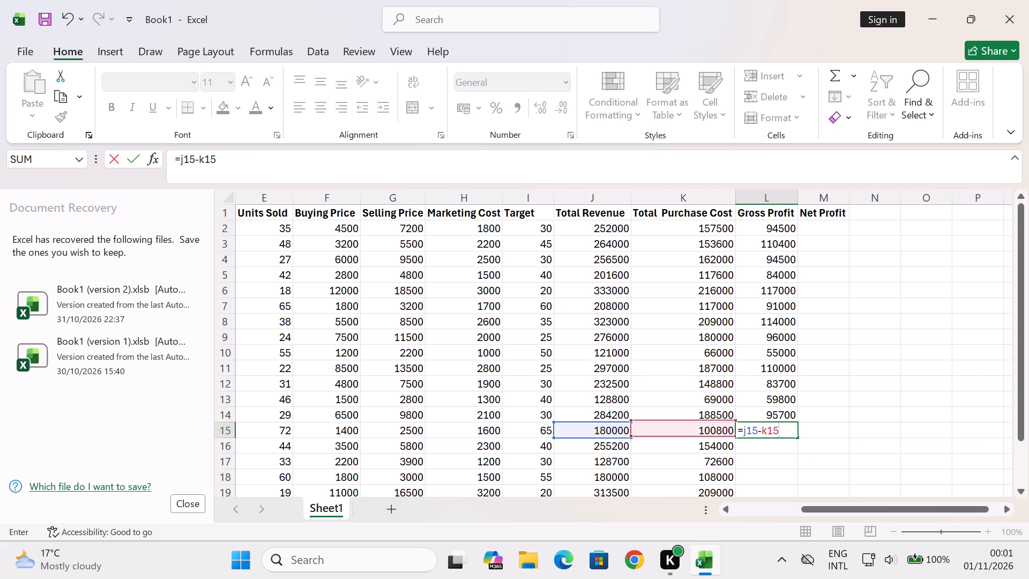
pyautogui.press('Return')
# Calculate Gross Profit for row 16 in L16 with the formula =j16-k16.
pyautogui.press('=')
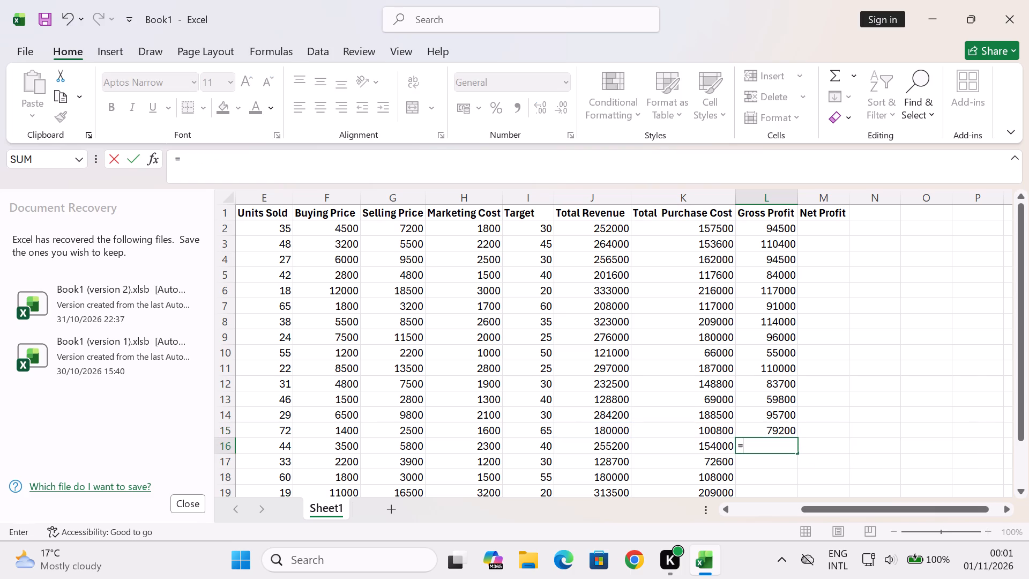
pyautogui.press('j')
pyautogui.press('1')
pyautogui.press('6')
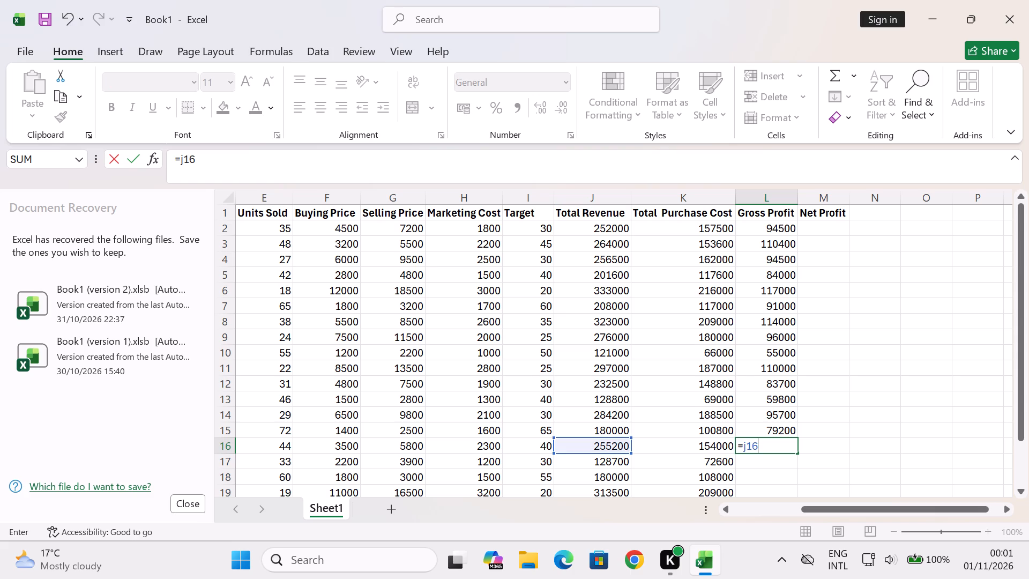
pyautogui.write('-k')
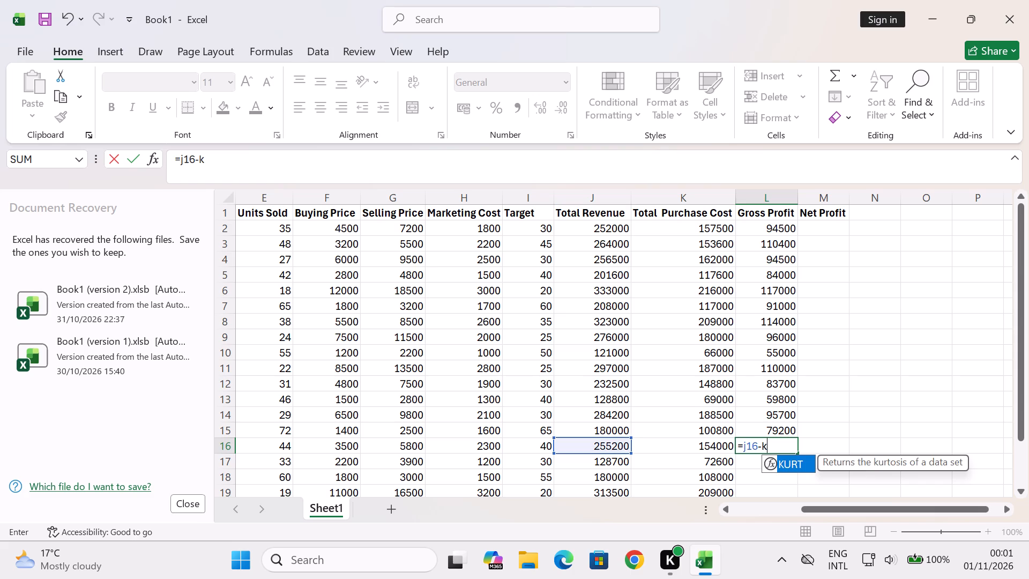
pyautogui.write('16')
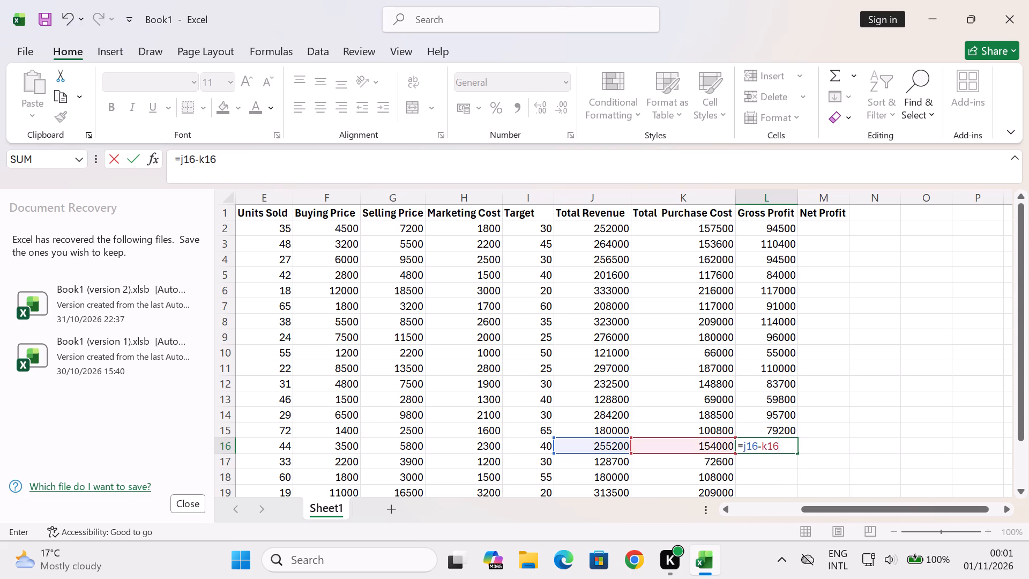
pyautogui.press('Return')
# Calculate Gross Profit for row 17 in L17 with the formula =j17-k17.
pyautogui.press('=')
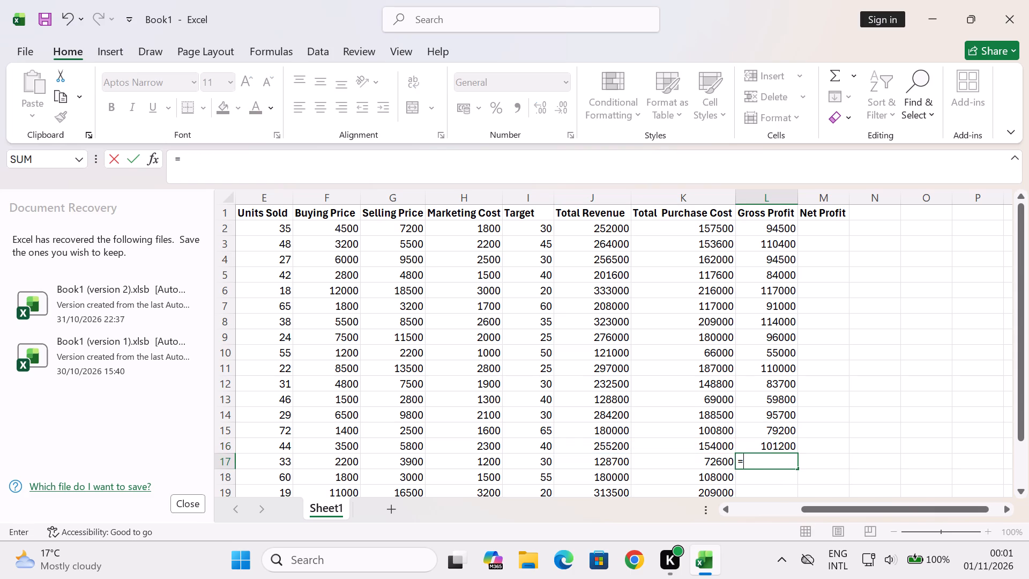
pyautogui.write('j17-k1')
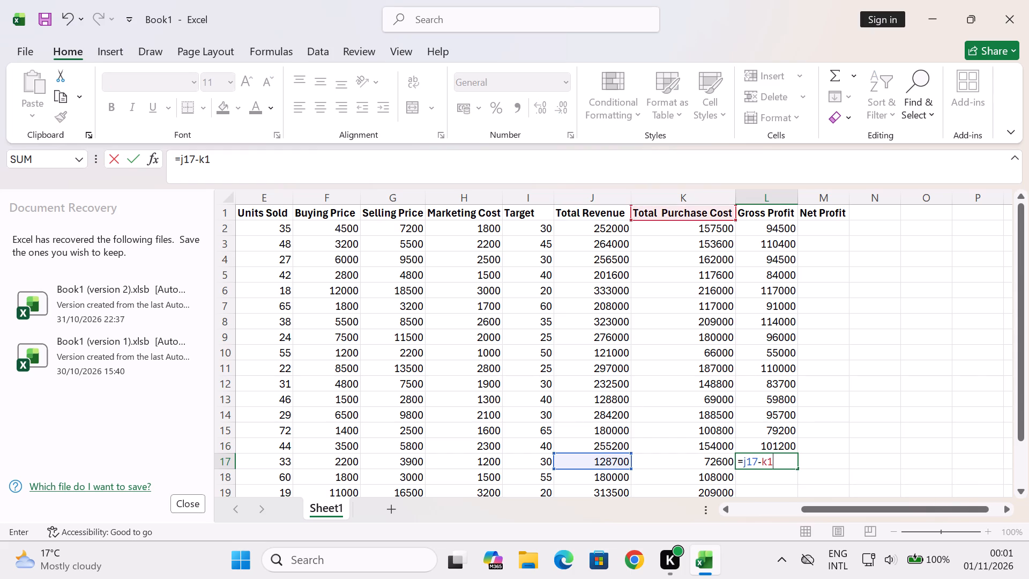
pyautogui.press('7')
pyautogui.press('Return')
# Calculate Gross Profit for row 18 in L18 with the formula =j18-k18.
pyautogui.press('=')
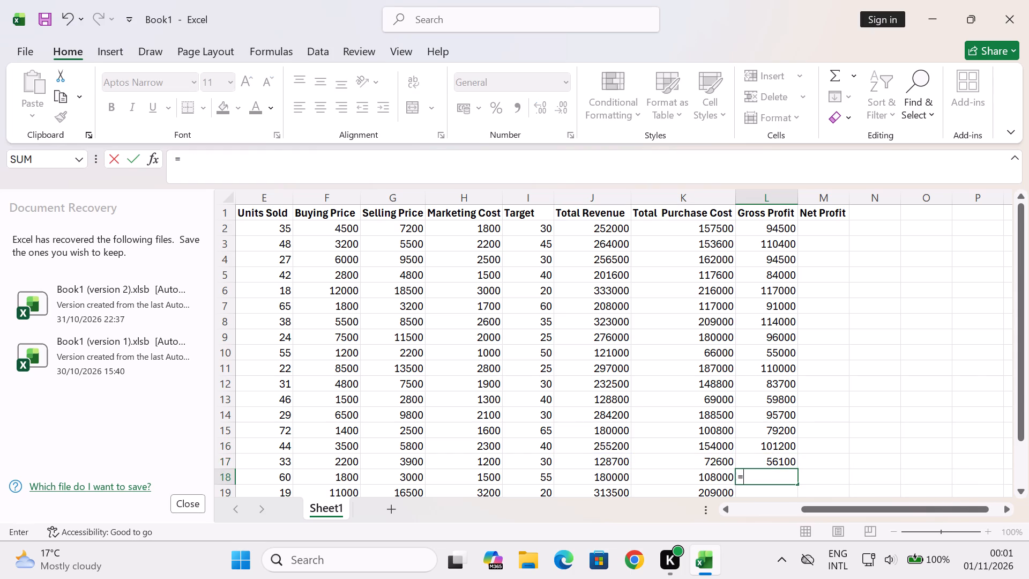
pyautogui.write('j1')
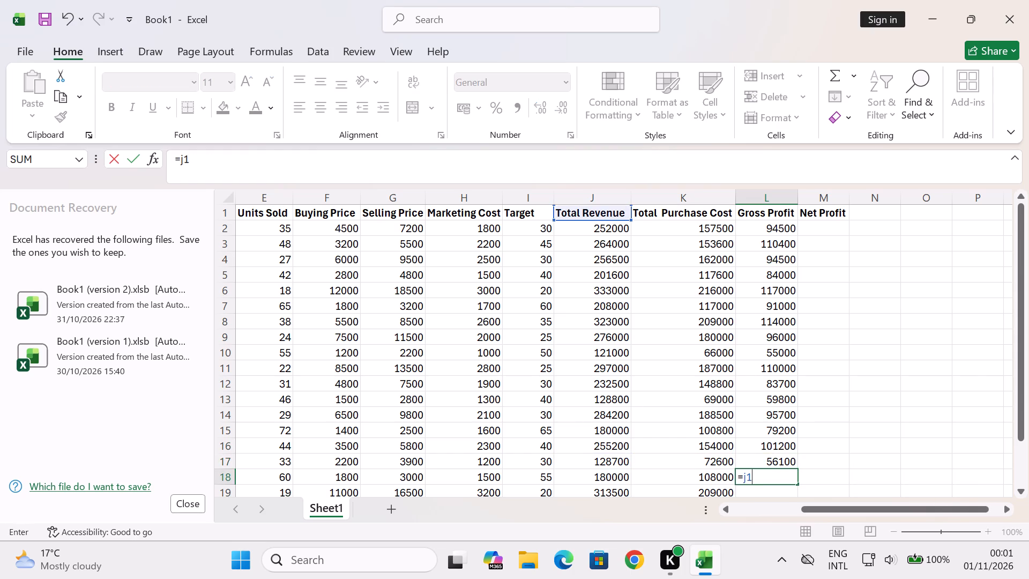
pyautogui.press('8')
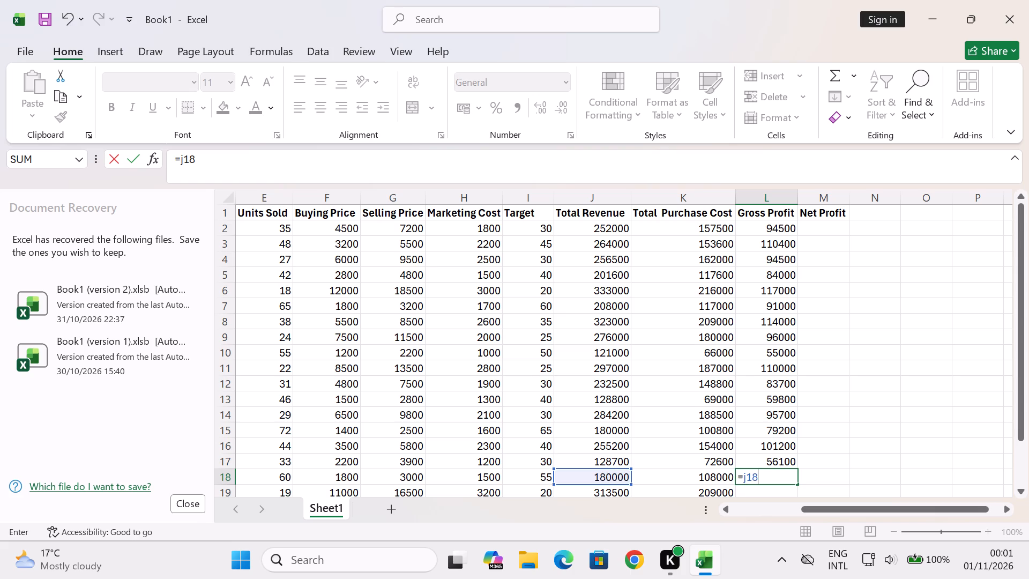
pyautogui.write('3-')
pyautogui.press('k')
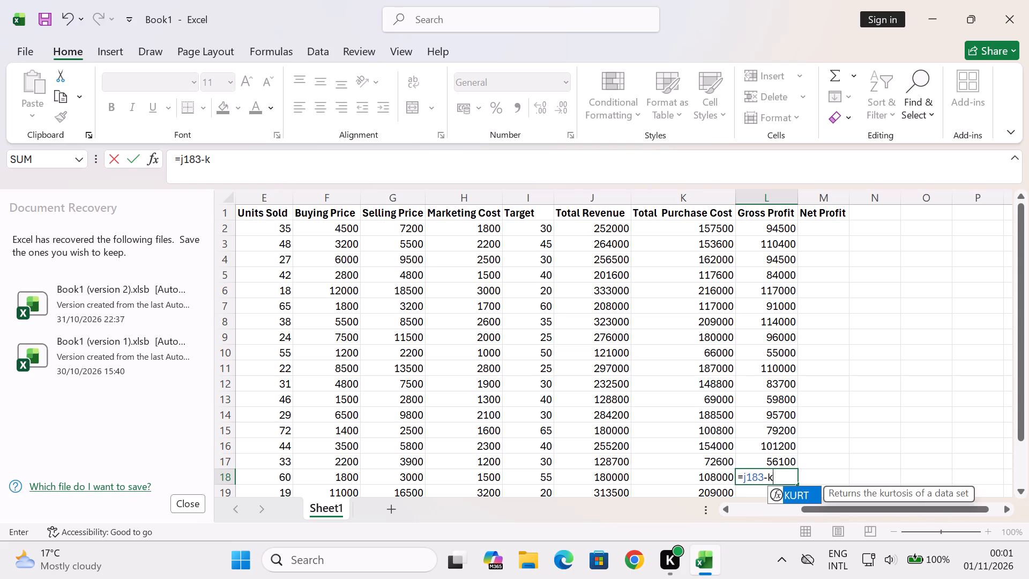
pyautogui.press('BackSpace')
pyautogui.press('BackSpace')
pyautogui.press('BackSpace')
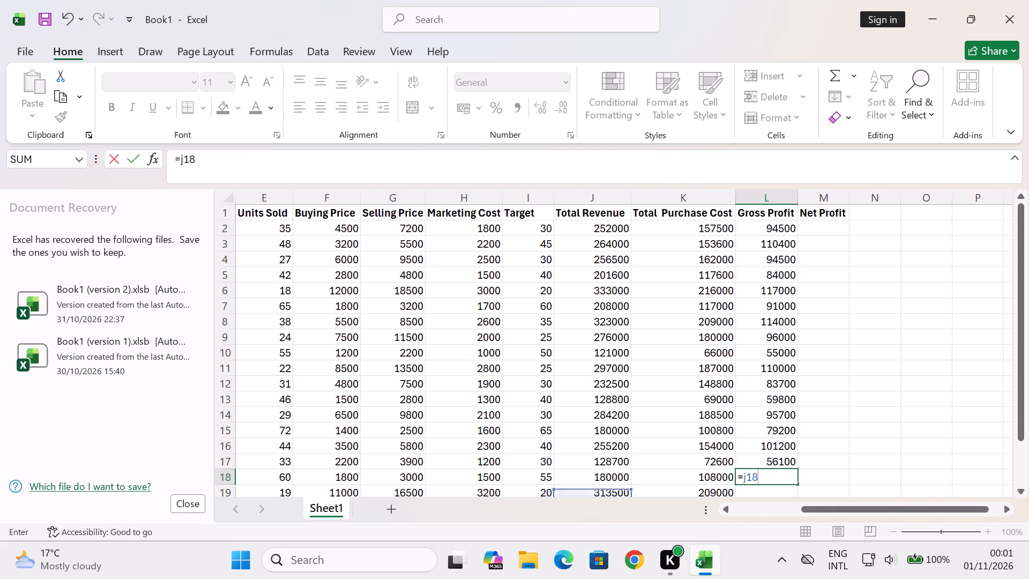
pyautogui.press('BackSpace')
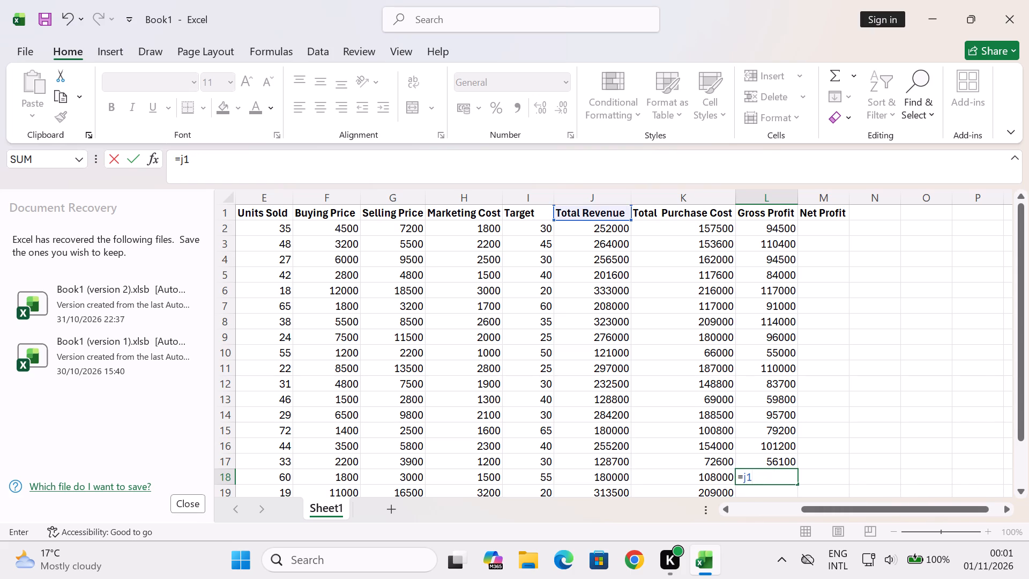
pyautogui.press('8')
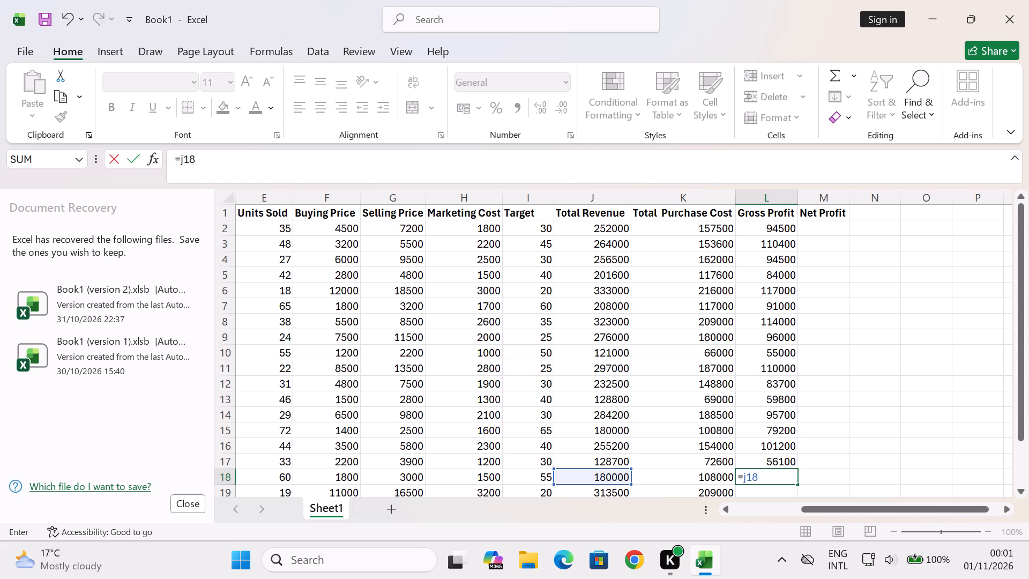
pyautogui.press('ctrl+alt+F13')
pyautogui.press('-')
pyautogui.write('k1')
pyautogui.press('8')
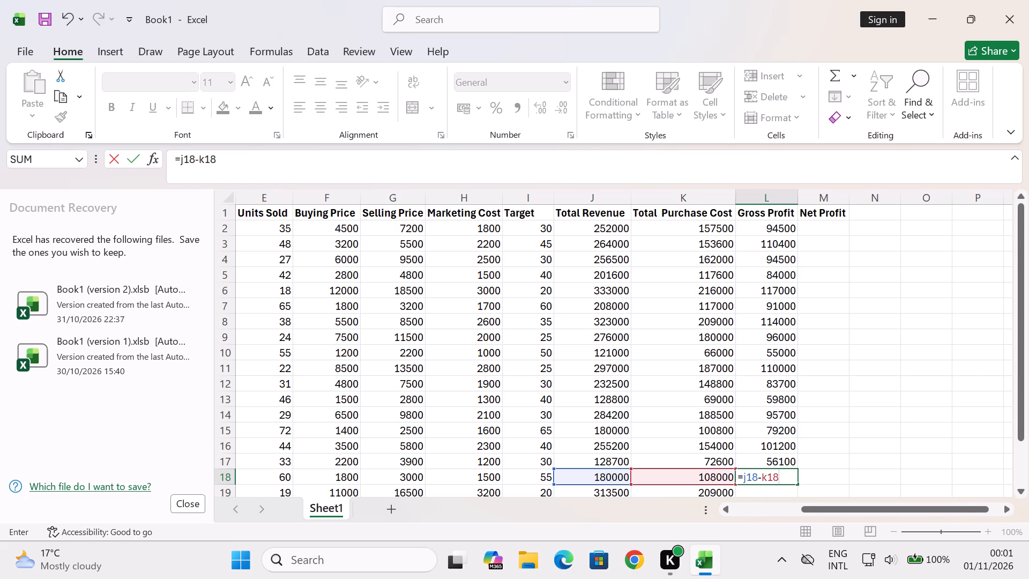
pyautogui.press('Return')
# Calculate Gross Profit for row 19 in L19 with the formula =j19-k19.
pyautogui.press('=')
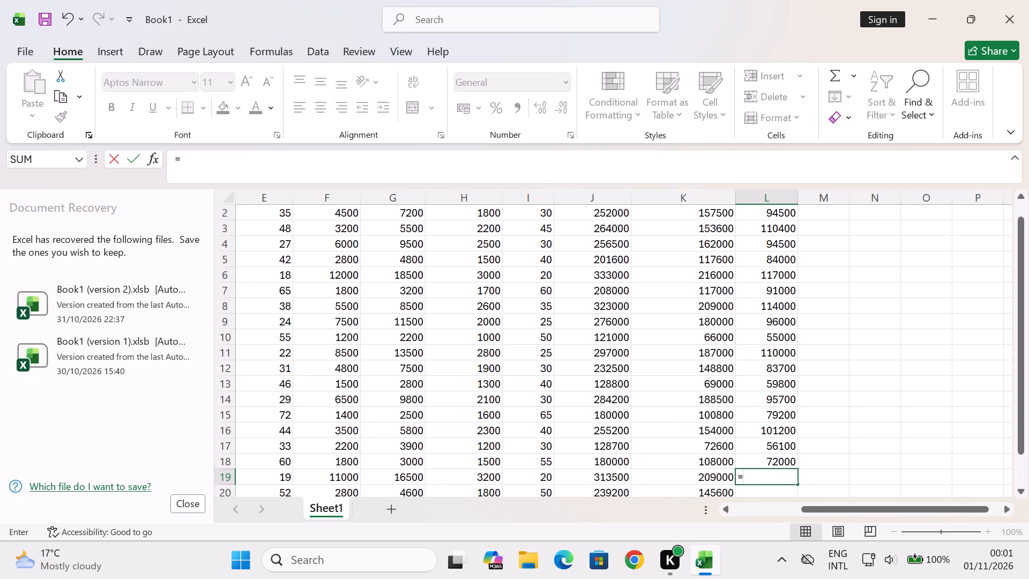
pyautogui.press('j')
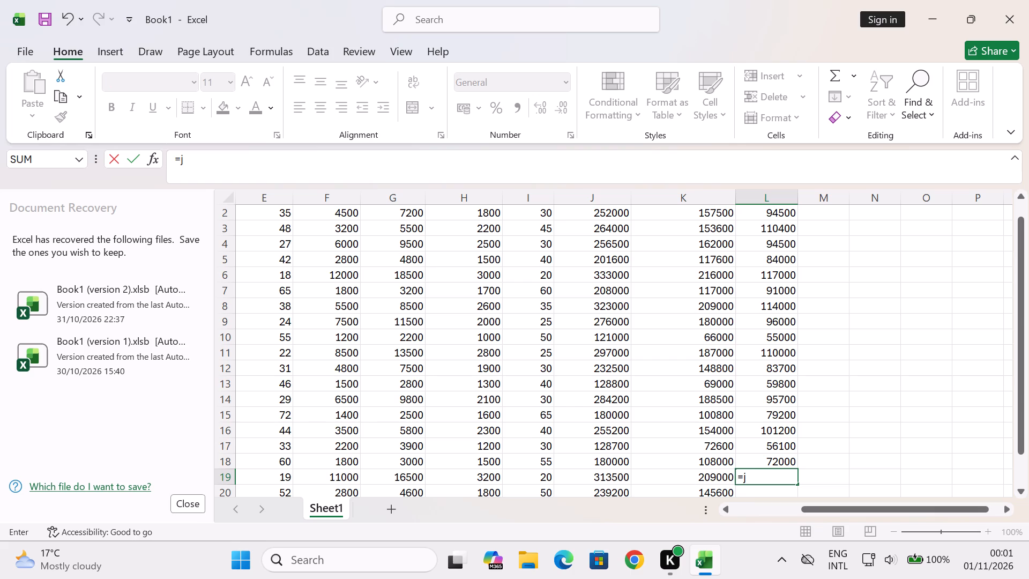
pyautogui.press('1')
pyautogui.press('9')
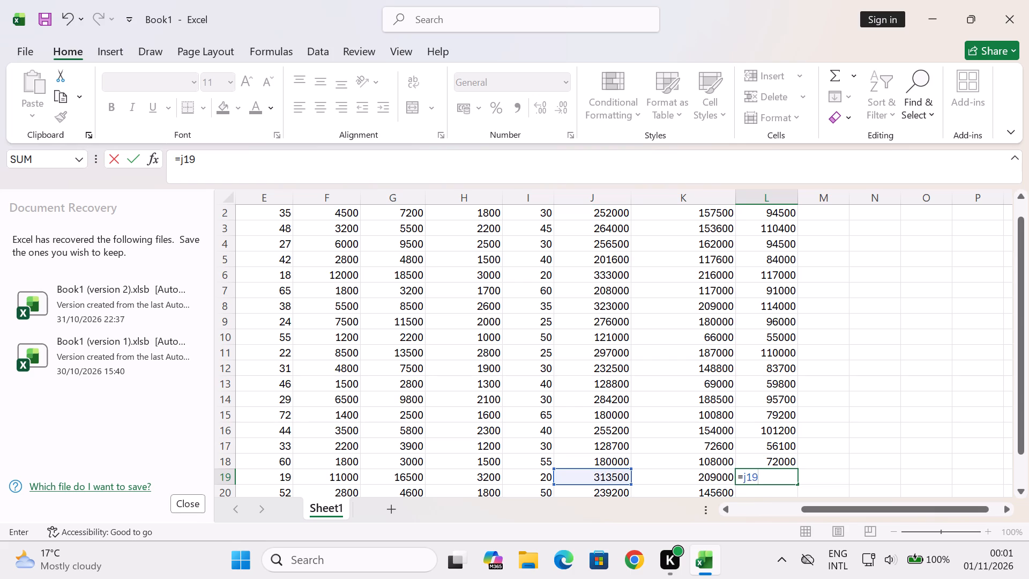
pyautogui.press('-')
pyautogui.write('k1')
pyautogui.press('9')
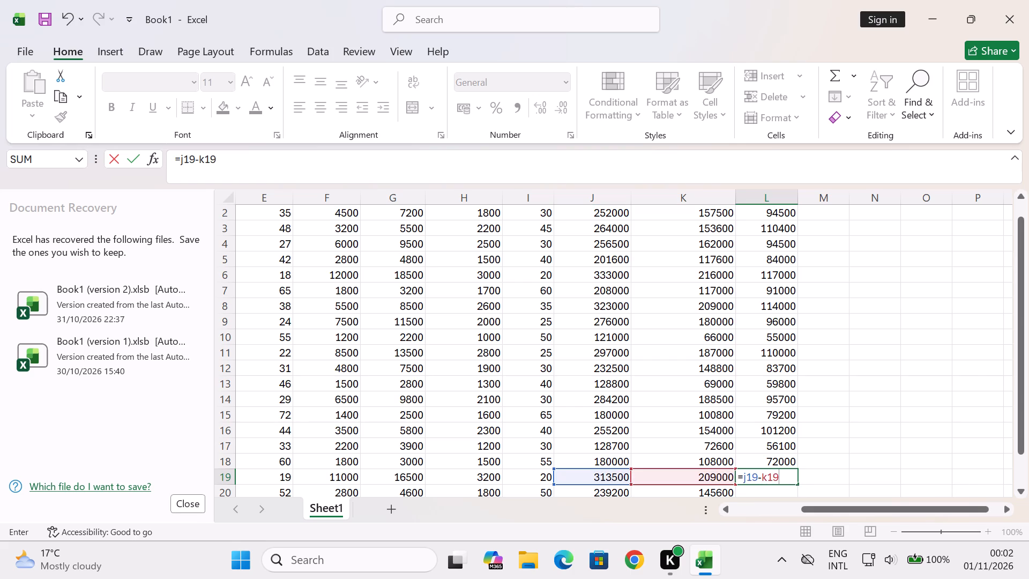
pyautogui.press('Return')
# Calculate Gross Profit for row 20 in L20 with the formula =j20-k20.
pyautogui.press('=')
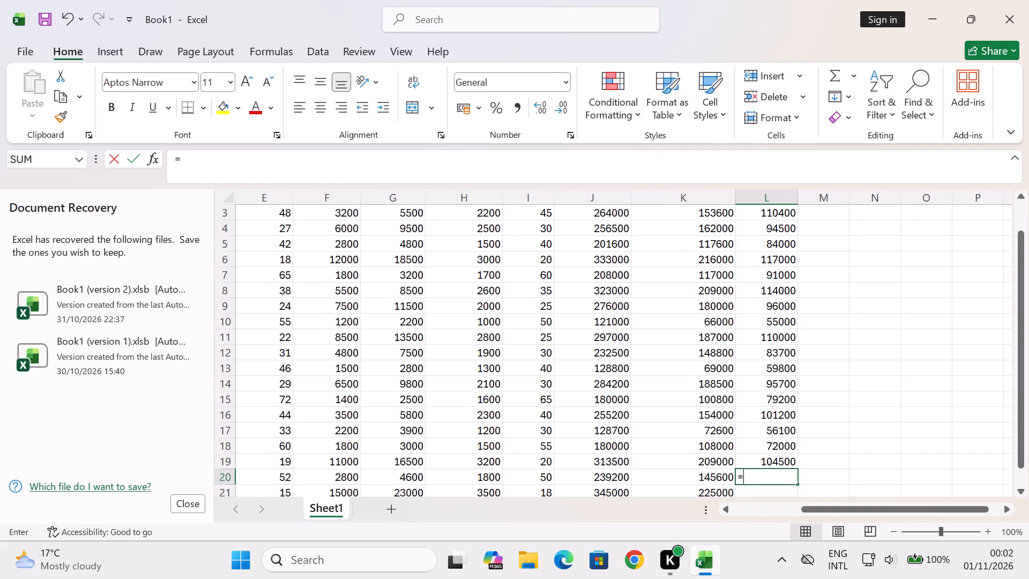
pyautogui.write('j2')
pyautogui.press('0')
pyautogui.press('-')
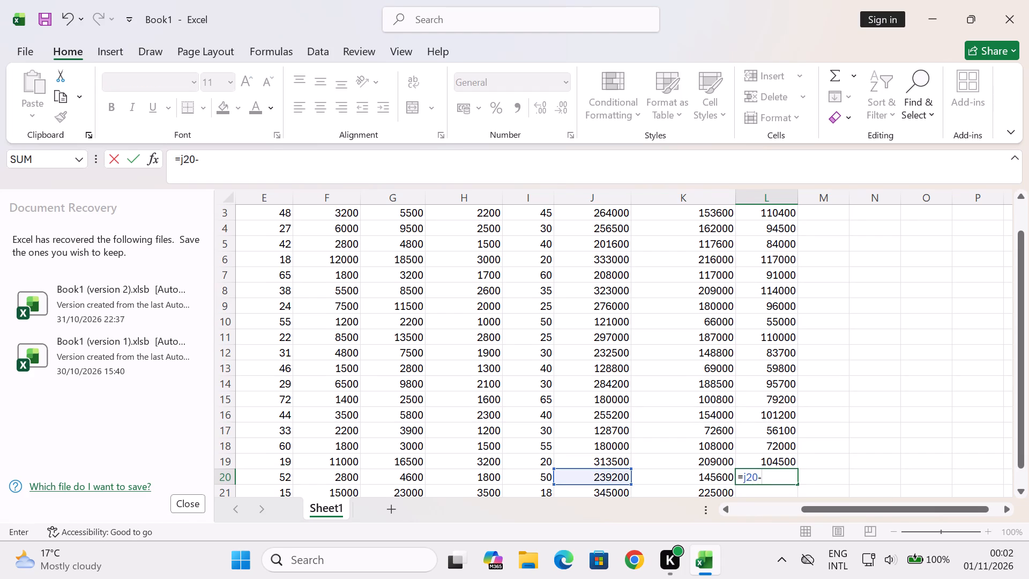
pyautogui.press('k')
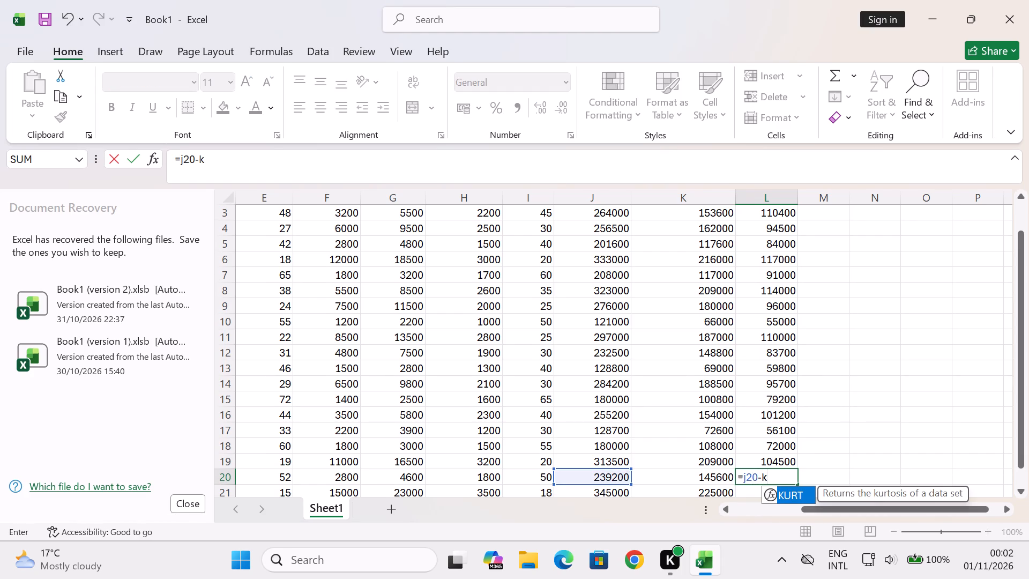
pyautogui.press('2')
pyautogui.press('0')
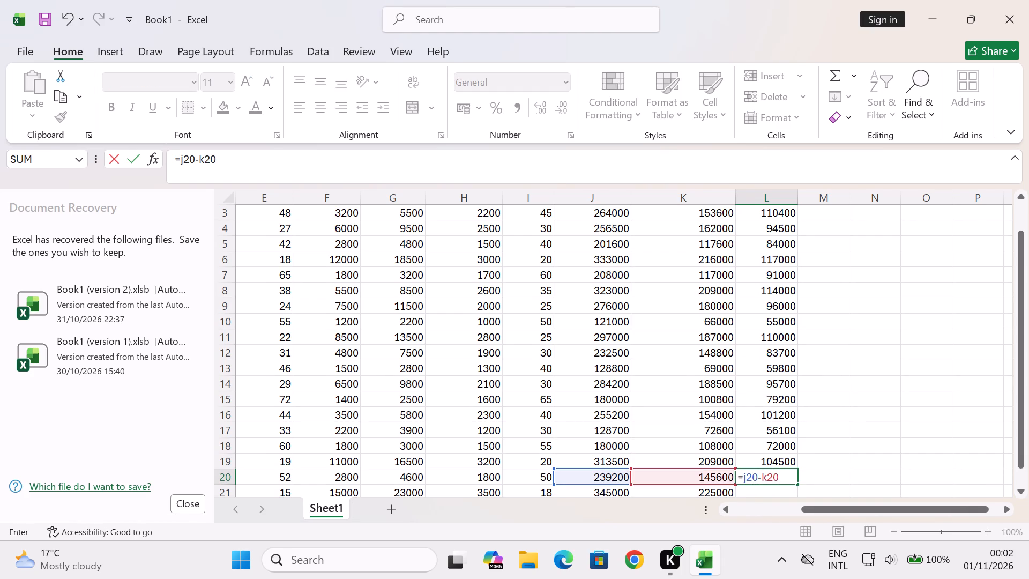
pyautogui.press('Return')
# Calculate Gross Profit for row 21 in L21 with the formula =j21-k21.
pyautogui.press('=')
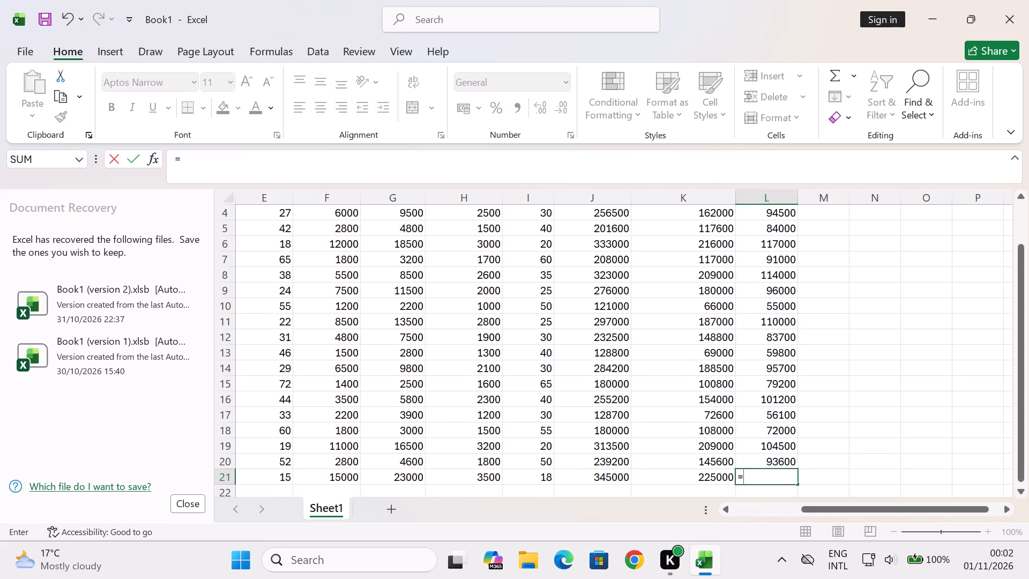
pyautogui.press('j')
pyautogui.write('21')
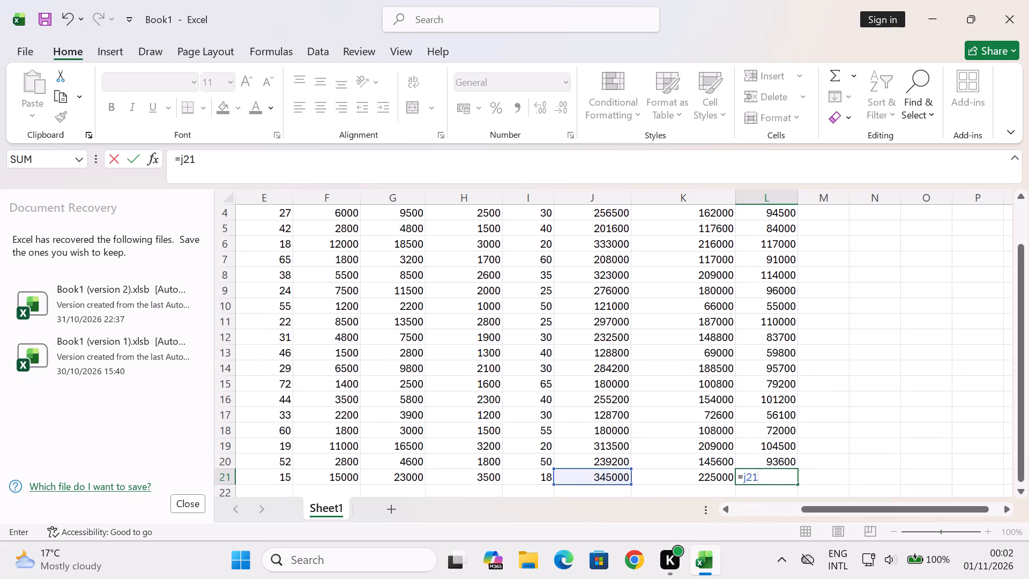
pyautogui.press('-')
pyautogui.write('k21')
pyautogui.press('Return')
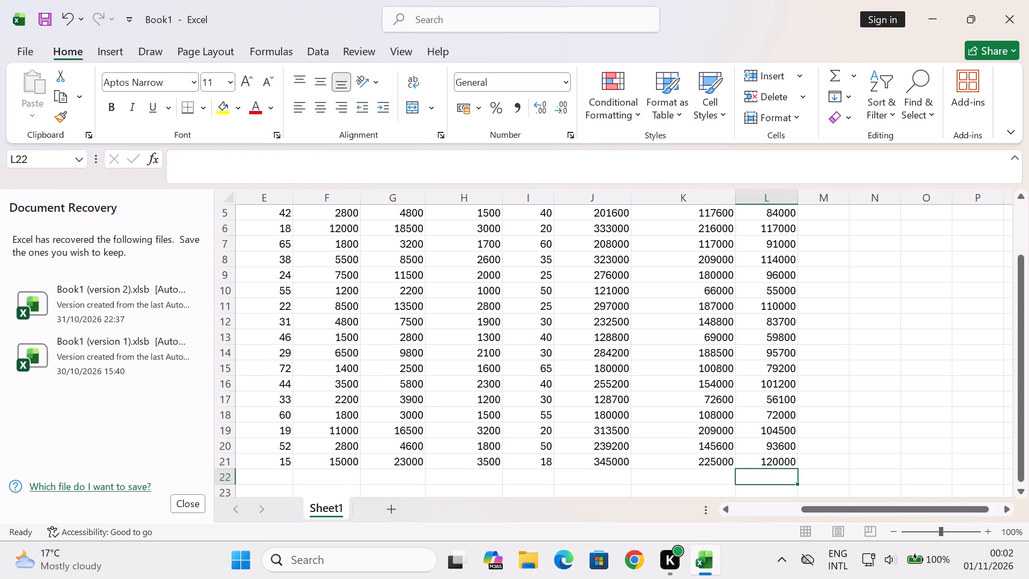
pyautogui.press('Return')
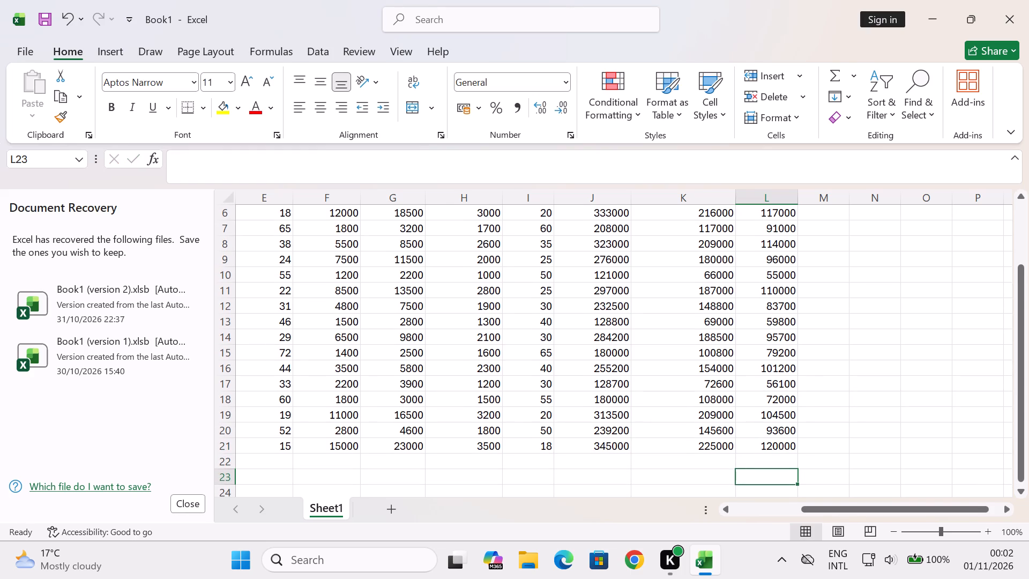
# Calculate Net Profit for row 2 in M2 with the formula =l2-h2.
pyautogui.click(839, 379)
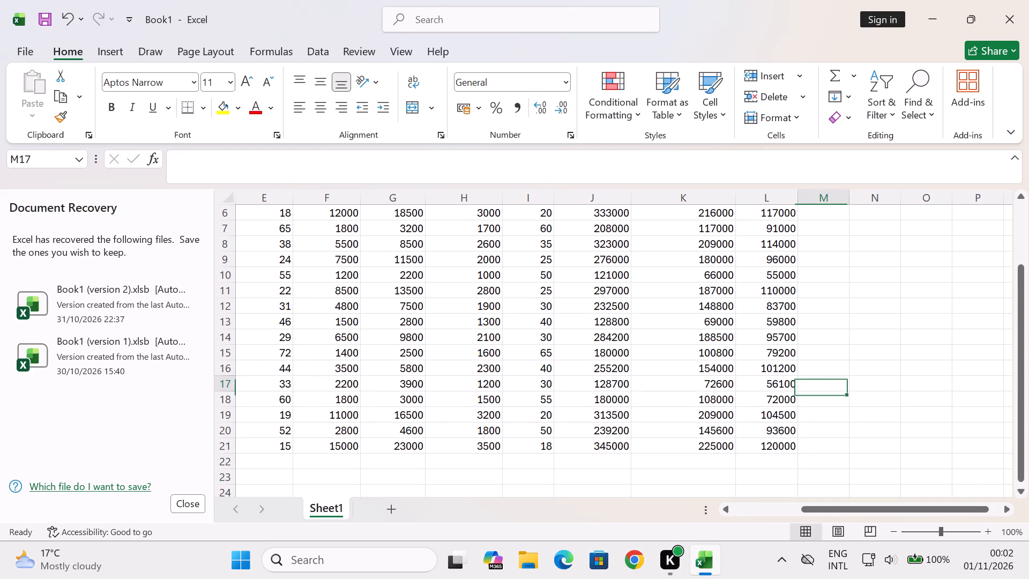
pyautogui.press('Up')
pyautogui.press('Up')
pyautogui.press('Up')
pyautogui.press('Up')
pyautogui.press('Up')
pyautogui.press('Up')
pyautogui.press('Up')
pyautogui.press('Up')
pyautogui.press('Up')
pyautogui.press('Up')
pyautogui.press('Up')
pyautogui.press('Up')
pyautogui.press('Up')
pyautogui.press('Up')
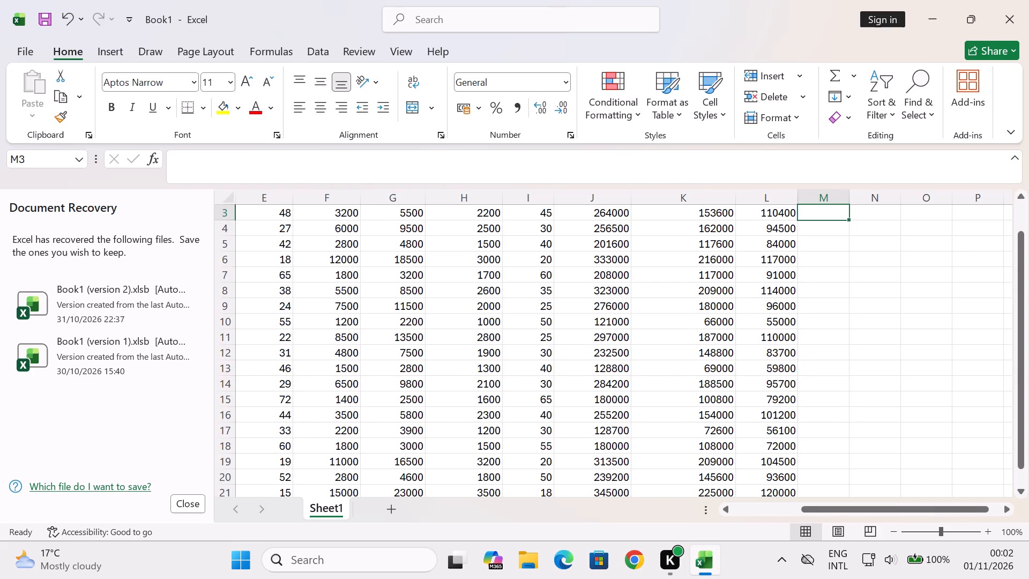
pyautogui.press('Up')
pyautogui.press('Up')
pyautogui.press('Up')
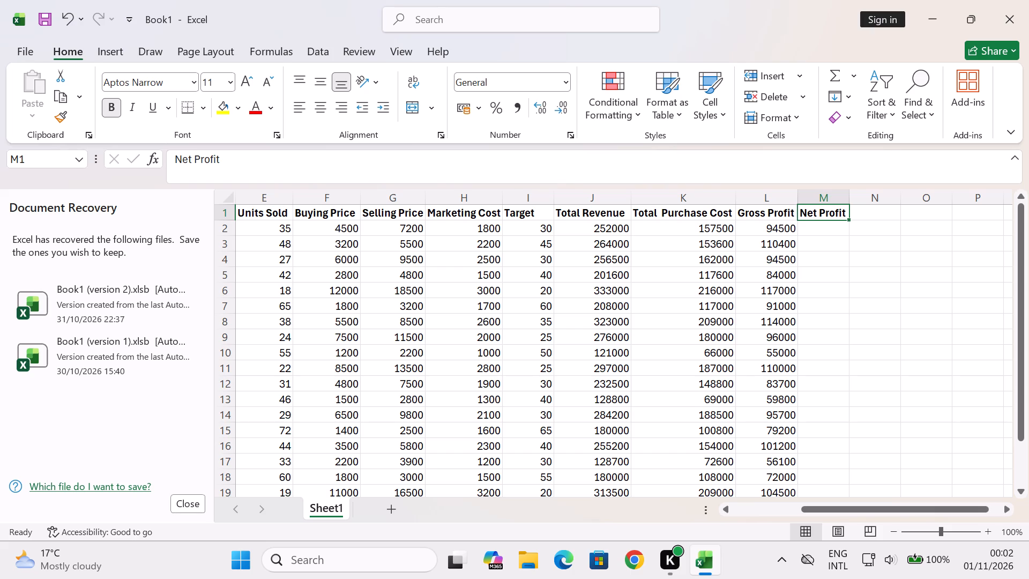
pyautogui.press('Down')
pyautogui.press('=')
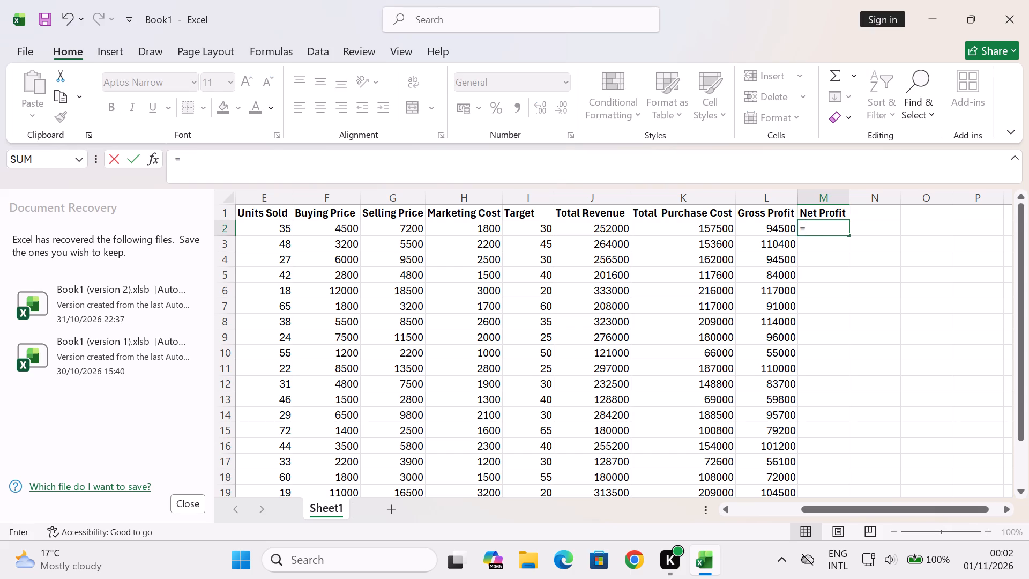
pyautogui.write('l2')
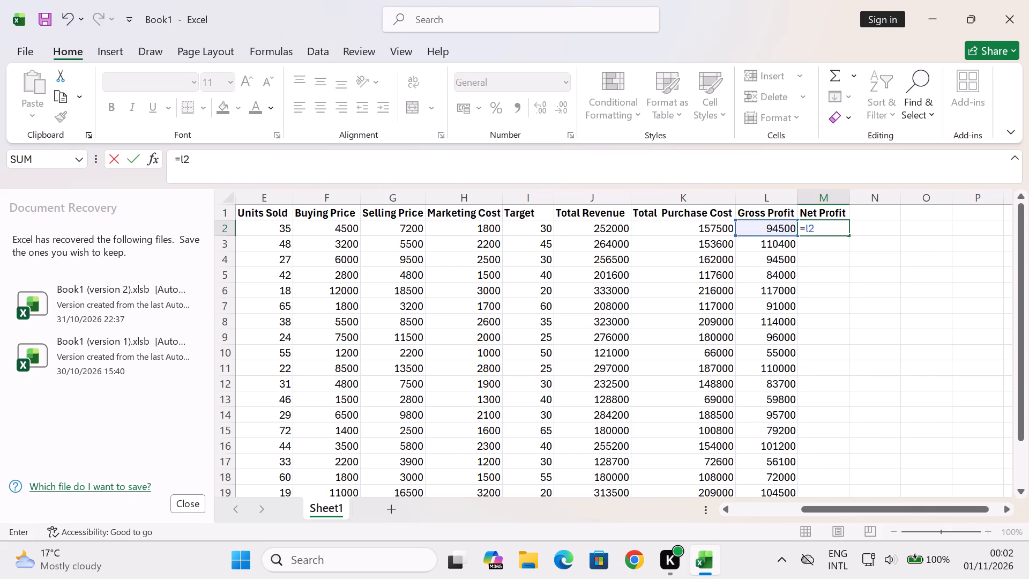
pyautogui.press('-')
pyautogui.write('h2')
pyautogui.press('Return')
# Calculate Net Profit for row 3 in M3 with the formula =l3-h3.
pyautogui.press('=')
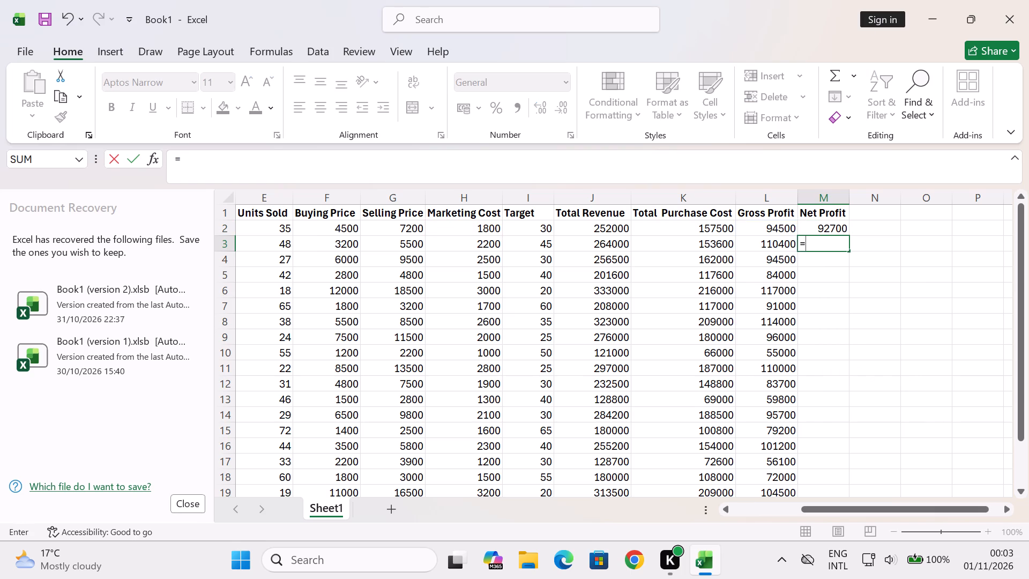
pyautogui.write('l3')
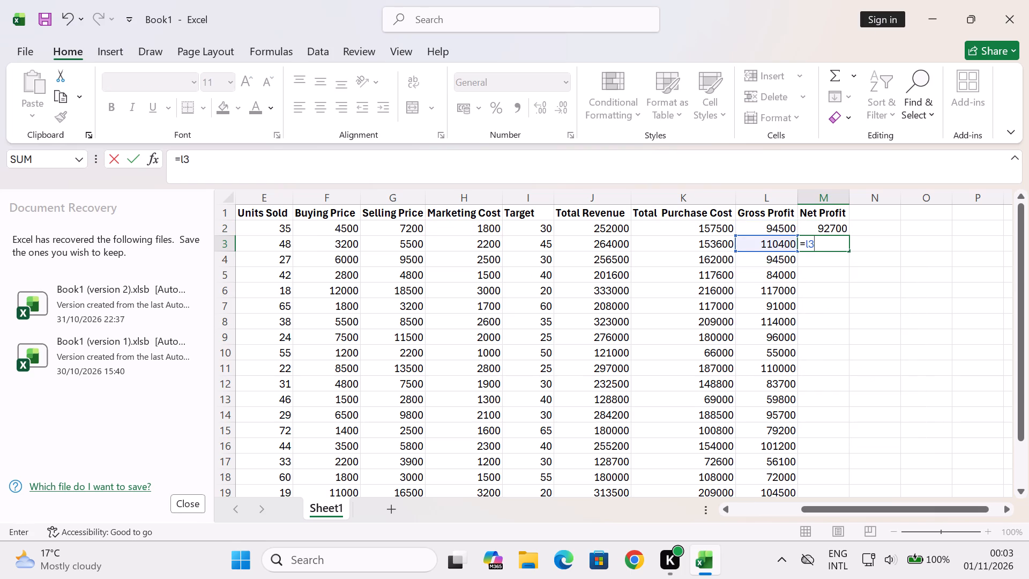
pyautogui.press('-')
pyautogui.write('h3')
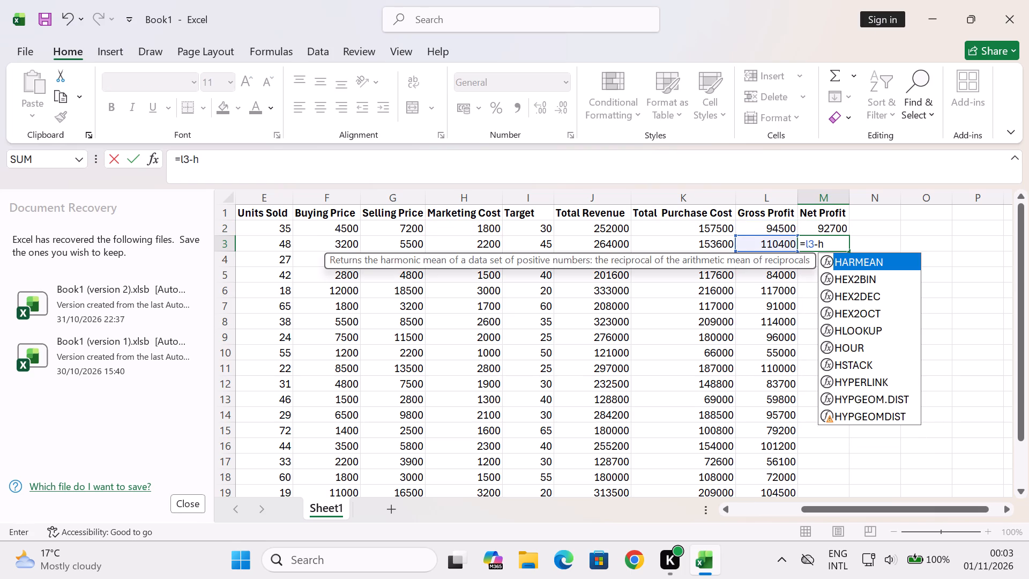
pyautogui.press('Return')
# Calculate Net Profit for row 4 in M4 with the formula =l4-h4.
pyautogui.press('=')
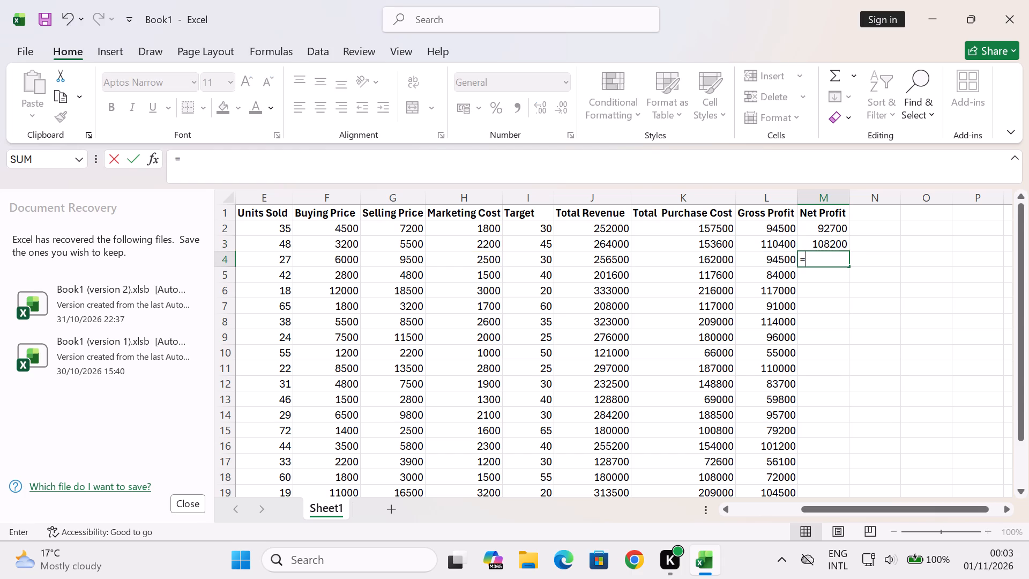
pyautogui.write('l4')
pyautogui.write('-h4')
pyautogui.press('Return')
# Calculate Net Profit for row 5 in M5 with the formula =l5-h5.
pyautogui.press('=')
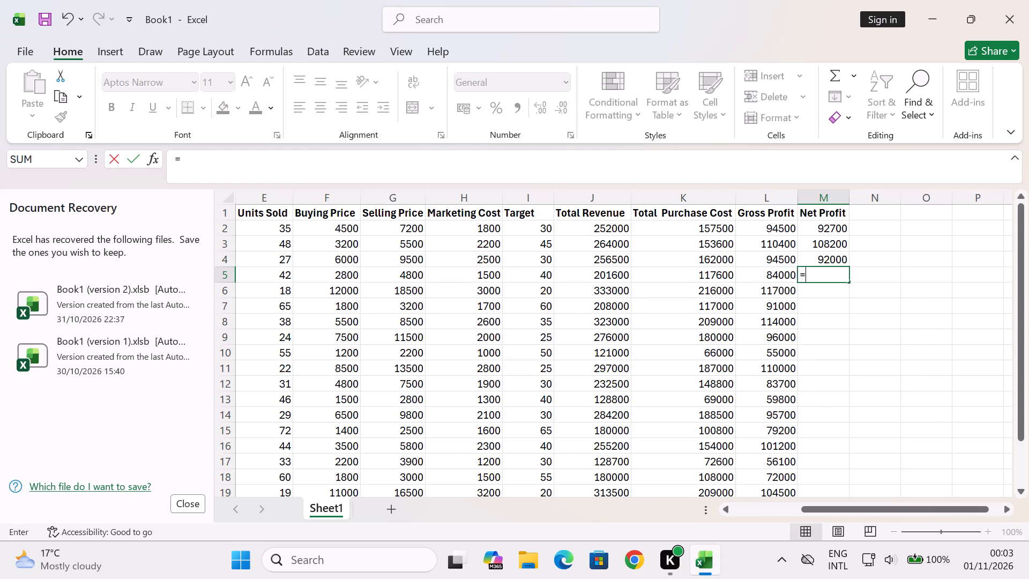
pyautogui.write('l5')
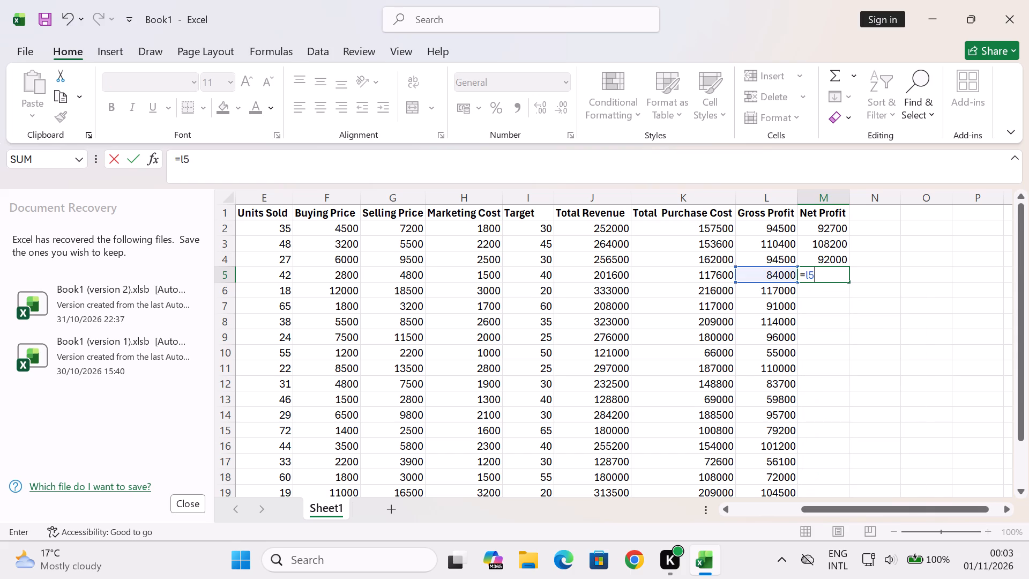
pyautogui.write('-h5')
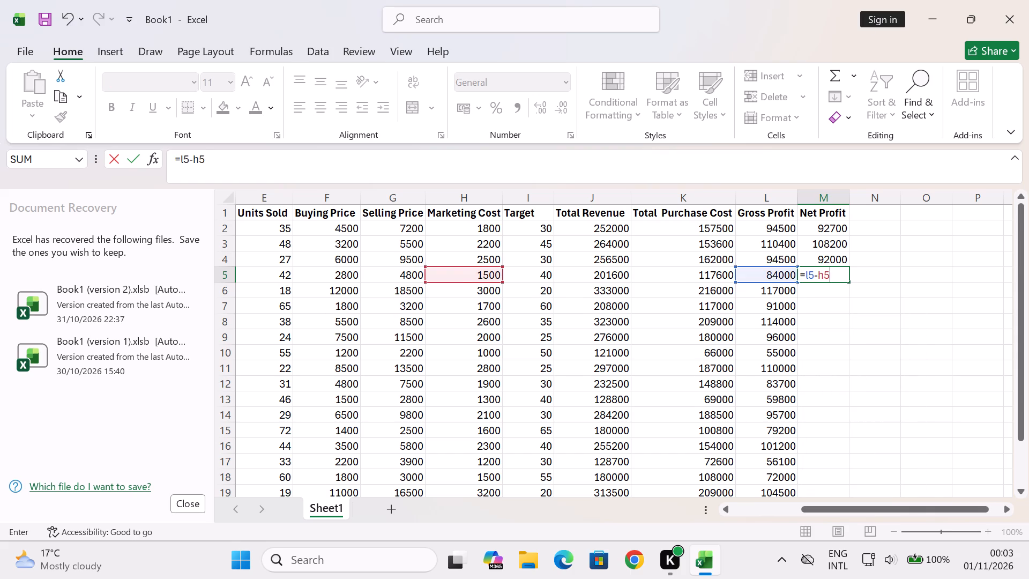
pyautogui.press('Return')
# Calculate Net Profit for row 6 in M6 with the formula =l6-h6.
pyautogui.press('=')
pyautogui.write('l6')
pyautogui.press('-')
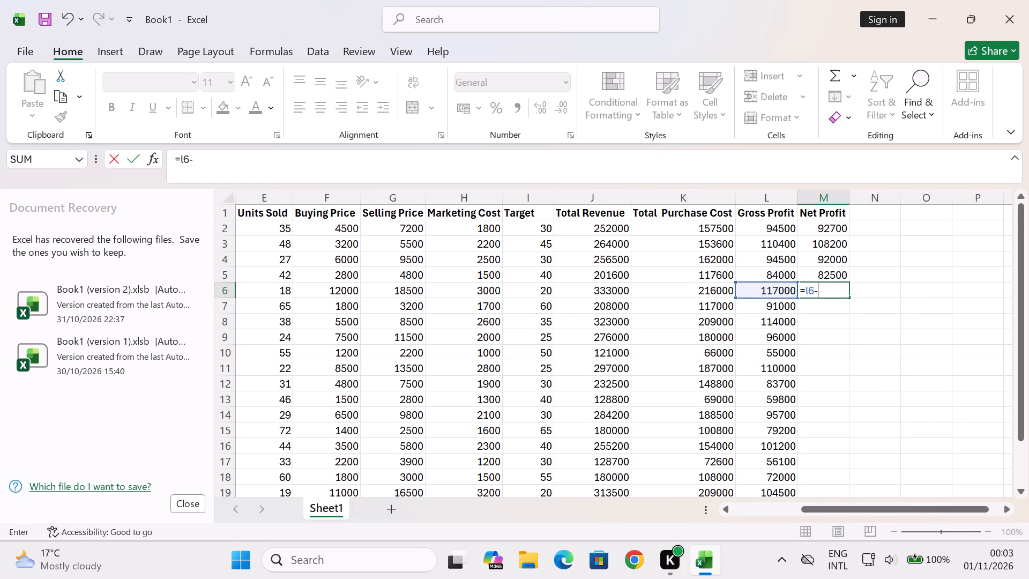
pyautogui.write('h6')
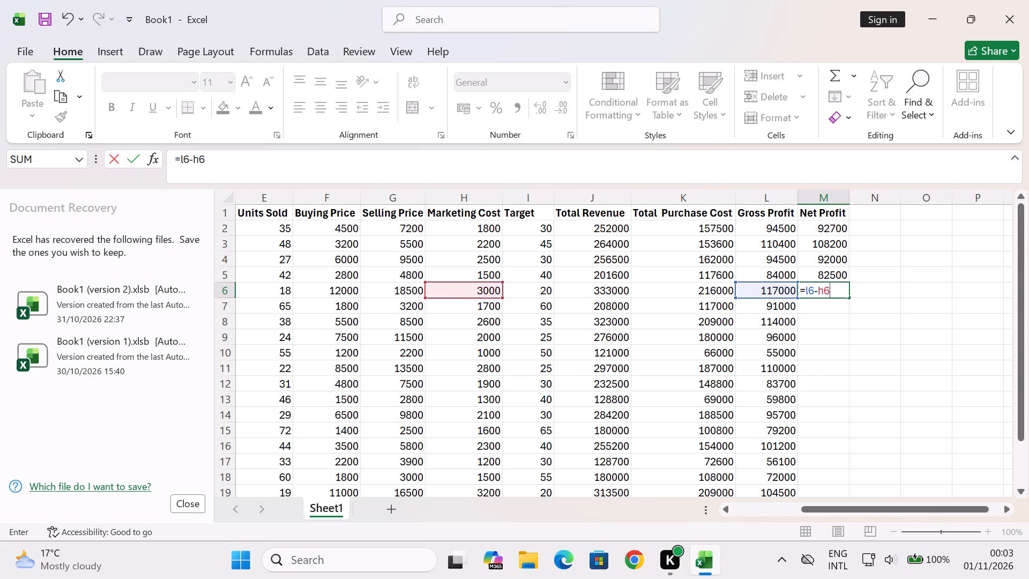
pyautogui.press('Return')
# Calculate Net Profit for row 7 in M7 with the formula =l7-h7.
pyautogui.press('=')
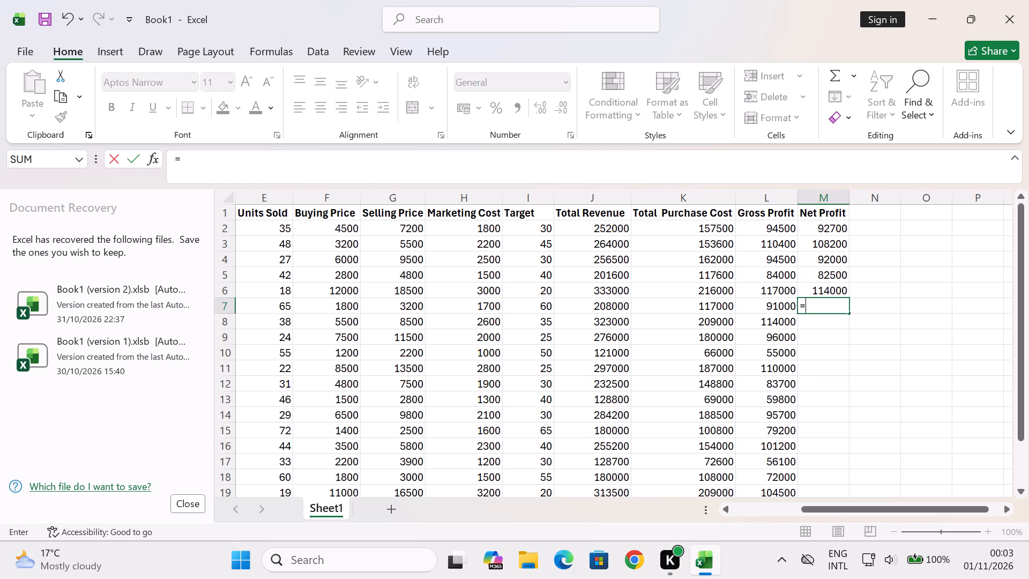
pyautogui.press('l')
pyautogui.write('7-h')
pyautogui.press('7')
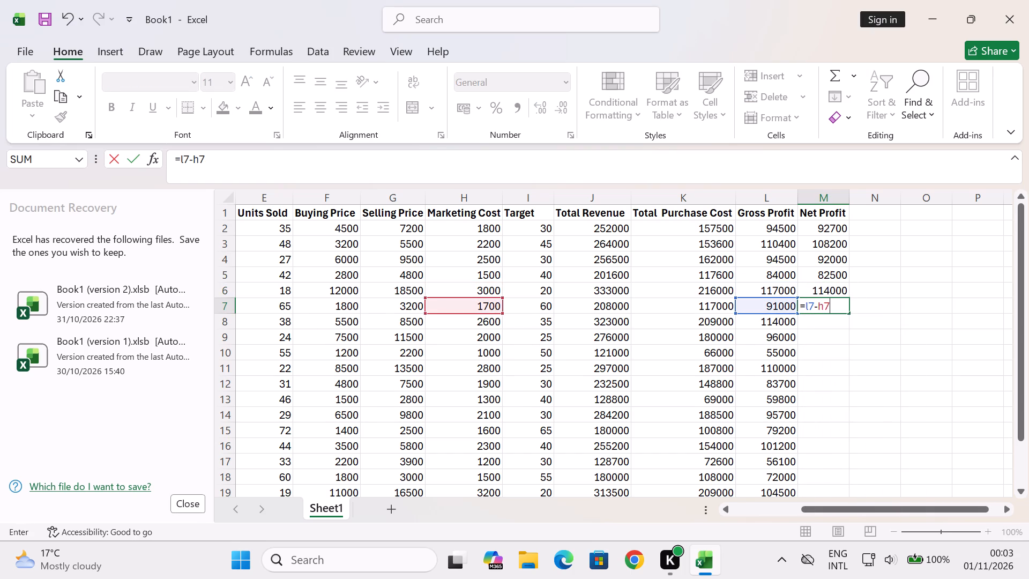
pyautogui.press('Return')
# Calculate Net Profit for row 8 in M8 with the formula =l8-h8.
pyautogui.press('=')
pyautogui.press('l')
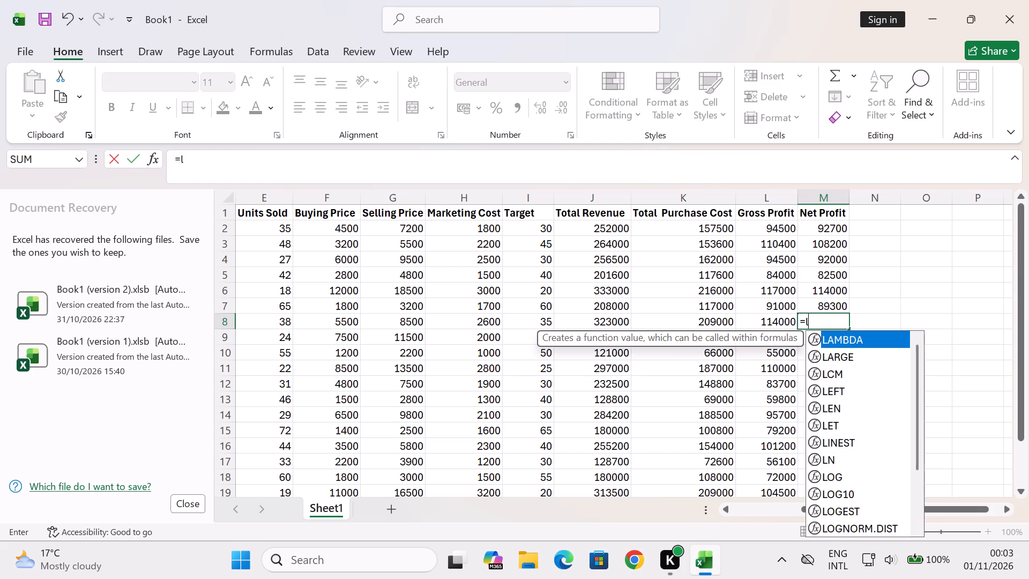
pyautogui.press('8')
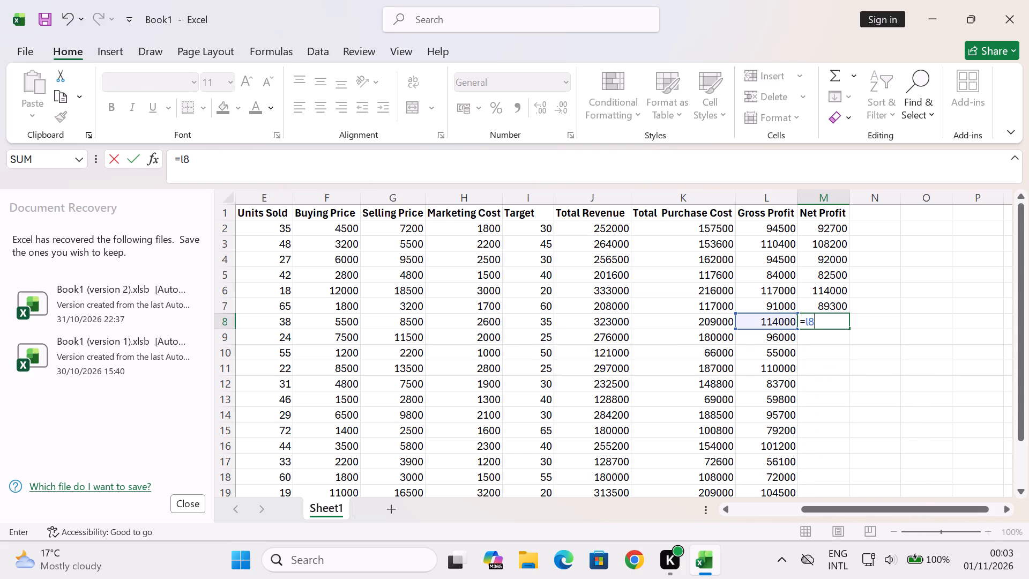
pyautogui.write('-h')
pyautogui.press('8')
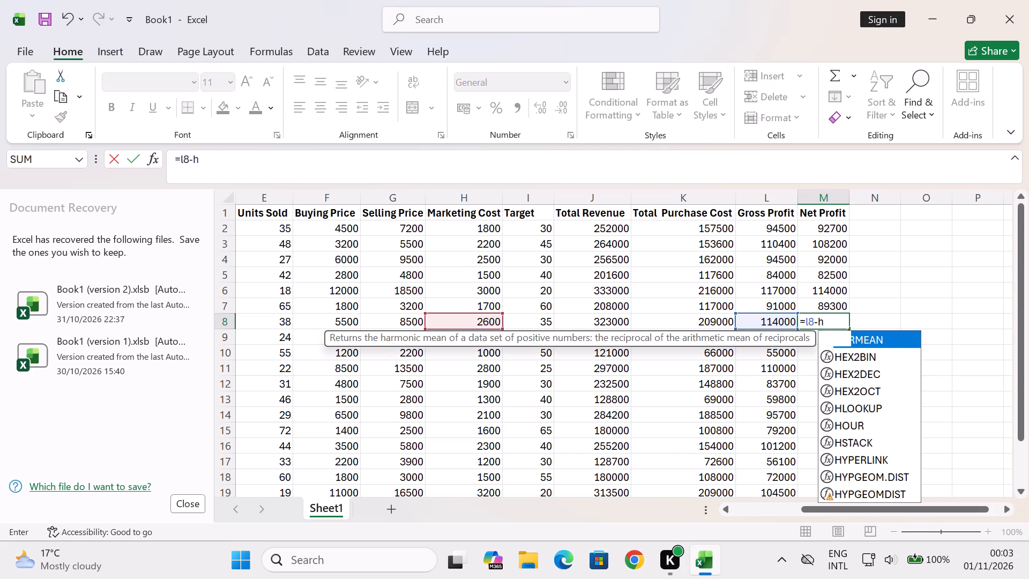
pyautogui.press('Return')
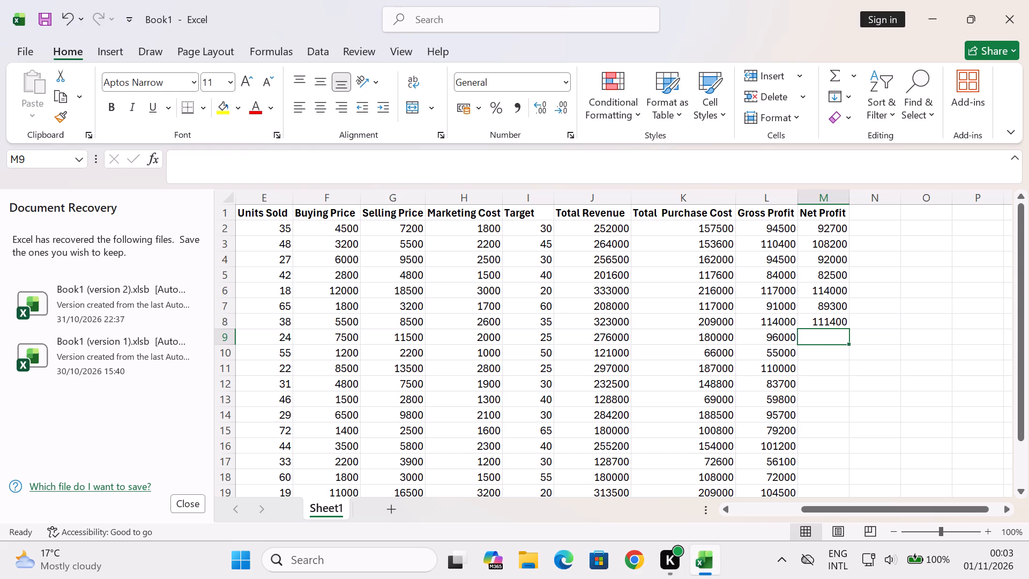
# Calculate Net Profit for row 9 in M9 with the formula =l9-h9.
pyautogui.press('=')
pyautogui.write('l9-')
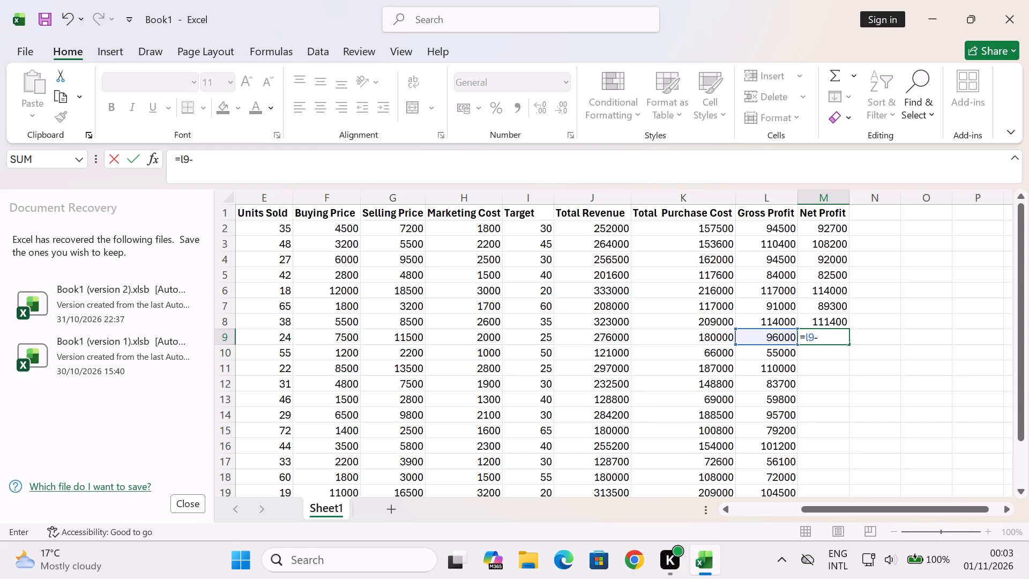
pyautogui.write('h9')
pyautogui.press('Return')
# Calculate Net Profit for row 10 in M10 with the formula =l10-h10.
pyautogui.press('=')
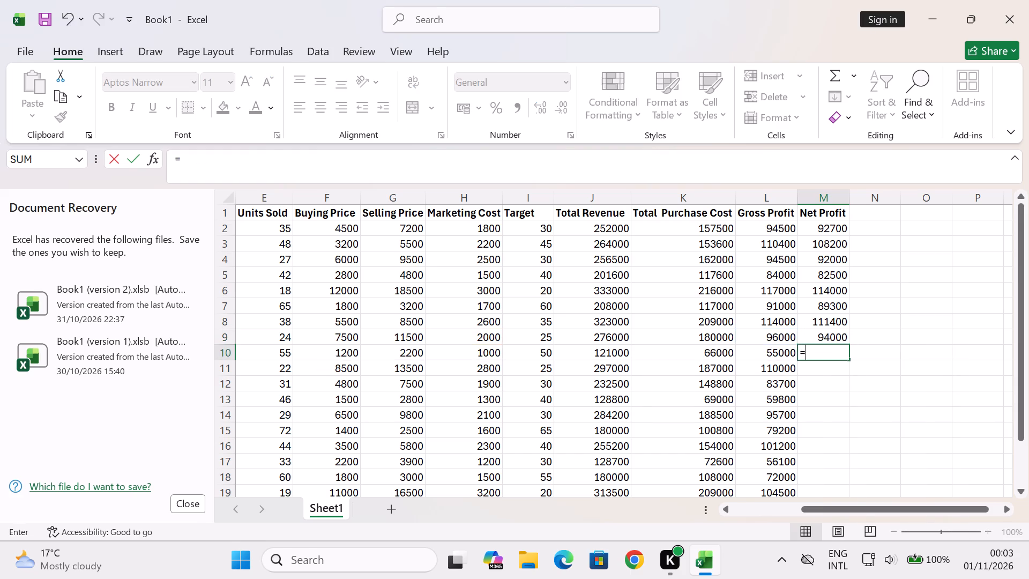
pyautogui.press('l')
pyautogui.press('1')
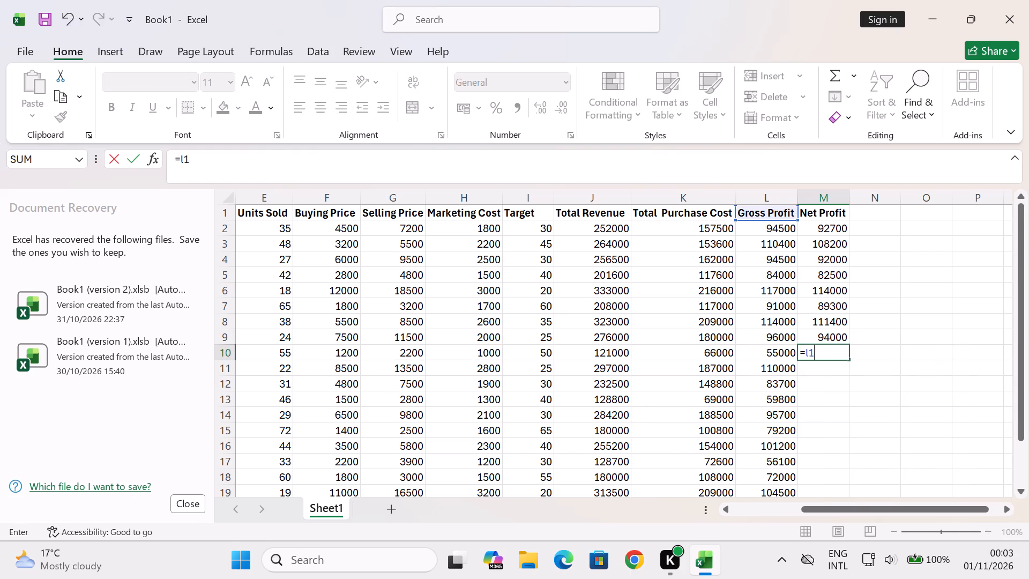
pyautogui.write('0-')
pyautogui.write('h10')
pyautogui.press('Return')
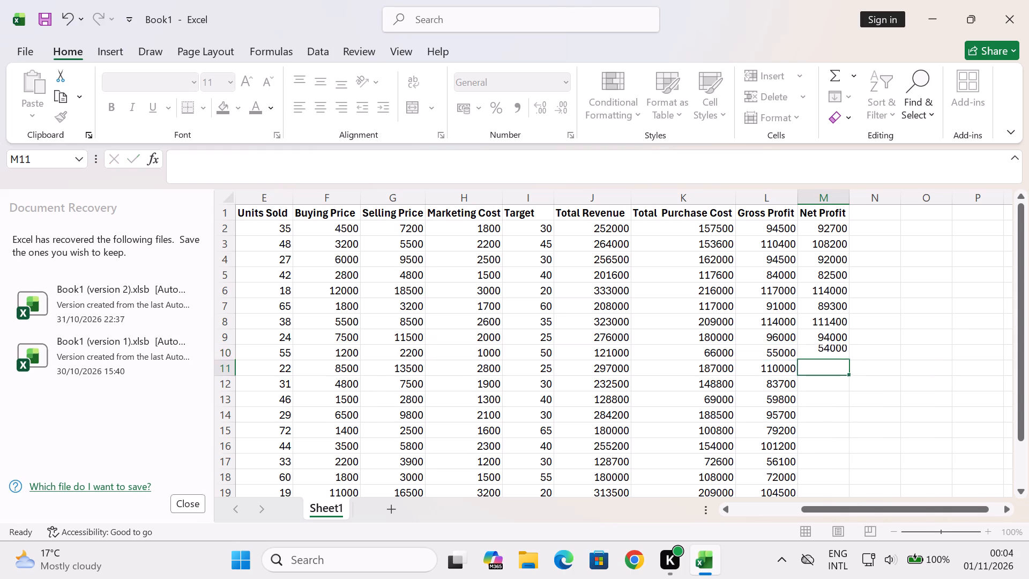
# Calculate Net Profit for row 11 in M11 with the formula =l11-h11.
pyautogui.press('=')
pyautogui.write('l11')
pyautogui.press('-')
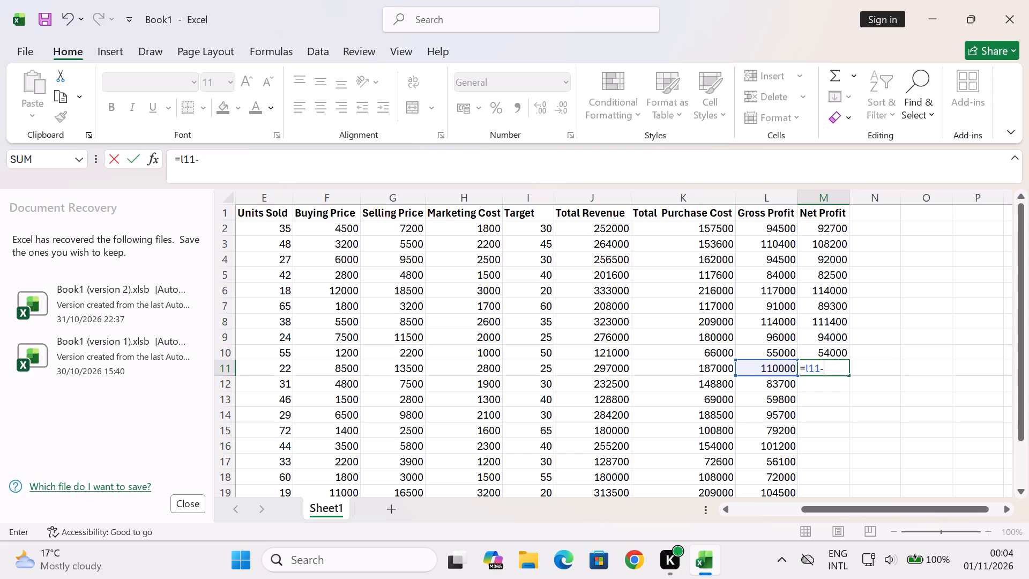
pyautogui.press('h')
pyautogui.write('11')
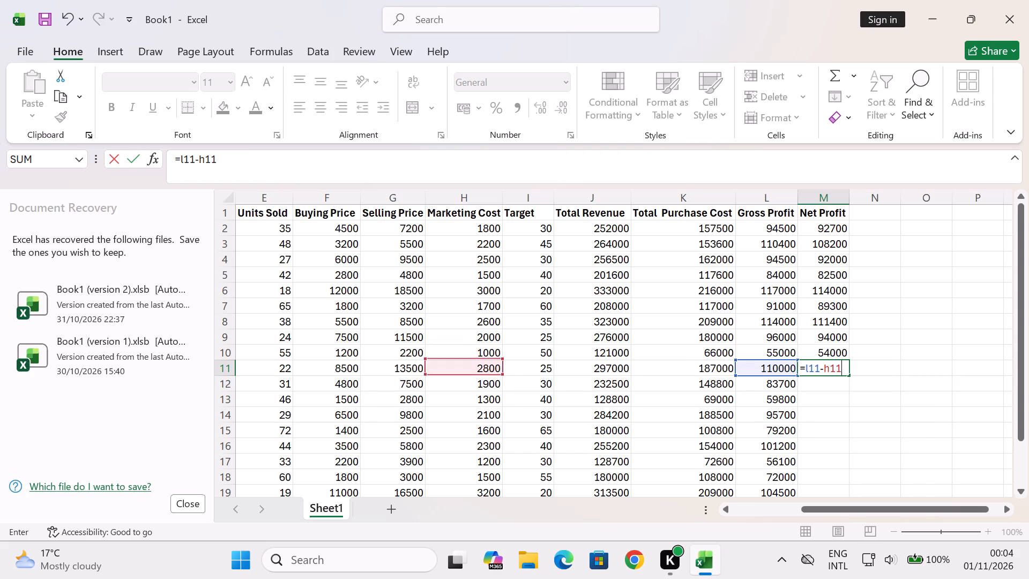
pyautogui.press('Return')
# Calculate Net Profit for row 12 in M12 with the formula =l12-h12.
pyautogui.press('=')
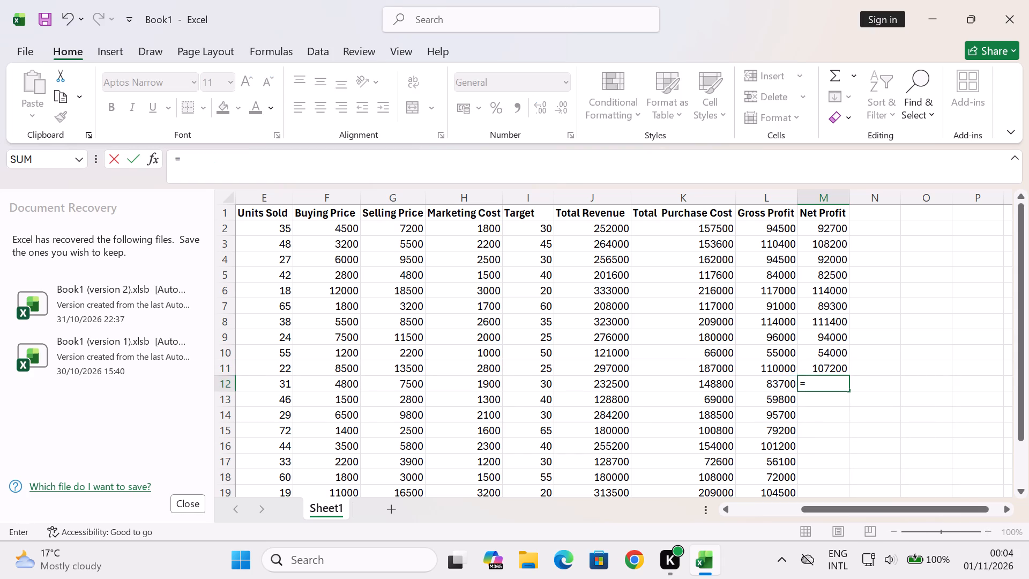
pyautogui.press('l')
pyautogui.write('12')
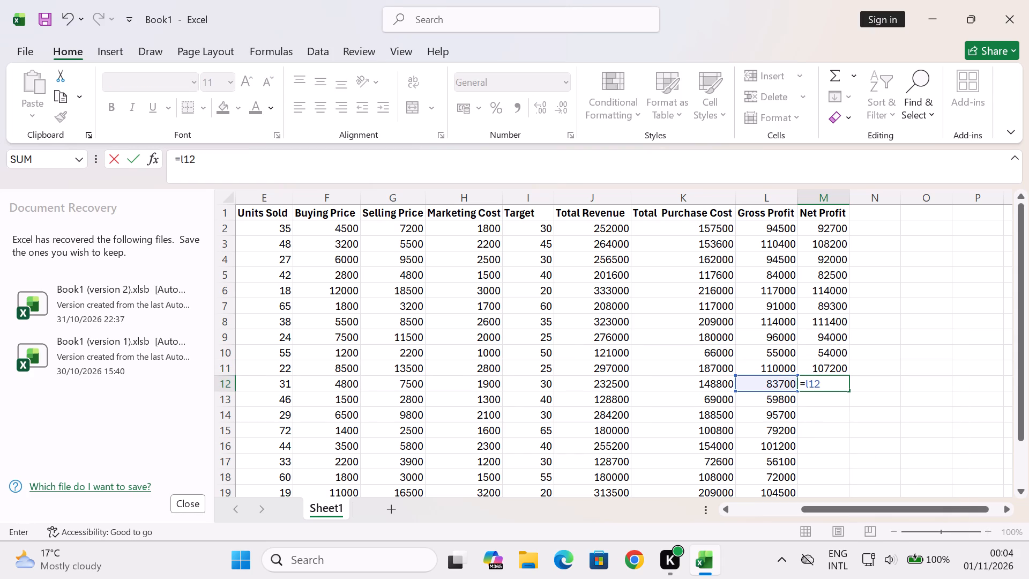
pyautogui.press('-')
pyautogui.press('h')
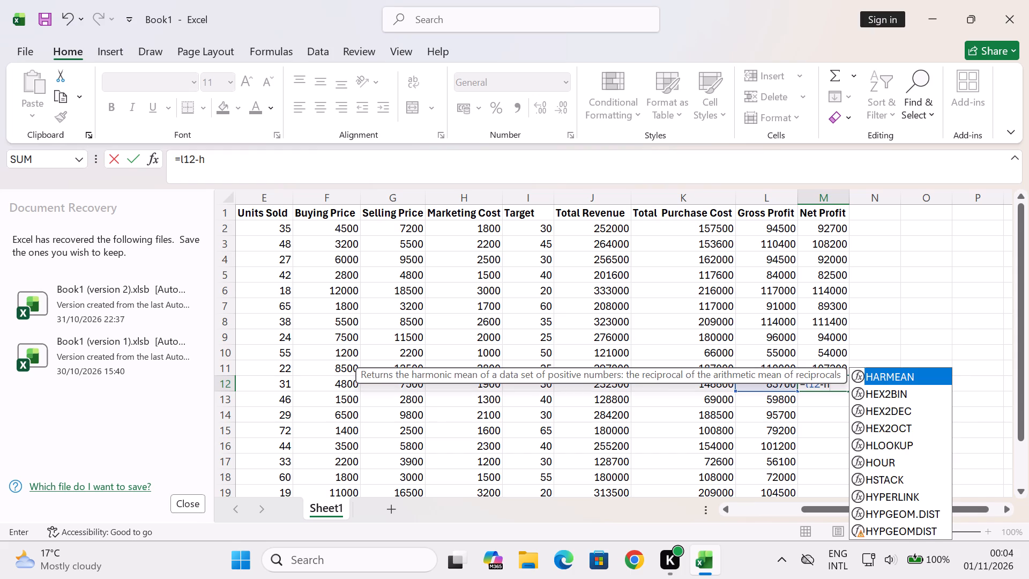
pyautogui.write('12')
pyautogui.press('Return')
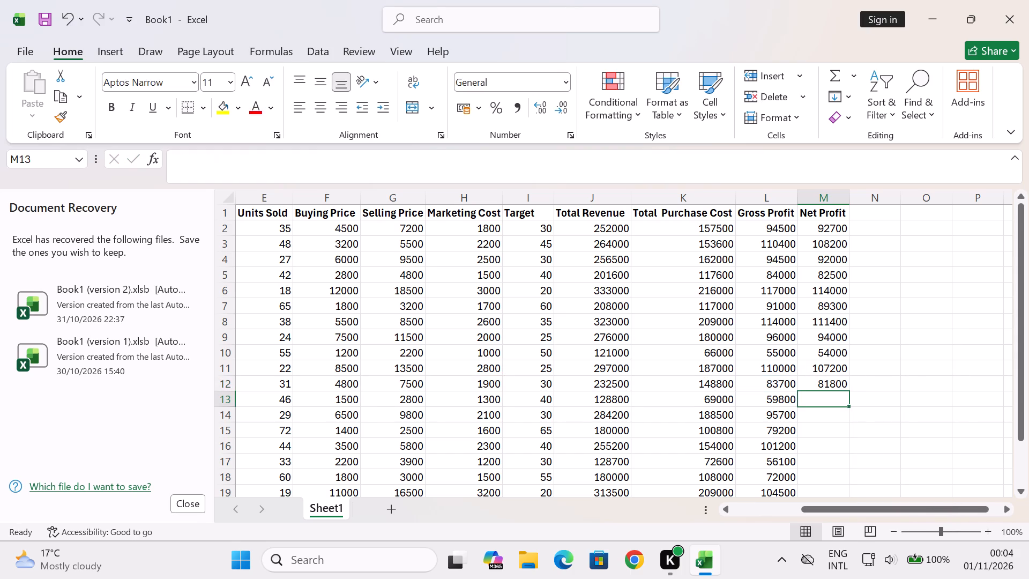
# Calculate Net Profit for row 13 in M13 with the formula =l13-h13.
pyautogui.press('=')
pyautogui.press('l')
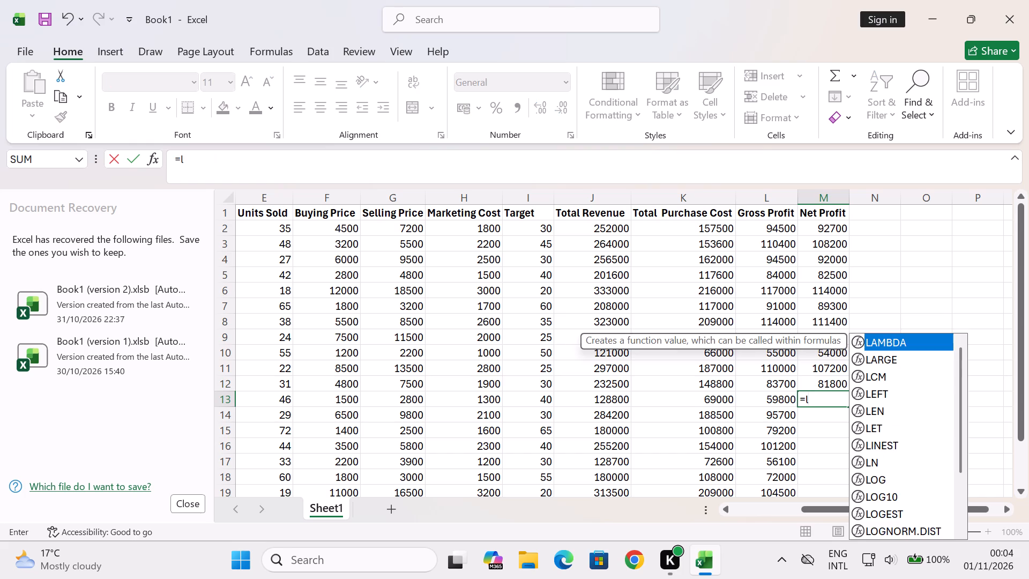
pyautogui.write('13')
pyautogui.press('-')
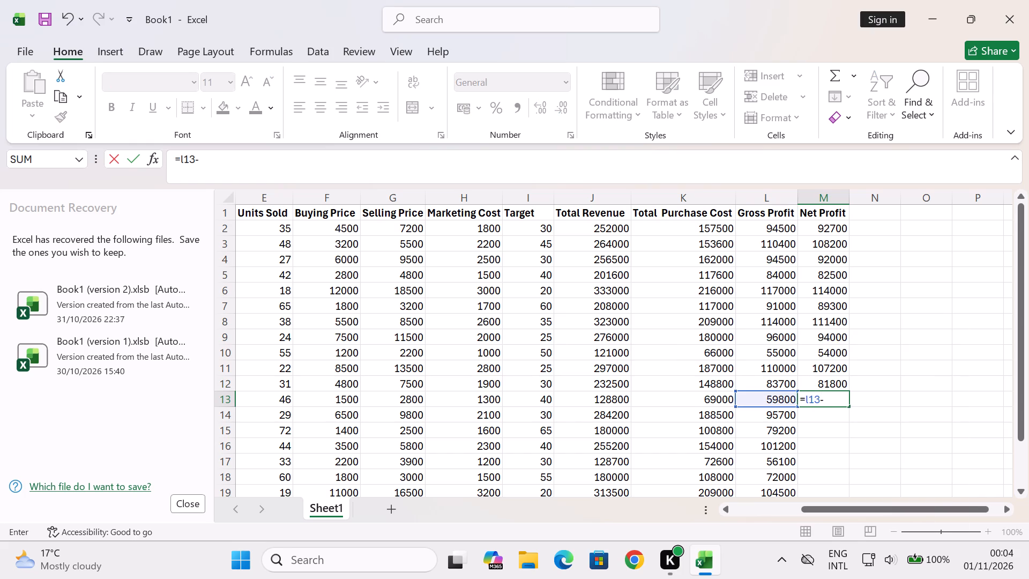
pyautogui.press('h')
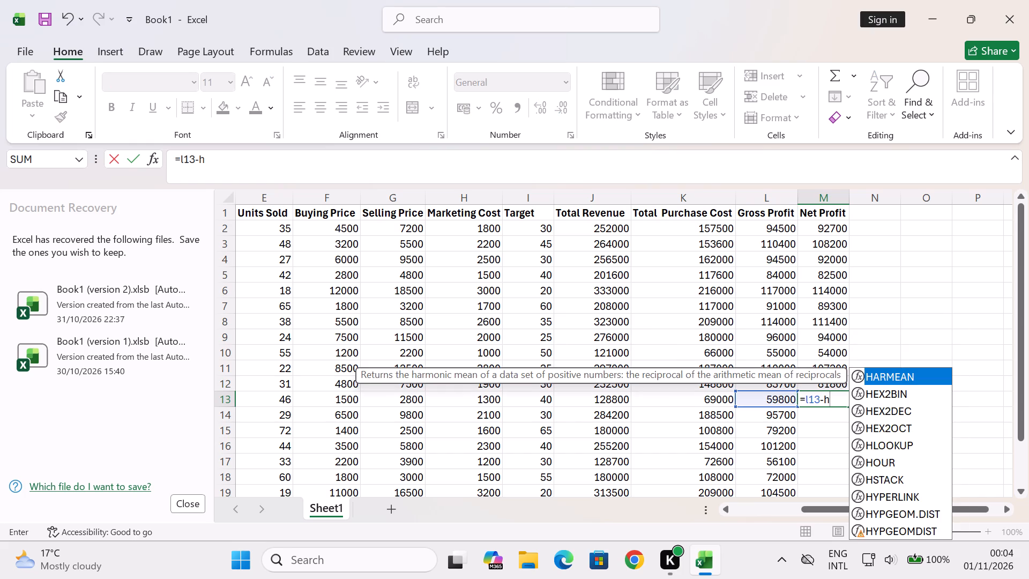
pyautogui.write('13')
pyautogui.press('Return')
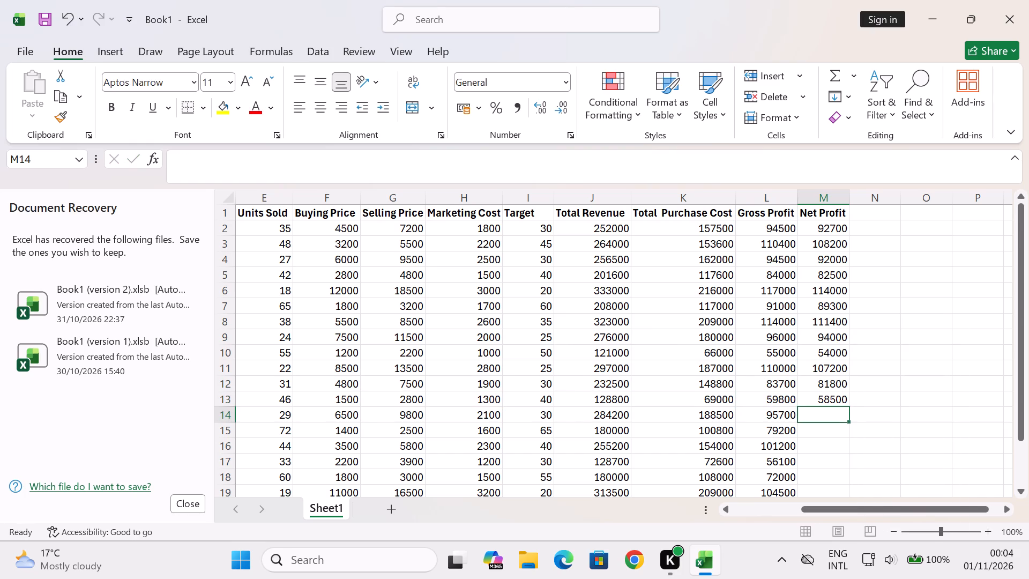
# Calculate Net Profit for row 14 in M14 with the formula =l14-h14.
pyautogui.press('-')
pyautogui.press('BackSpace')
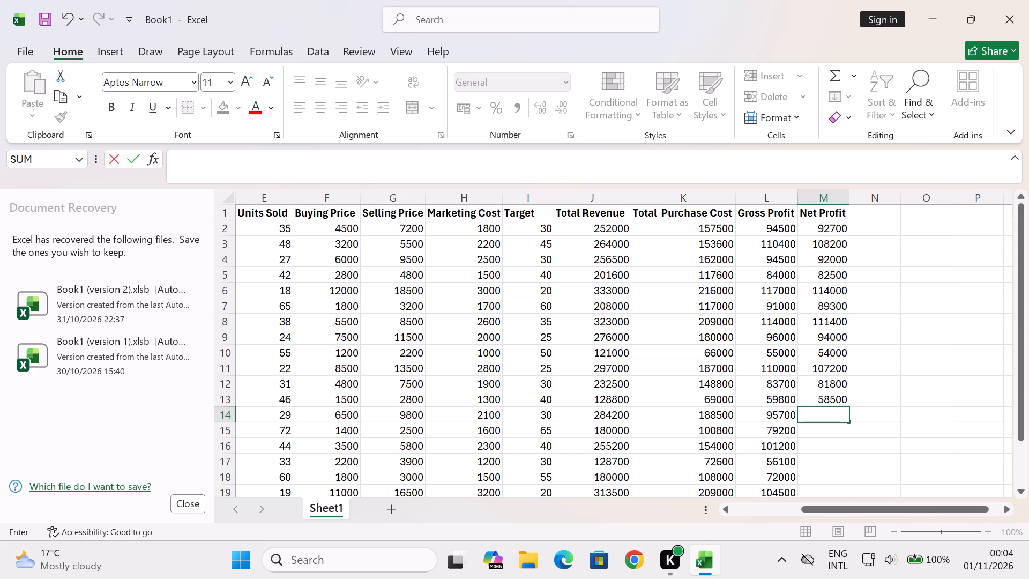
pyautogui.press('=')
pyautogui.press('l')
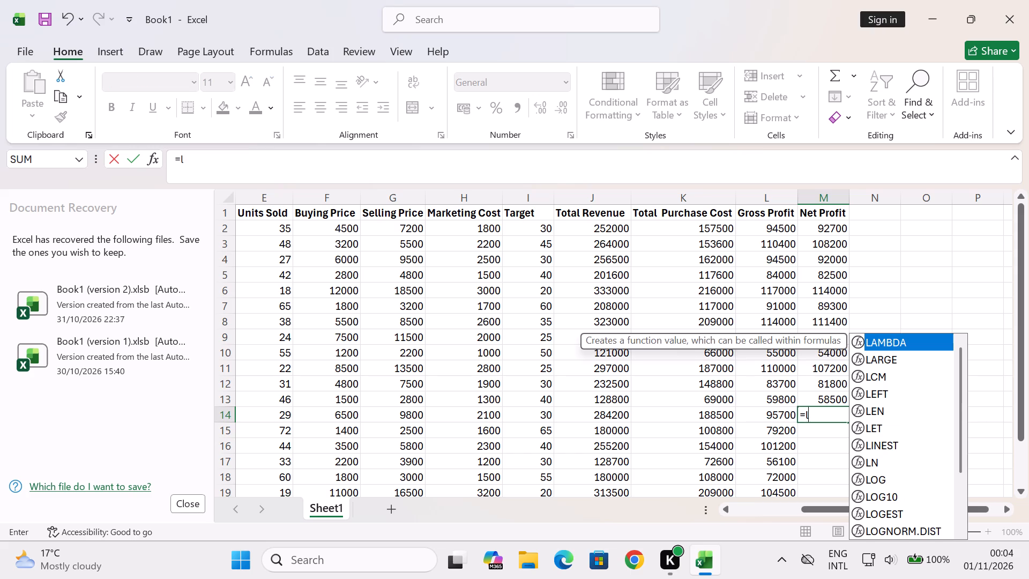
pyautogui.write('14')
pyautogui.press('-')
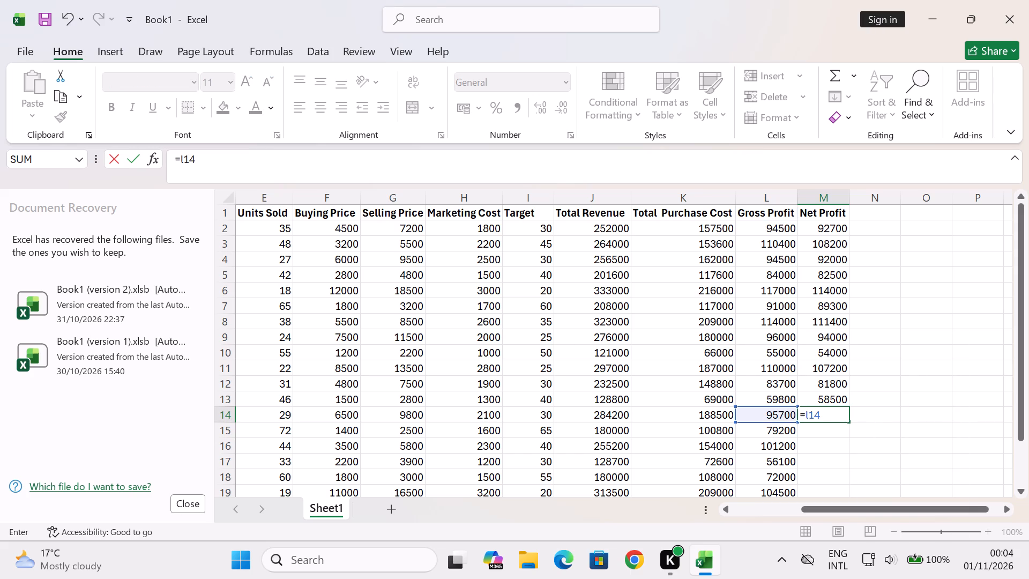
pyautogui.write('h14')
pyautogui.press('Return')
# Calculate Net Profit for row 15 in M15 with the formula =l15-h15.
pyautogui.press('=')
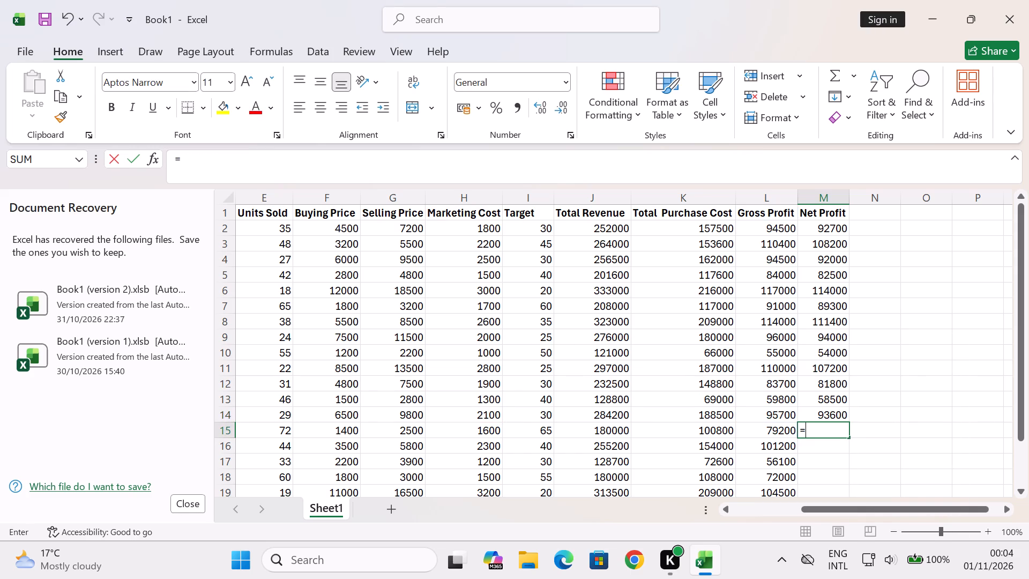
pyautogui.press('l')
pyautogui.write('15')
pyautogui.press('-')
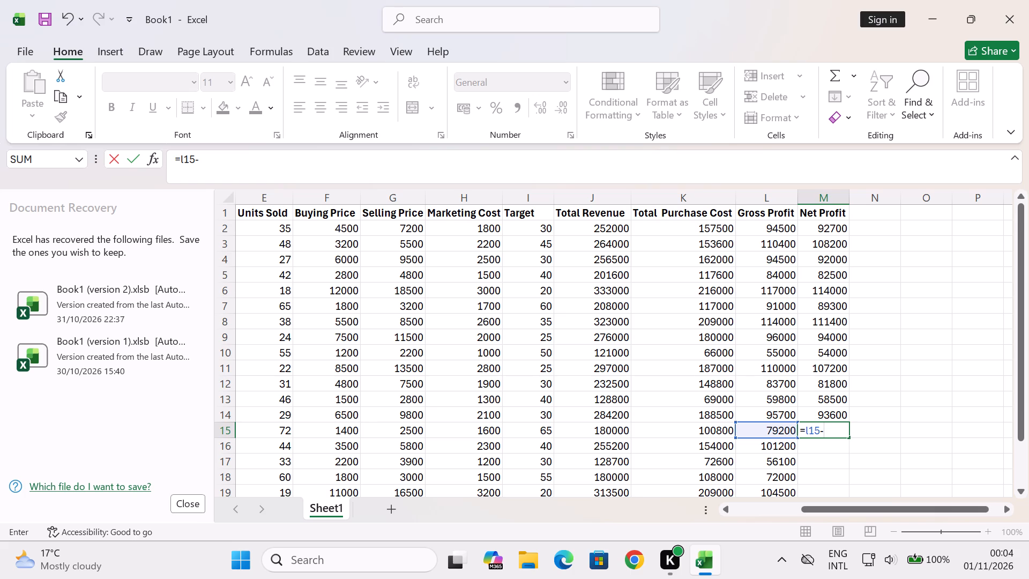
pyautogui.press('h')
pyautogui.write('15')
pyautogui.press('Return')
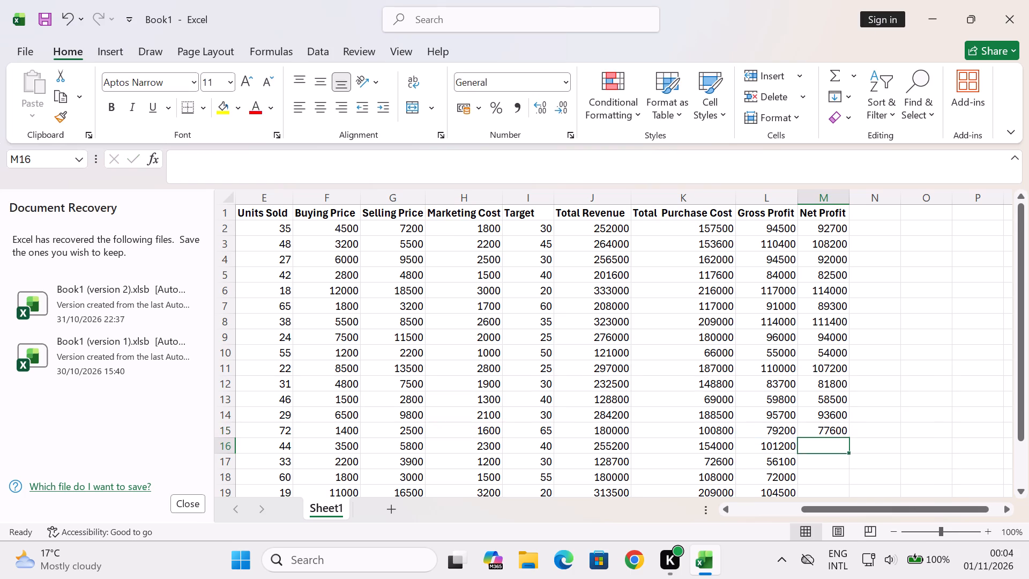
# Calculate Net Profit for row 16 in M16 with the formula =l16-h16.
pyautogui.press('=')
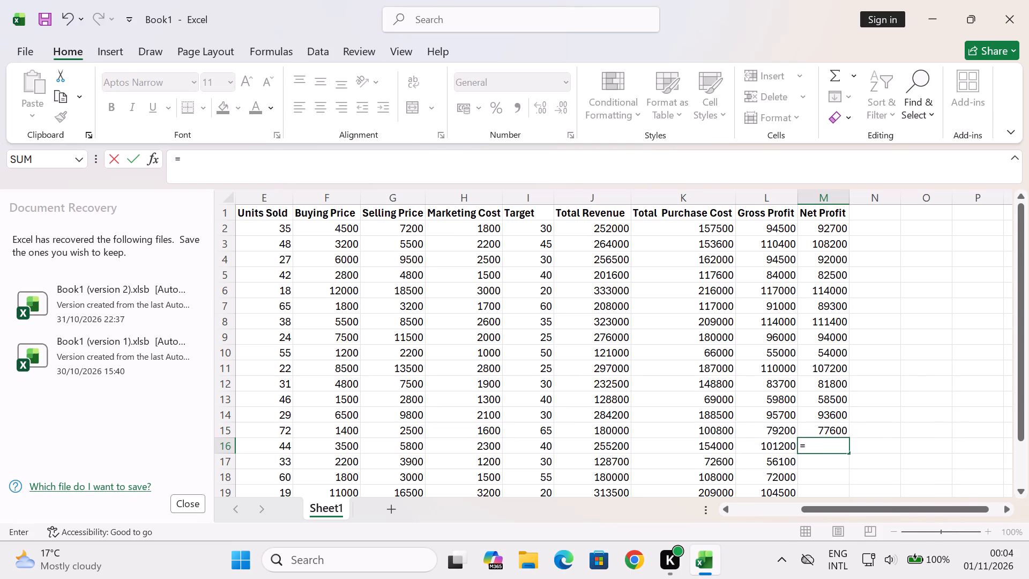
pyautogui.press('l')
pyautogui.press('1')
pyautogui.press('6')
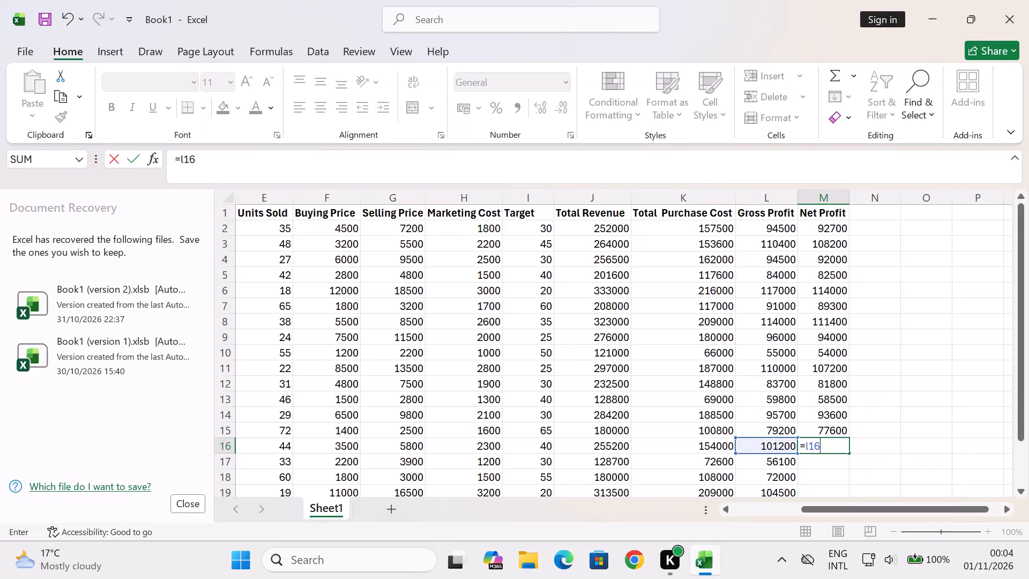
pyautogui.press('-')
pyautogui.write('h1')
pyautogui.press('6')
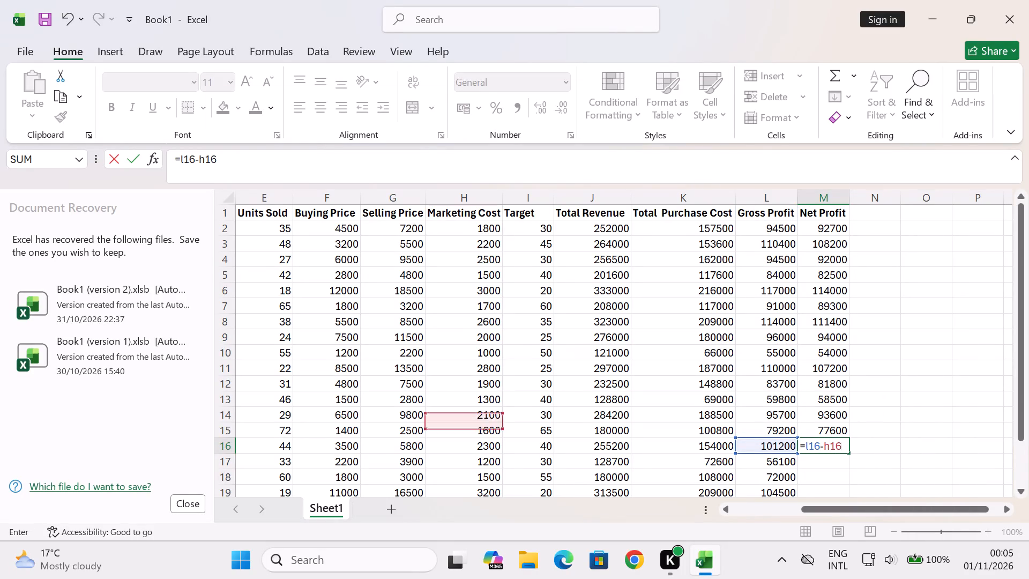
pyautogui.press('Return')
# Calculate Net Profit for row 17 in M17 with the formula =l17-h17.
pyautogui.press('=')
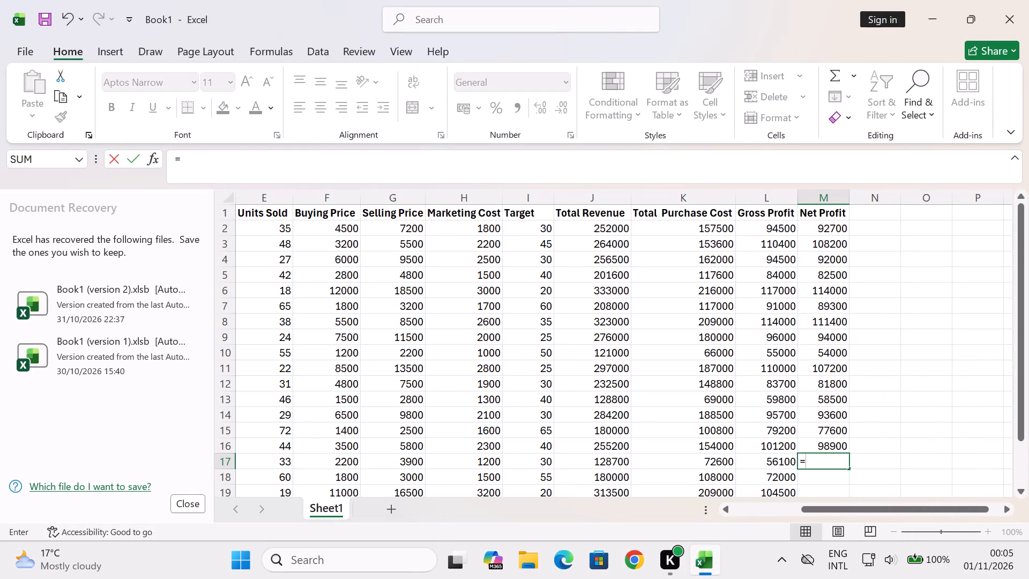
pyautogui.press('l')
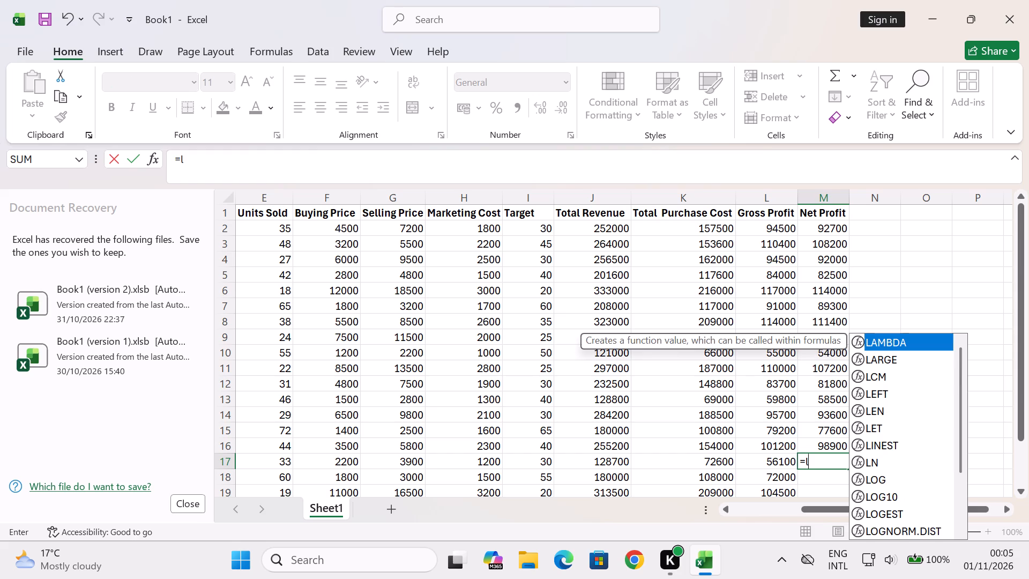
pyautogui.press('1')
pyautogui.press('7')
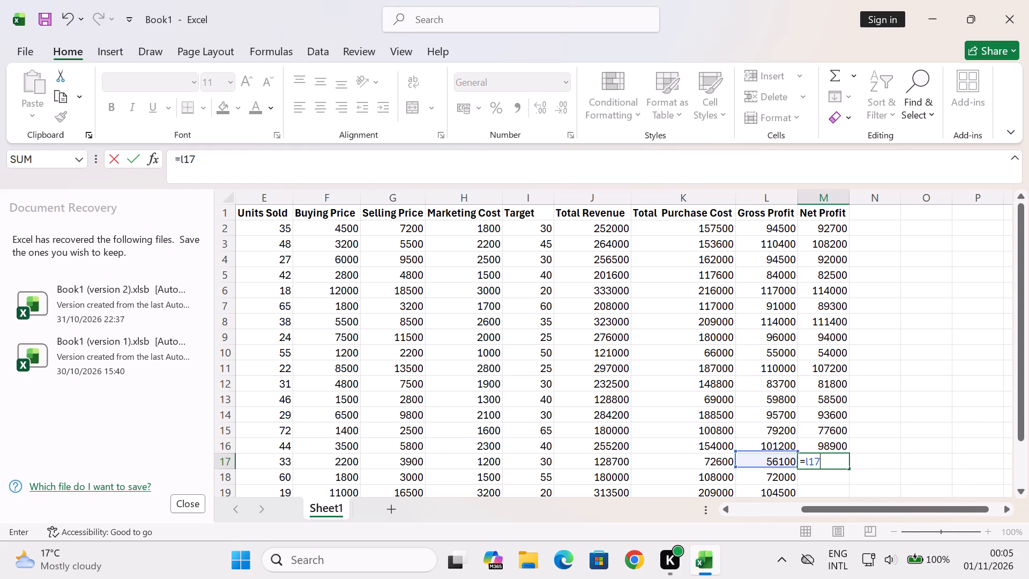
pyautogui.press('-')
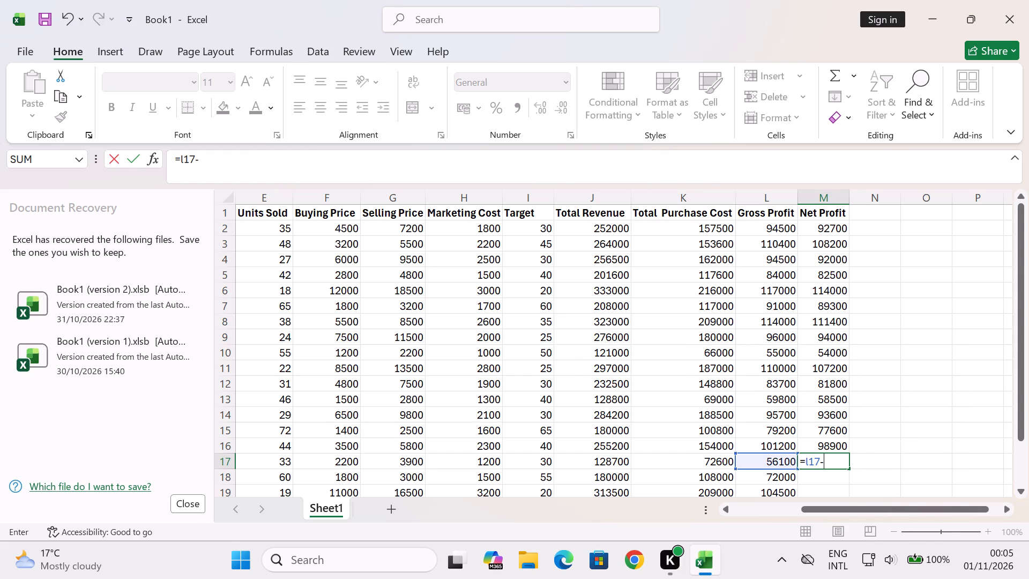
pyautogui.write('h17')
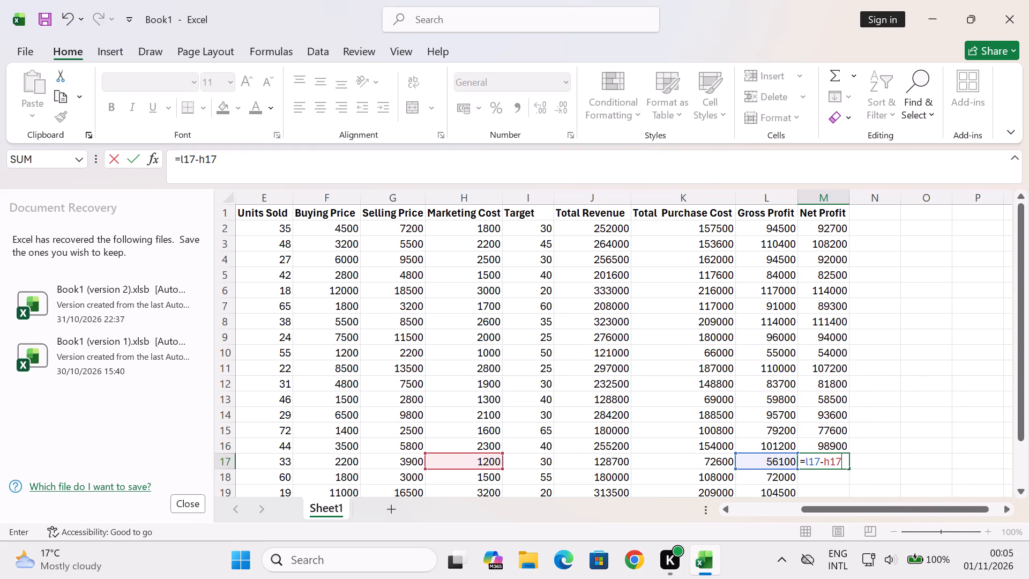
pyautogui.press('Return')
# Calculate Net Profit for row 18 in M18 with the formula =l18-h18.
pyautogui.press('=')
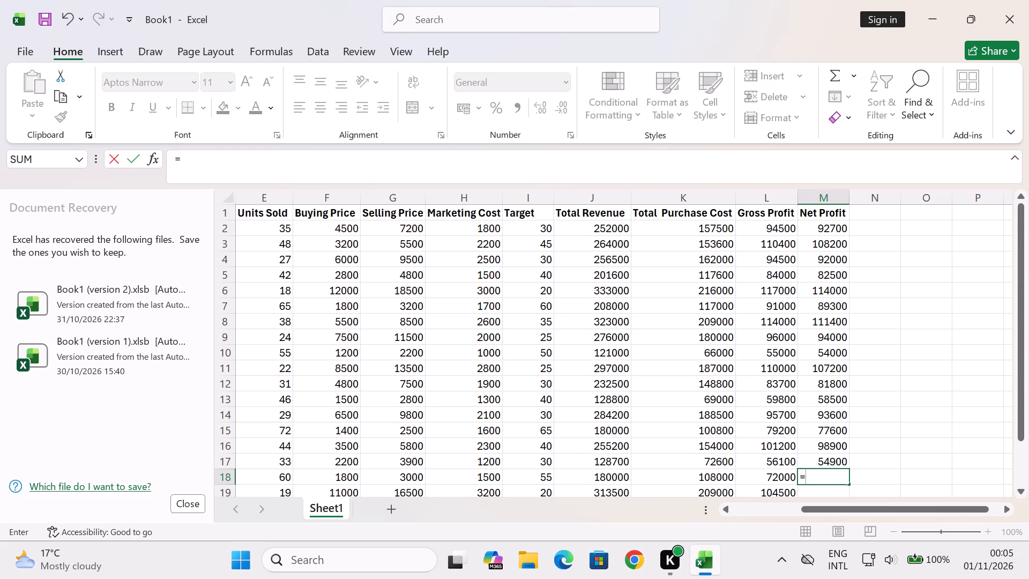
pyautogui.press('l')
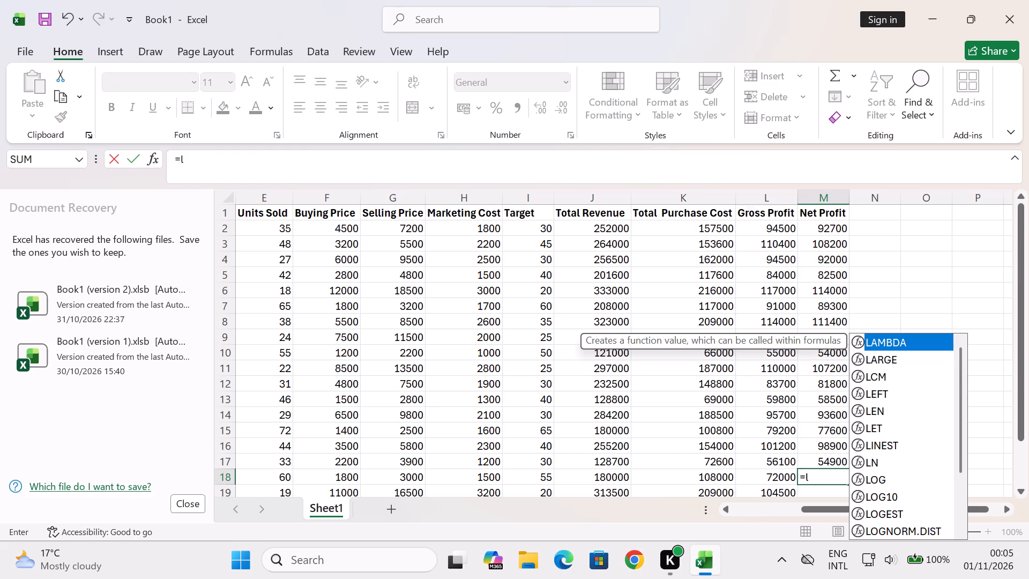
pyautogui.press('1')
pyautogui.write('8-')
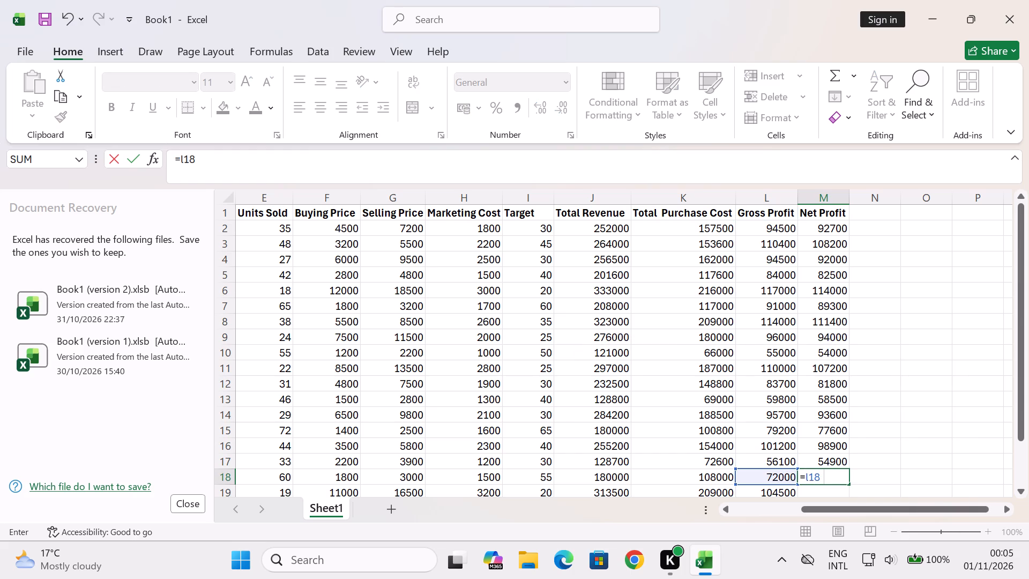
pyautogui.write('h1')
pyautogui.press('8')
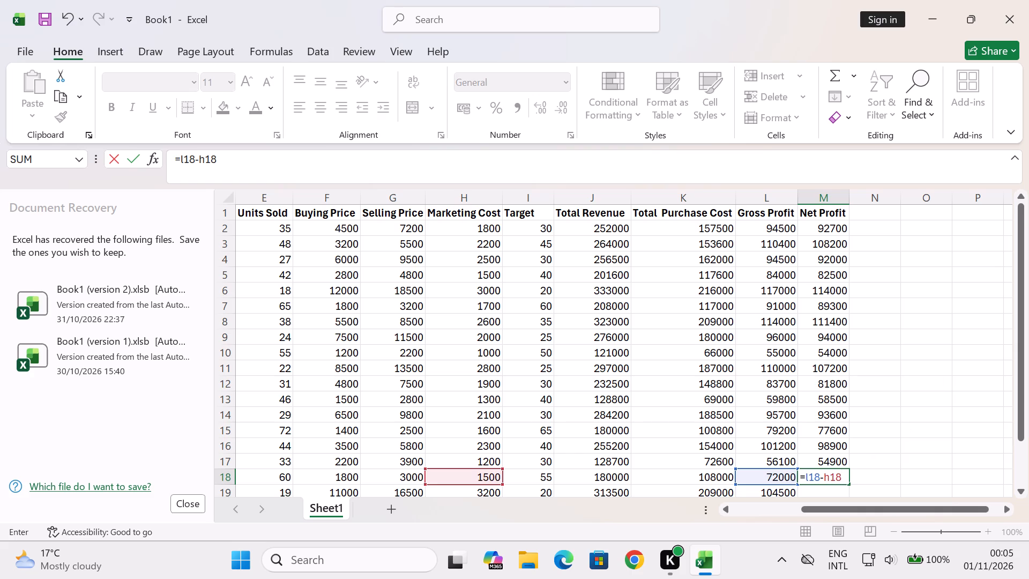
pyautogui.press('Return')
# Calculate Net Profit for row 19 in M19 with the formula =l19-h19.
pyautogui.press('=')
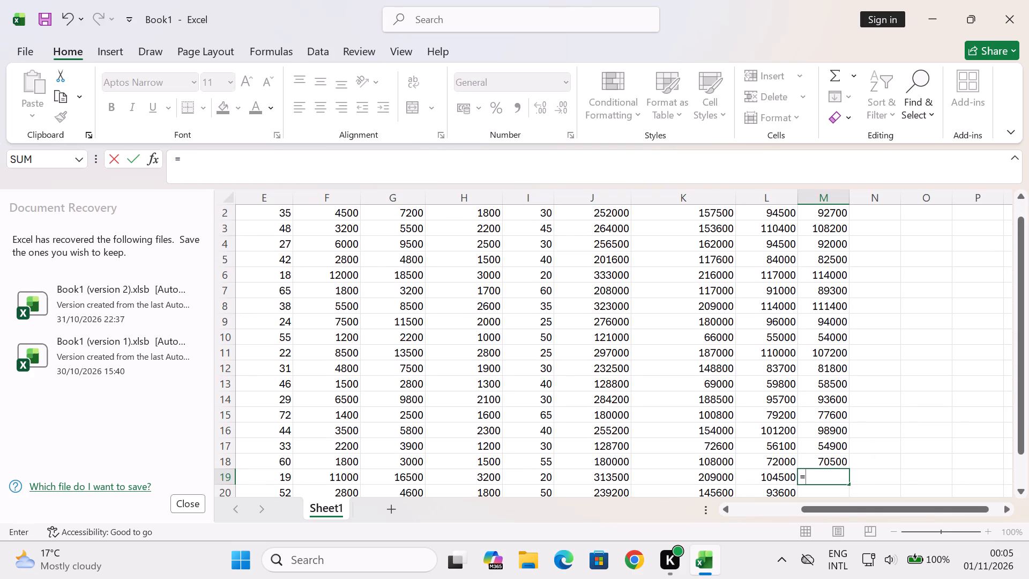
pyautogui.press('l')
pyautogui.press('1')
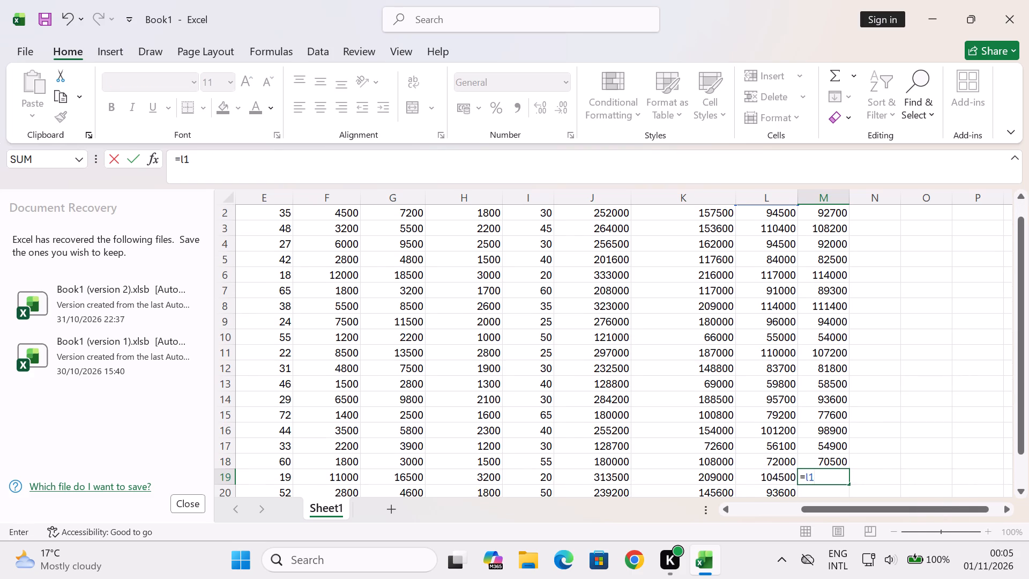
pyautogui.write('9-')
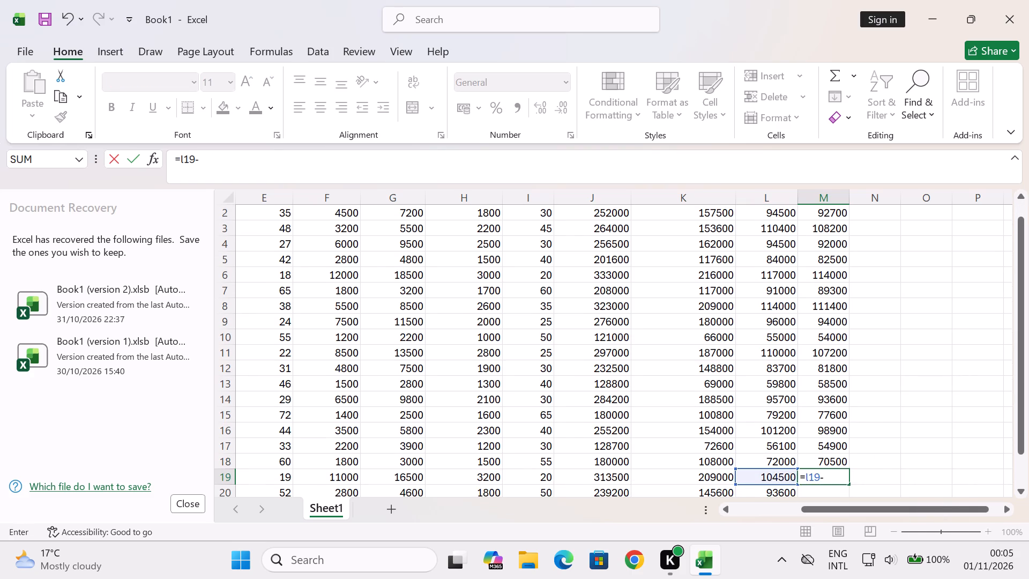
pyautogui.press('h')
pyautogui.press('1')
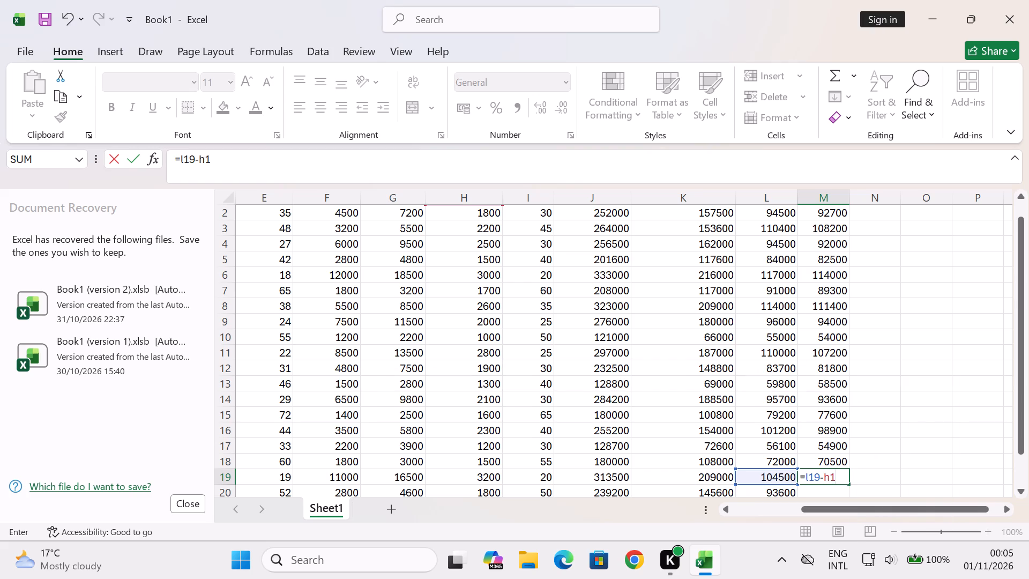
pyautogui.press('9')
pyautogui.press('Return')
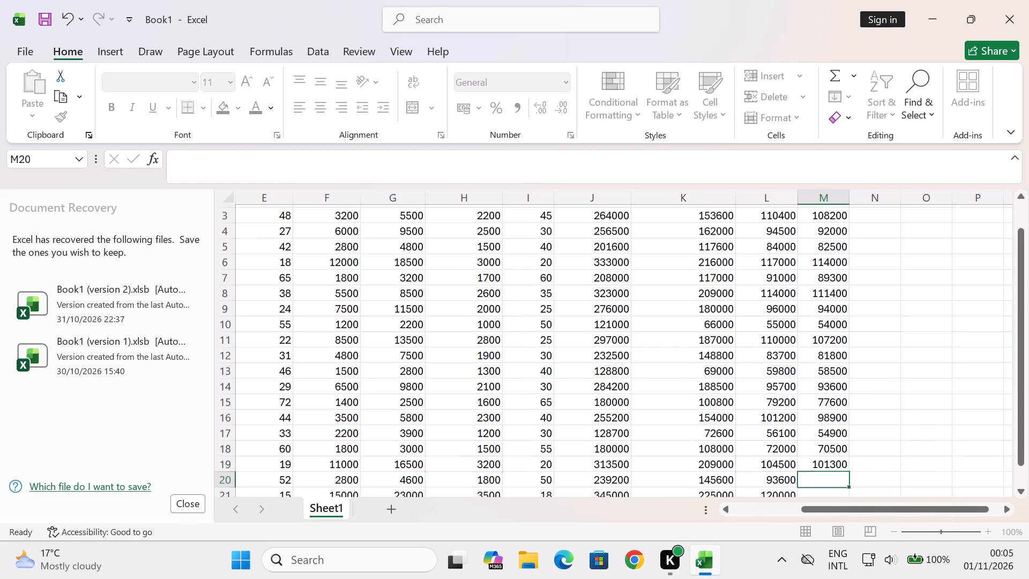
# Calculate Net Profit for row 20 in M20 with the formula =l20-h20.
pyautogui.press('=')
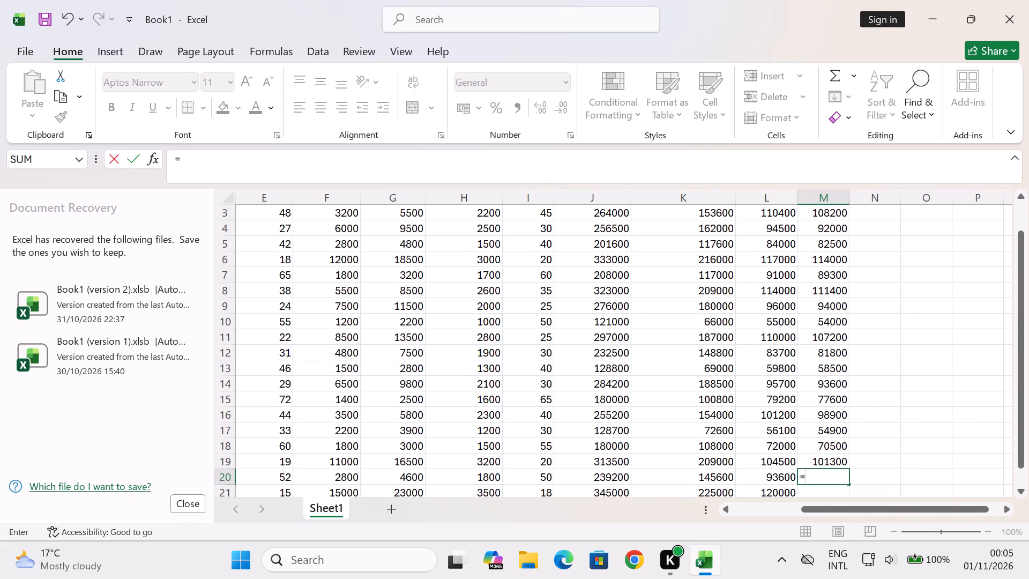
pyautogui.press('l')
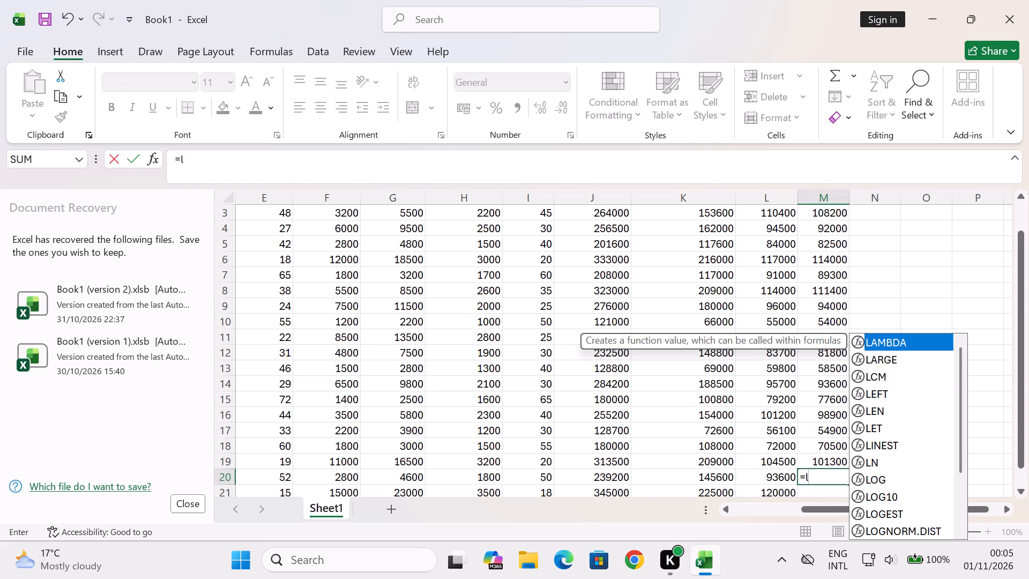
pyautogui.press('2')
pyautogui.write('0-')
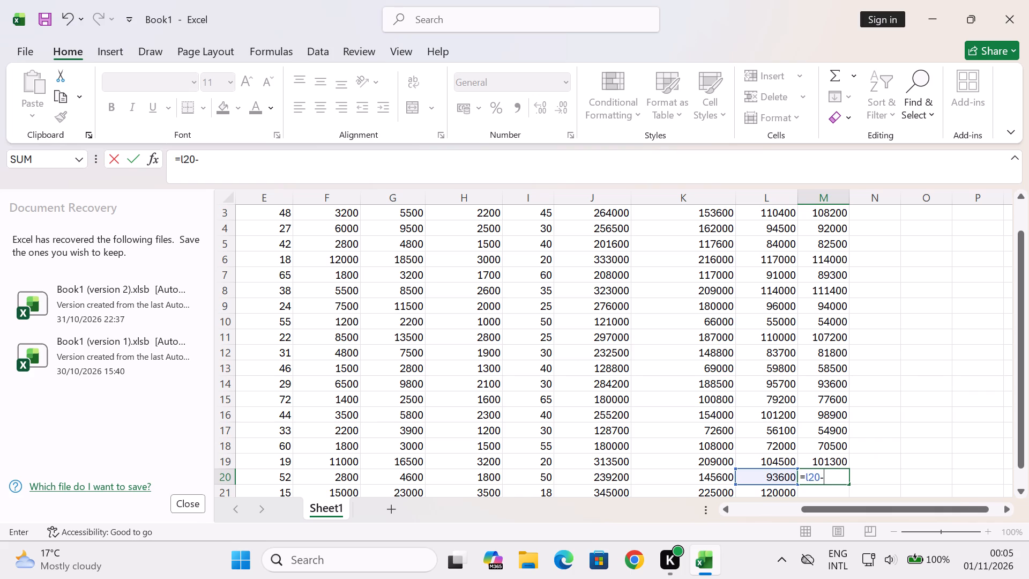
pyautogui.write('h2')
pyautogui.press('0')
pyautogui.press('Return')
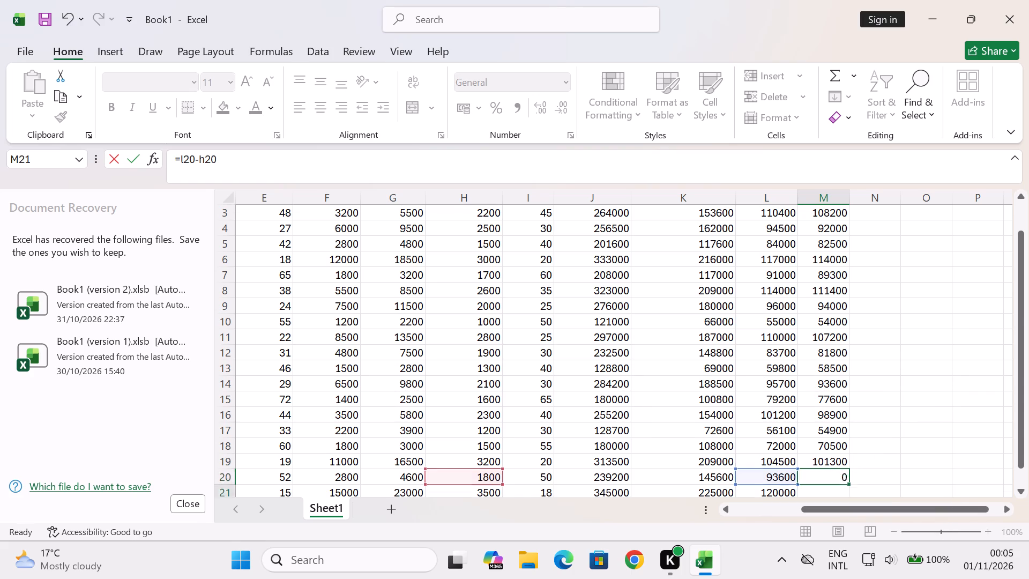
# Calculate Net Profit for row 21 in M21 with the formula =l21-h21.
pyautogui.press('=')
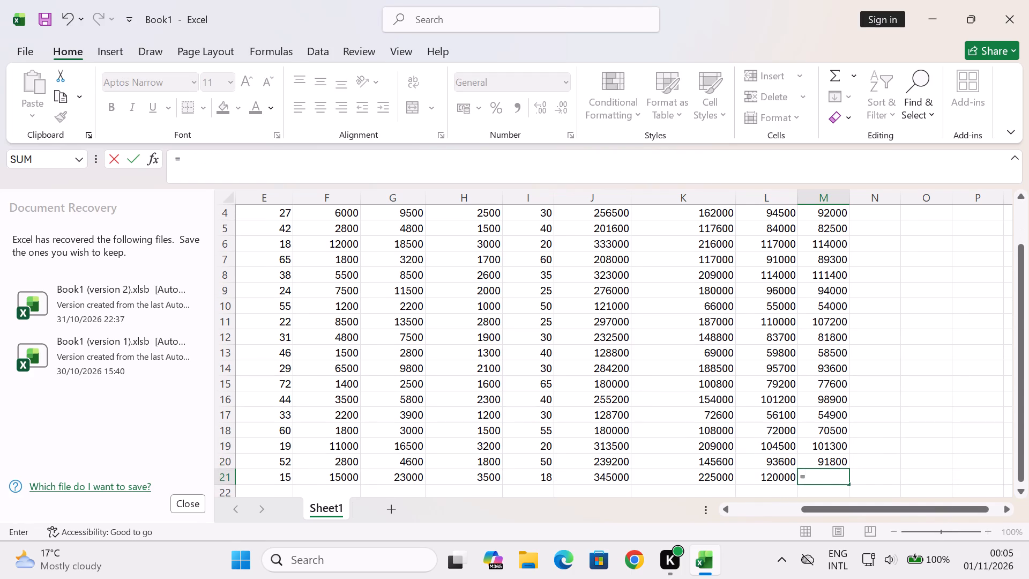
pyautogui.press('l')
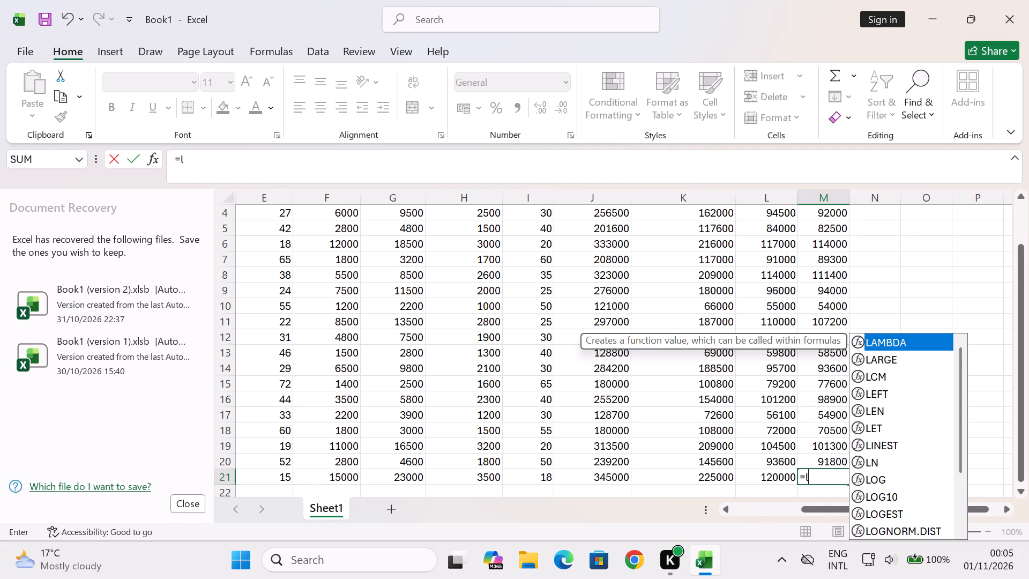
pyautogui.write('21')
pyautogui.press('-')
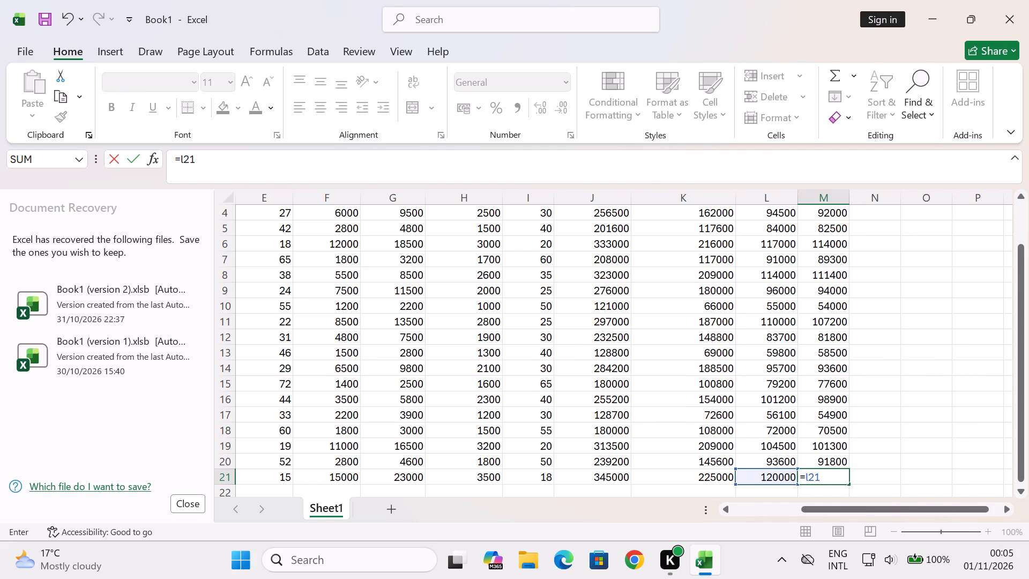
pyautogui.write('h21')
pyautogui.press('Return')
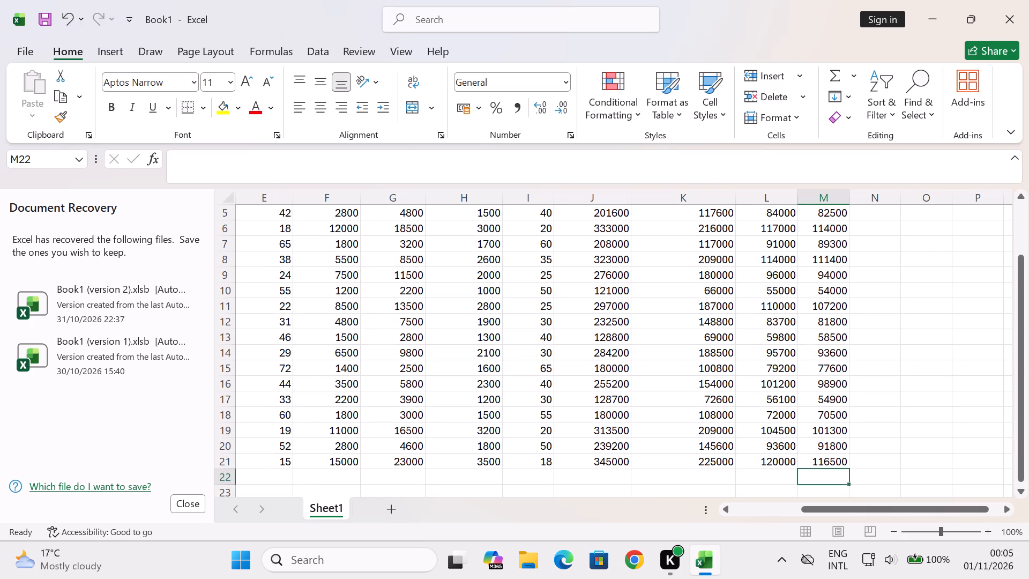
# Select the empty header cell N1 beside the Net Profit heading.
pyautogui.click(885, 321)
pyautogui.press('Up')
pyautogui.press('Up')
pyautogui.press('Up')
pyautogui.press('Up')
pyautogui.press('Up')
pyautogui.press('Up')
pyautogui.press('Up')
pyautogui.press('Up')
pyautogui.press('Up')
pyautogui.press('Up')
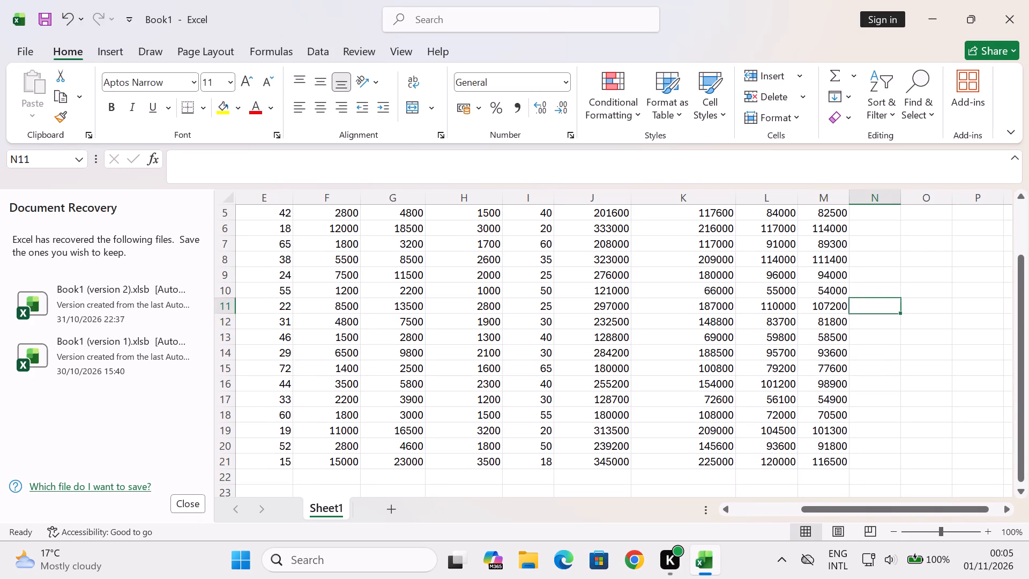
pyautogui.press('Up')
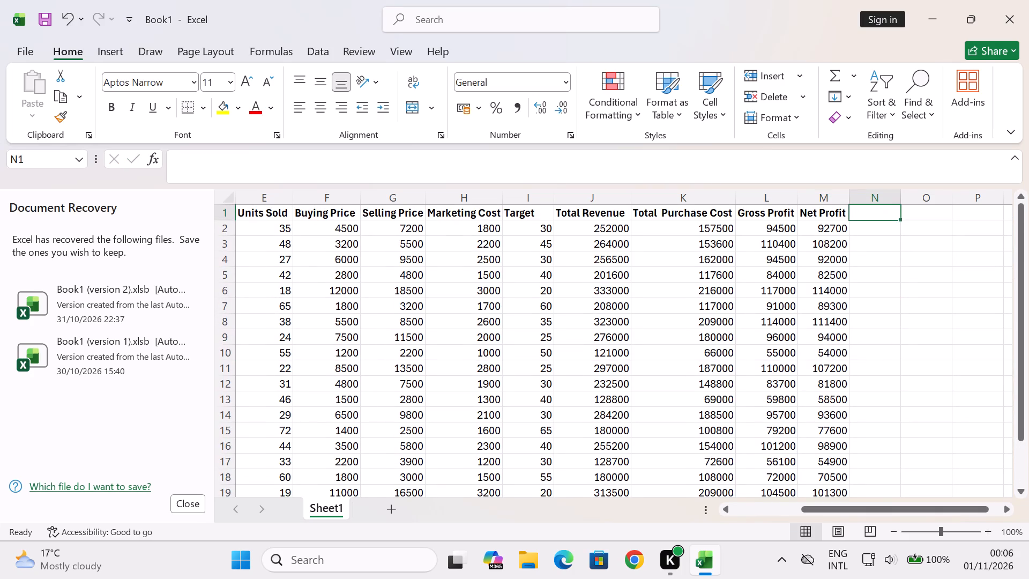
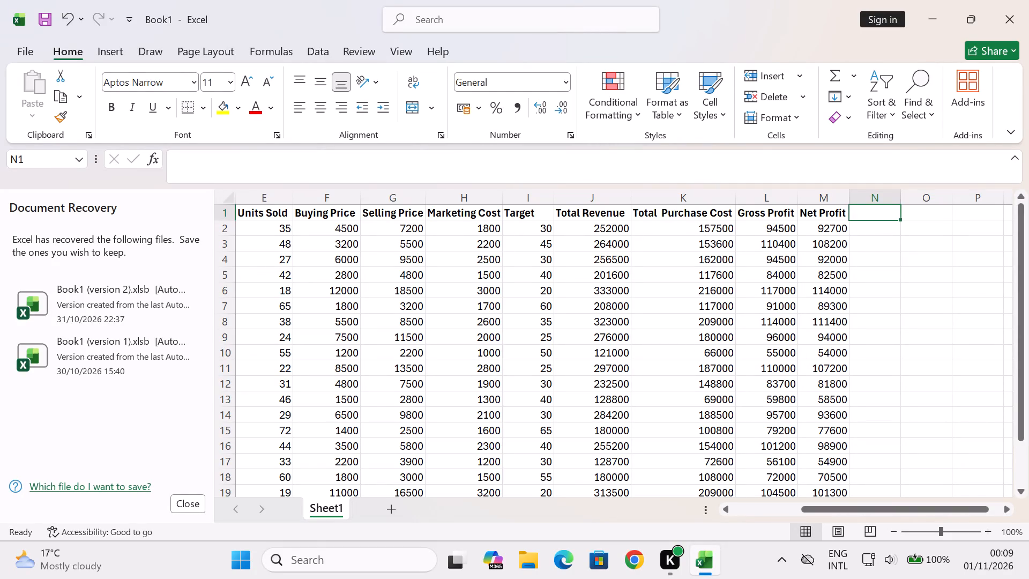
# Enter the column heading Profit Margin in N1, beside the Net Profit heading.
pyautogui.click(901, 337)
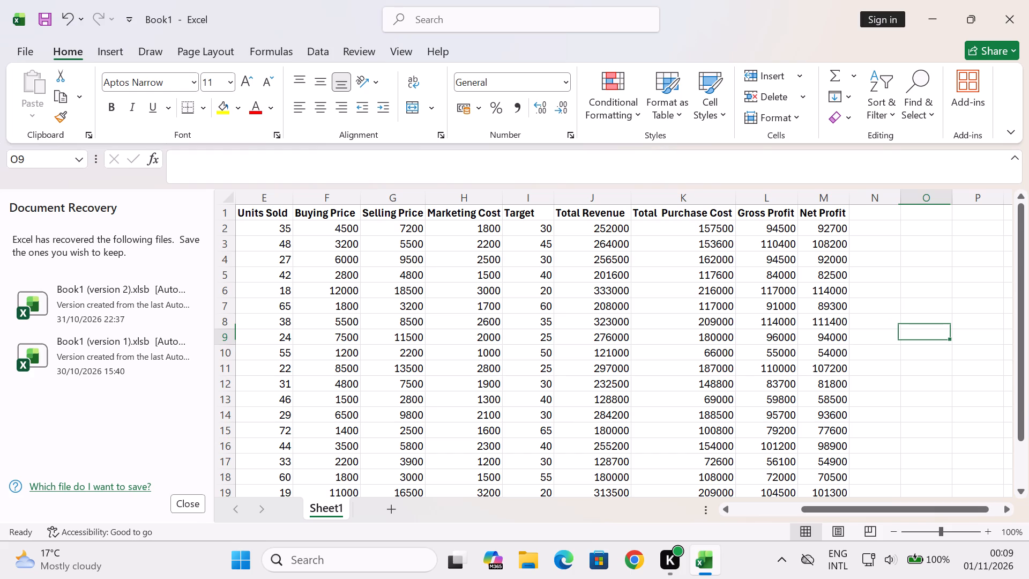
pyautogui.click(891, 212)
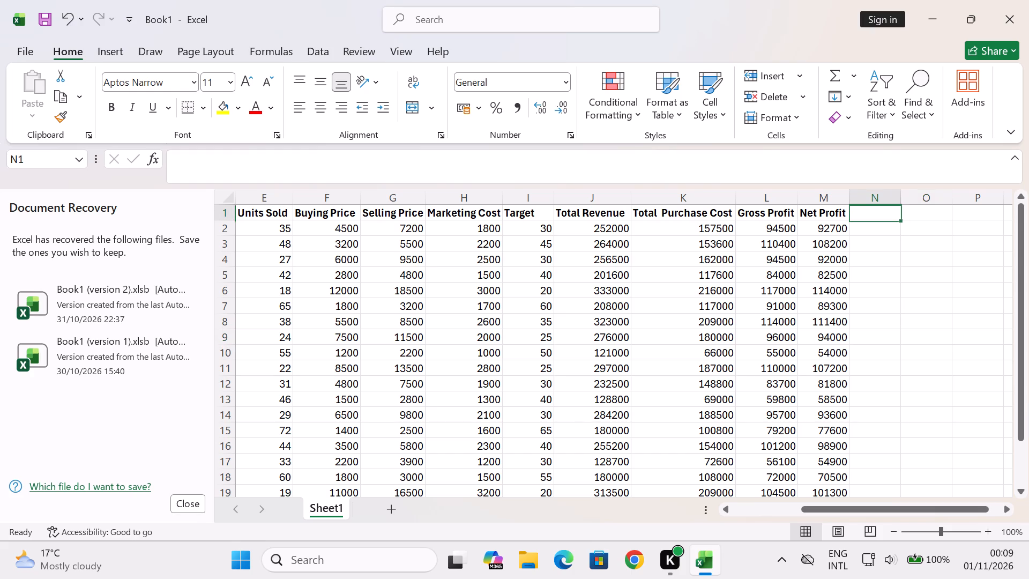
pyautogui.write('Pr')
pyautogui.write('ofit')
pyautogui.press('space')
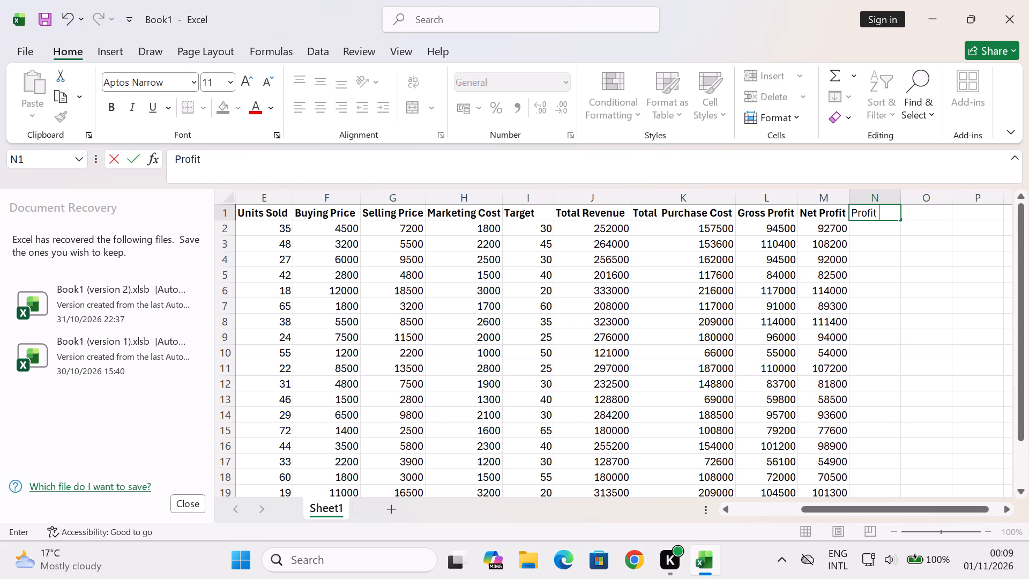
pyautogui.hotkey('shift', 'm')
pyautogui.write('argin')
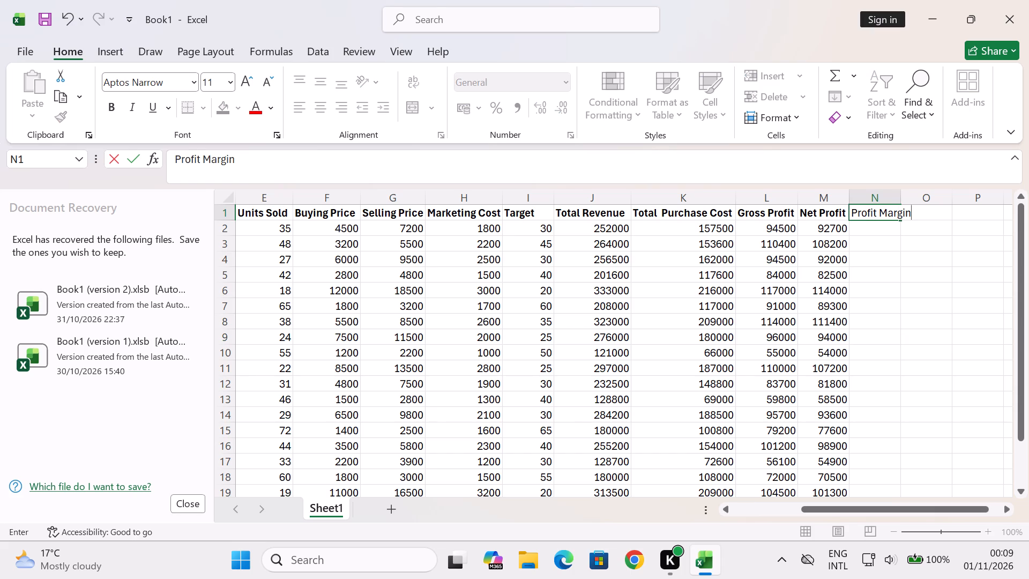
pyautogui.click(955, 231)
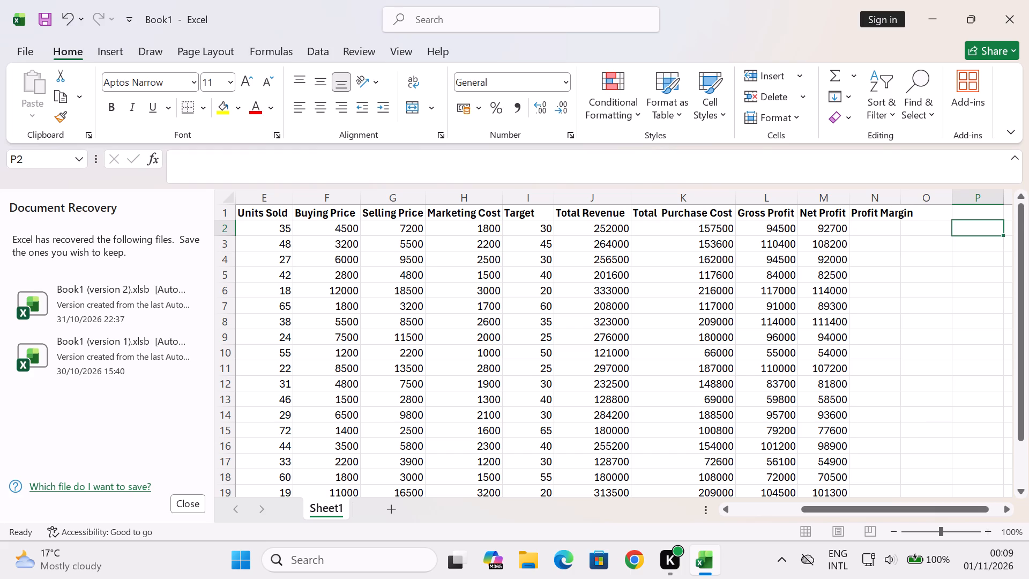
# Widen column N so the Profit Margin heading fits inside it.
pyautogui.moveTo(899, 196); pyautogui.dragTo(916, 196)
# Calculate Profit Margin for row 2 in N2 with the formula =m2/j2.
pyautogui.click(896, 224)
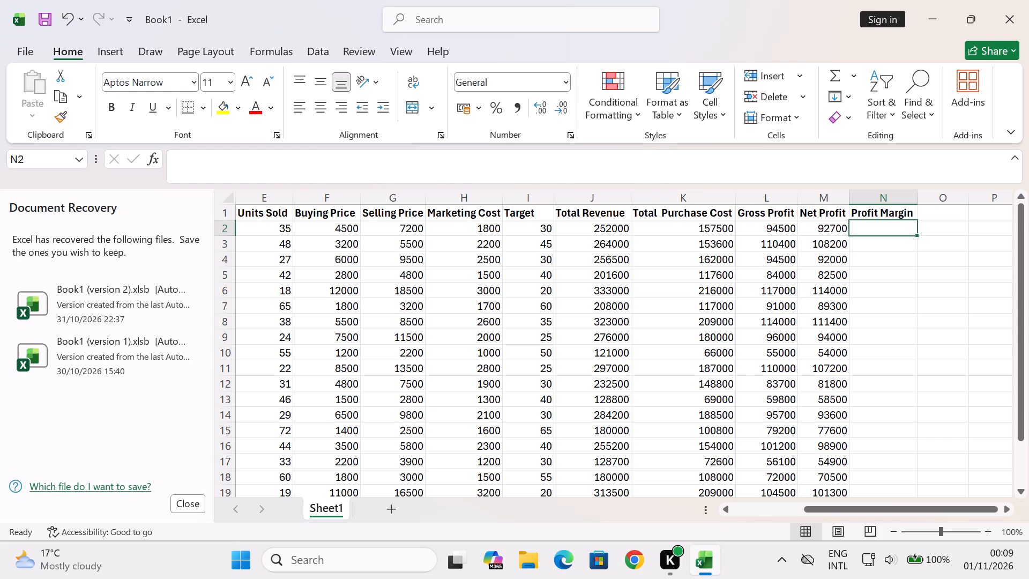
pyautogui.press('=')
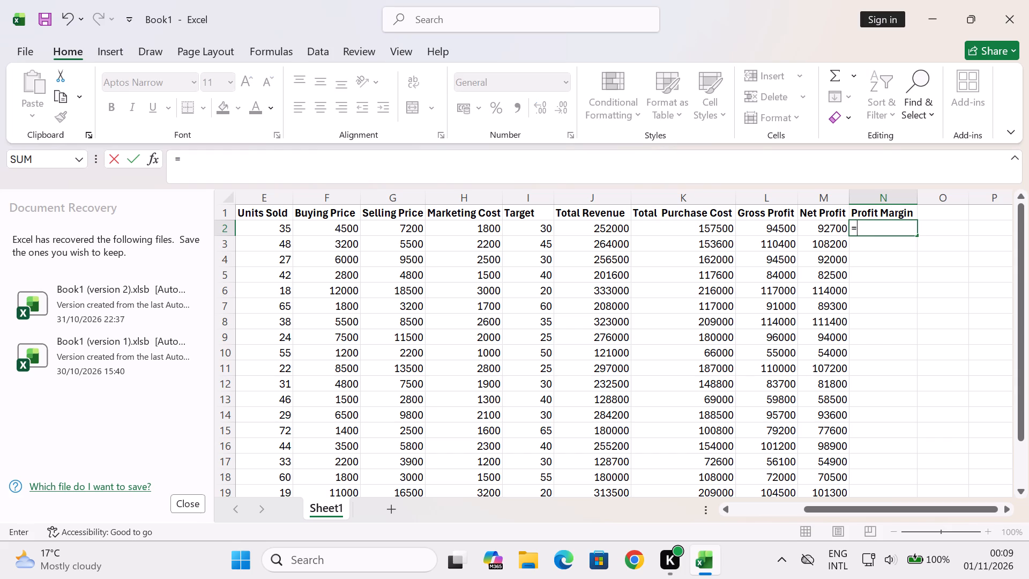
pyautogui.write('m2')
pyautogui.write('/j2')
pyautogui.press('Return')
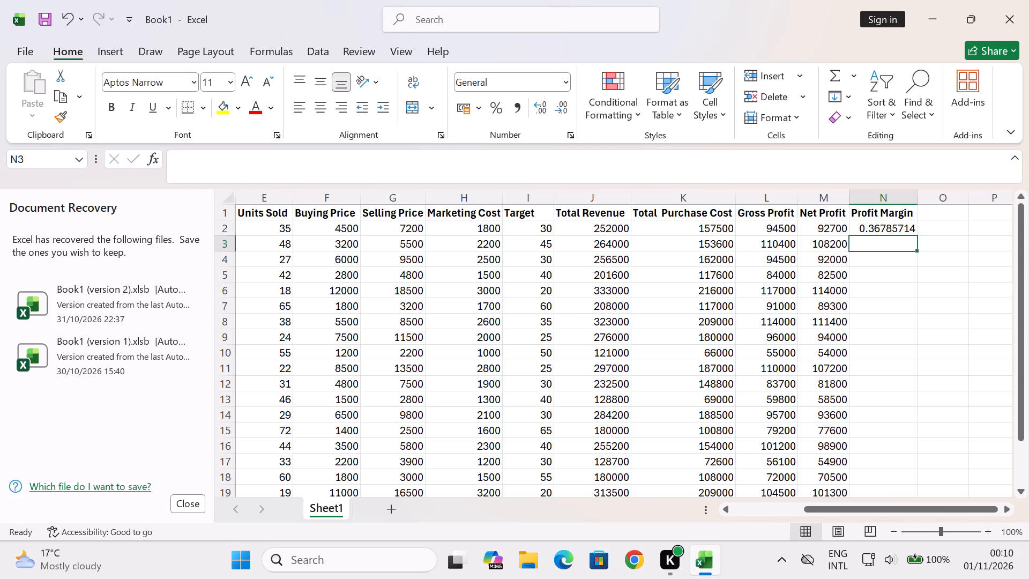
# Calculate Profit Margin for row 3 in N3 with the formula =m3/j3.
pyautogui.press('=')
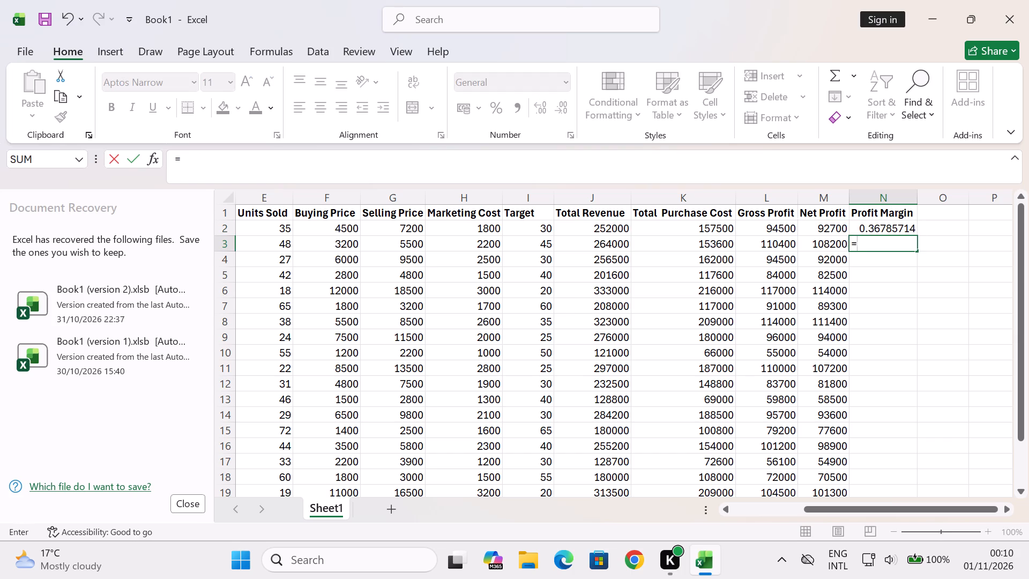
pyautogui.write('m3')
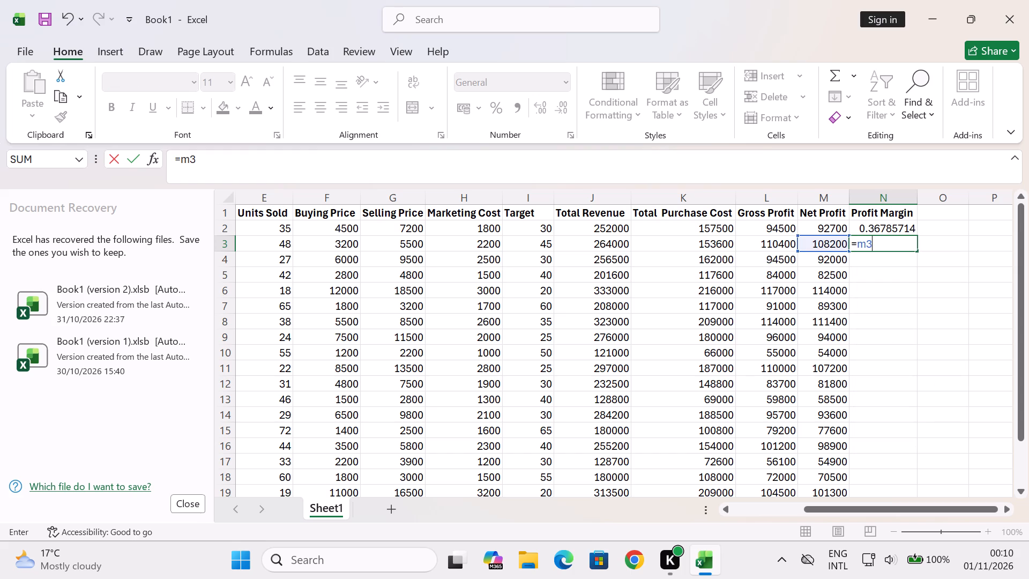
pyautogui.press('/')
pyautogui.write('j3')
pyautogui.press('Return')
# Calculate Profit Margin for row 4 in N4 with the formula =m4/j4.
pyautogui.press('=')
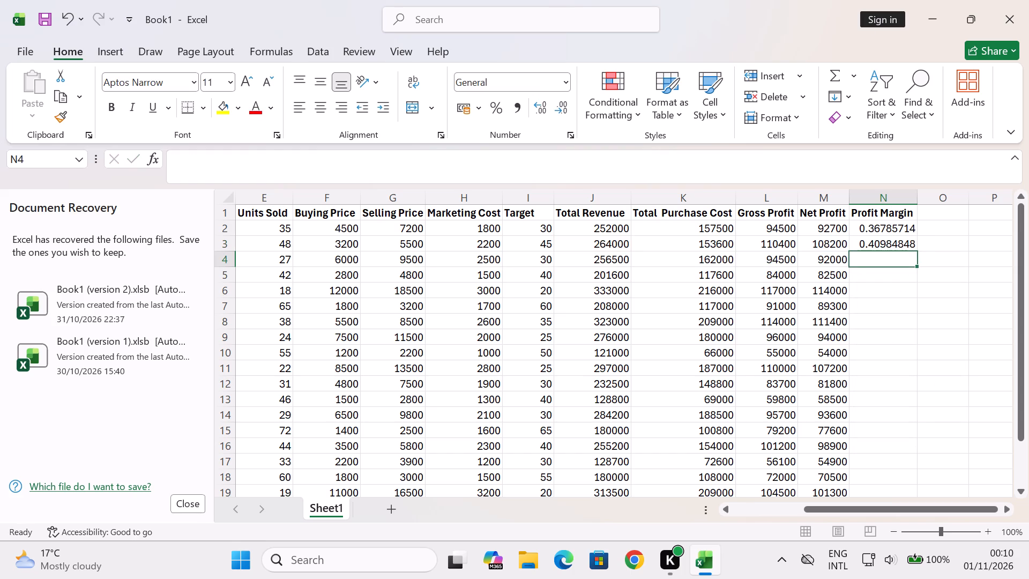
pyautogui.write('m4')
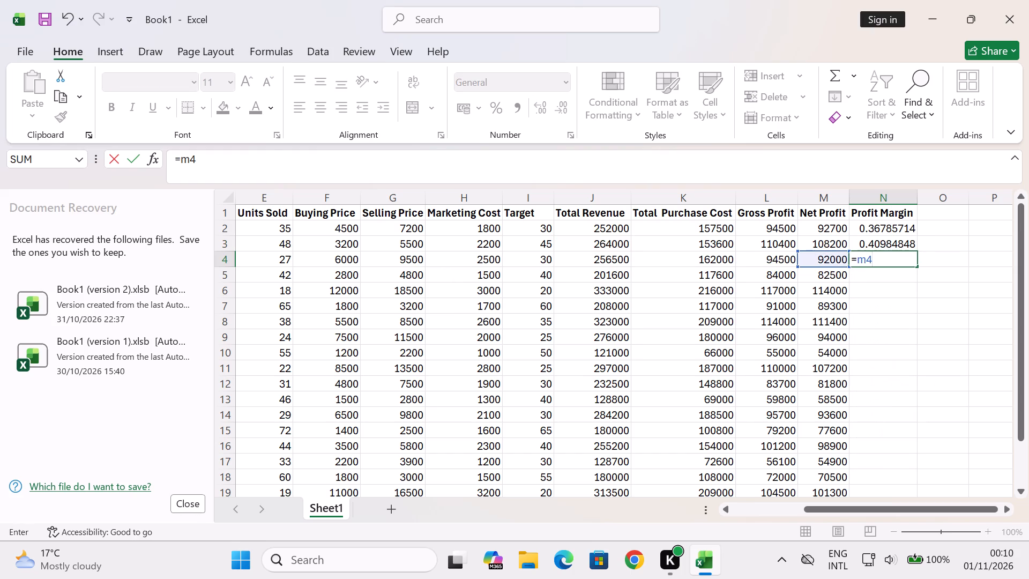
pyautogui.write('/j4')
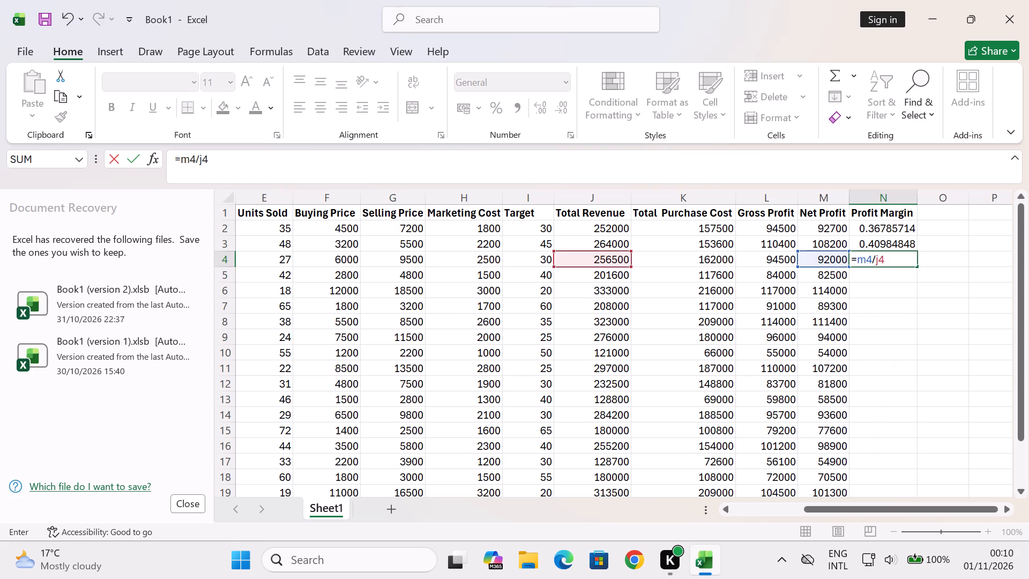
pyautogui.press('Return')
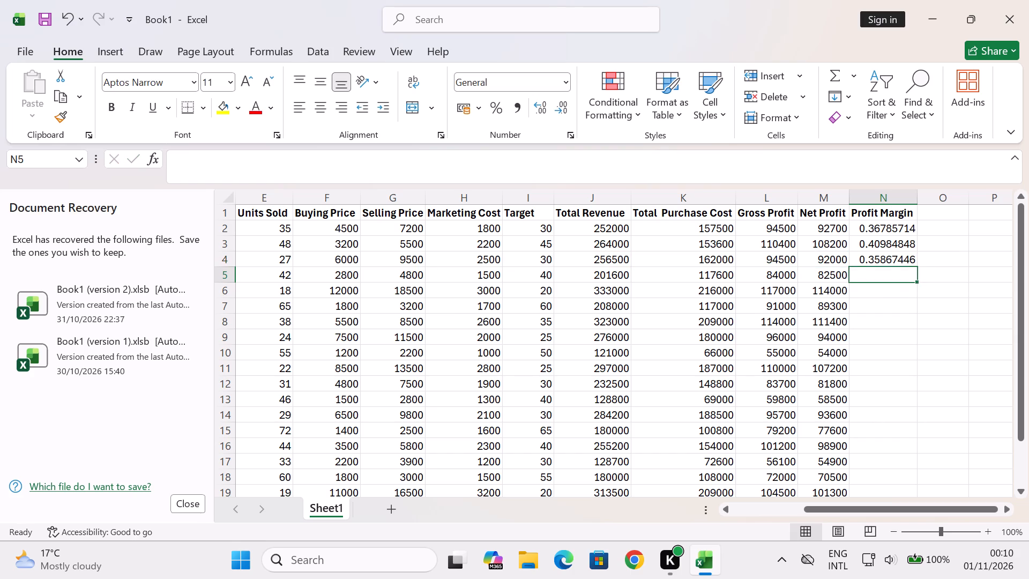
# Calculate Profit Margin for row 5 in N5 with the formula =m5/j5.
pyautogui.press('=')
pyautogui.write('m5')
pyautogui.write('/j5')
pyautogui.press('Return')
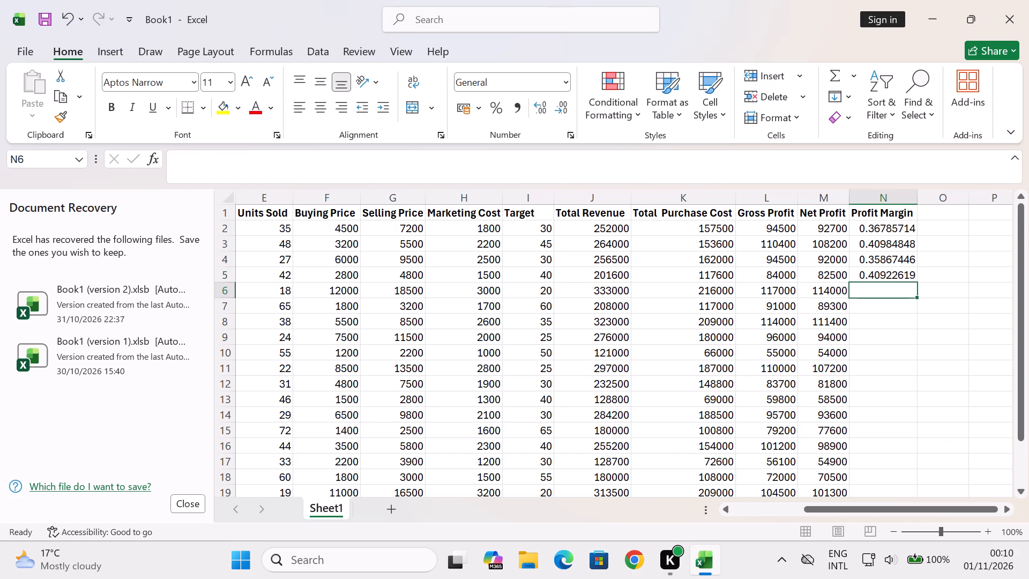
# Calculate Profit Margin for row 6 in N6 with the formula =m6/j6.
pyautogui.press('=')
pyautogui.press('m')
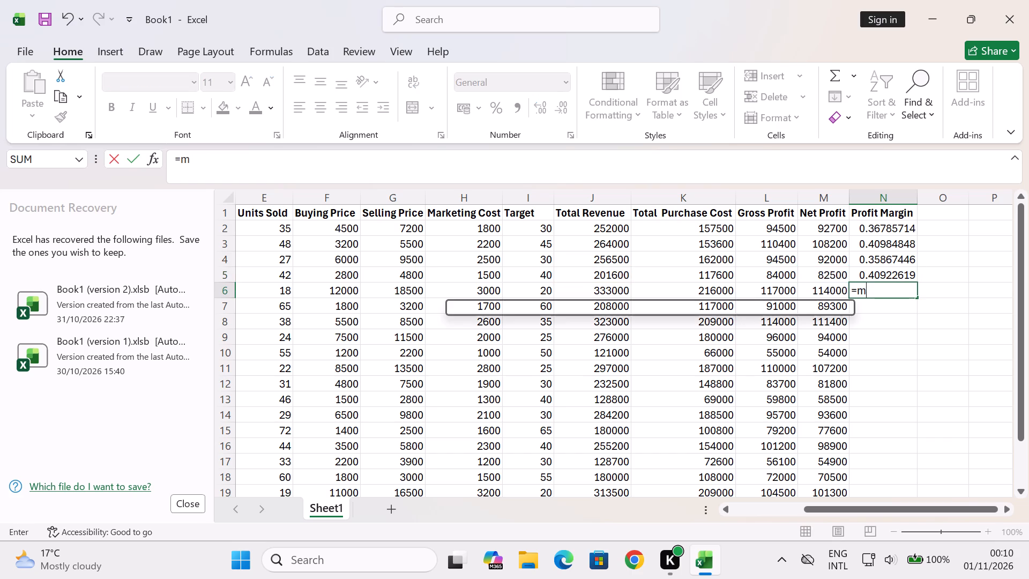
pyautogui.press('6')
pyautogui.write('/j6')
pyautogui.press('Return')
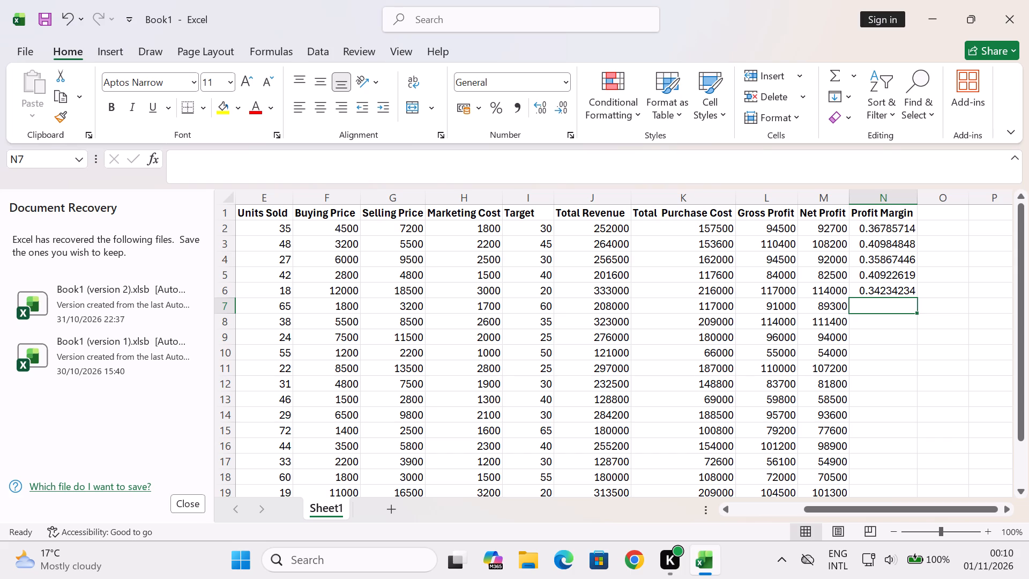
# Calculate Profit Margin for row 7 in N7 with the formula =m7/j7.
pyautogui.press('=')
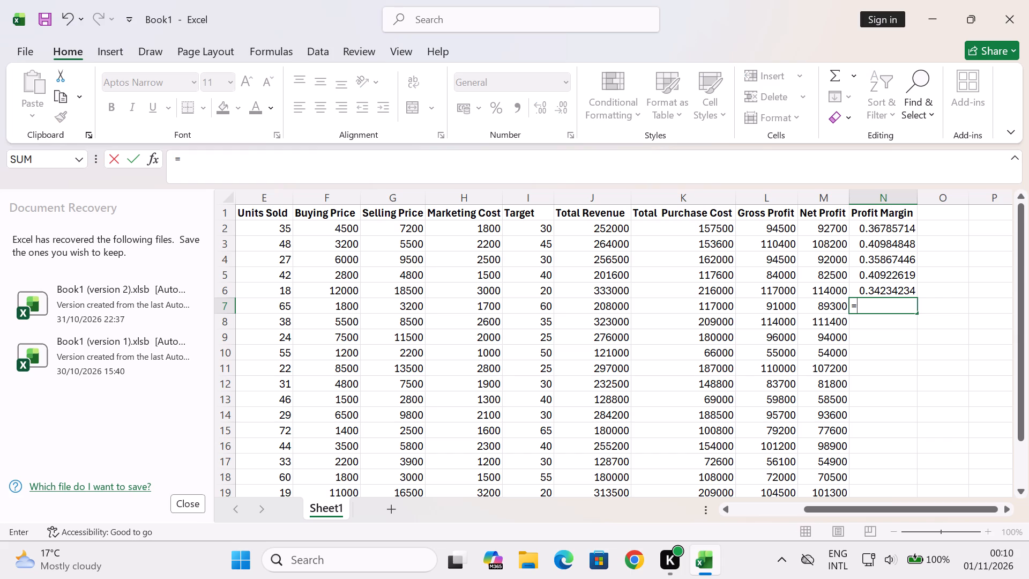
pyautogui.press('m')
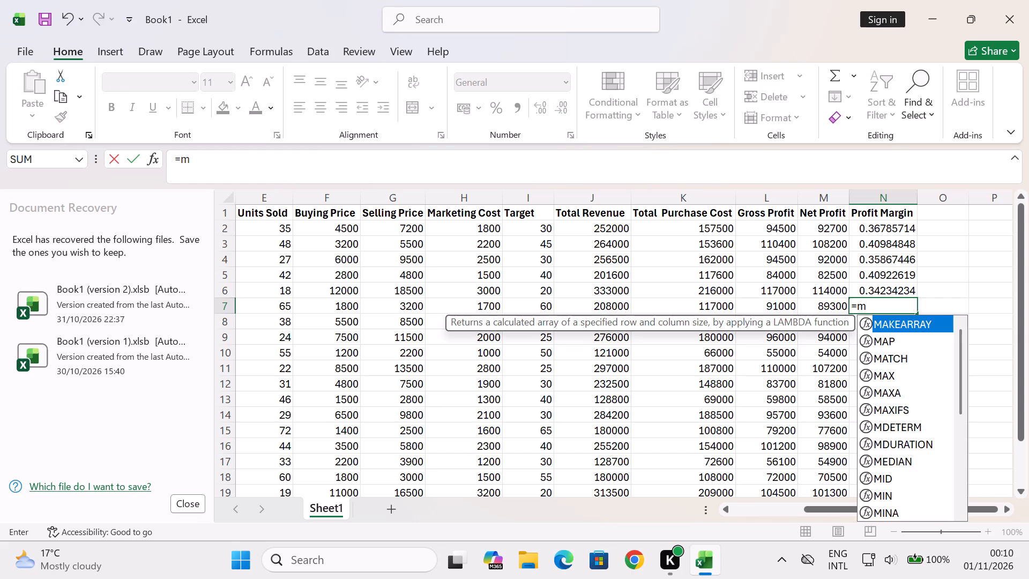
pyautogui.press('7')
pyautogui.press('/')
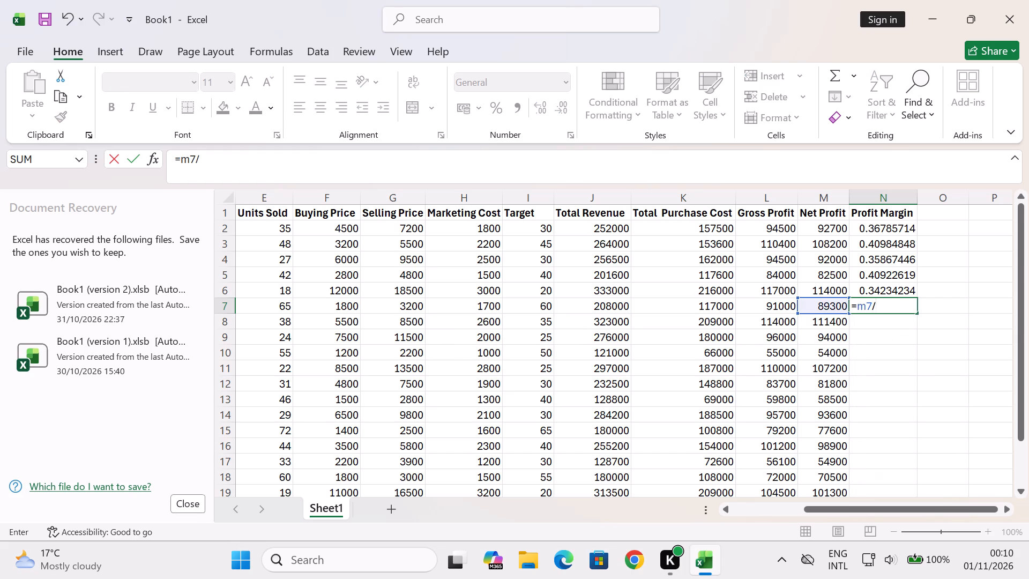
pyautogui.write('j7')
pyautogui.press('Return')
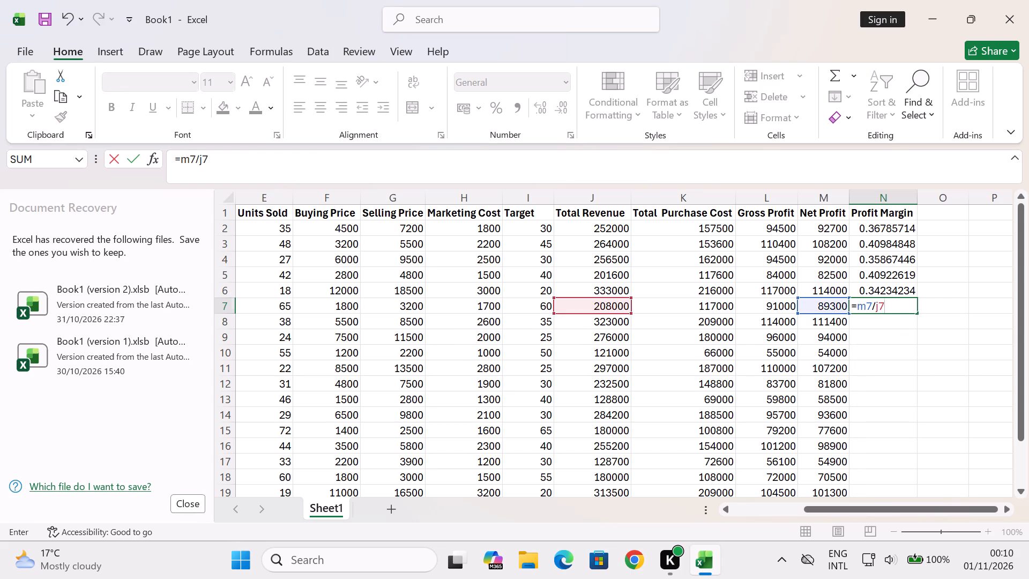
# Calculate Profit Margin for row 8 in N8 with the formula =m8/j8.
pyautogui.press('=')
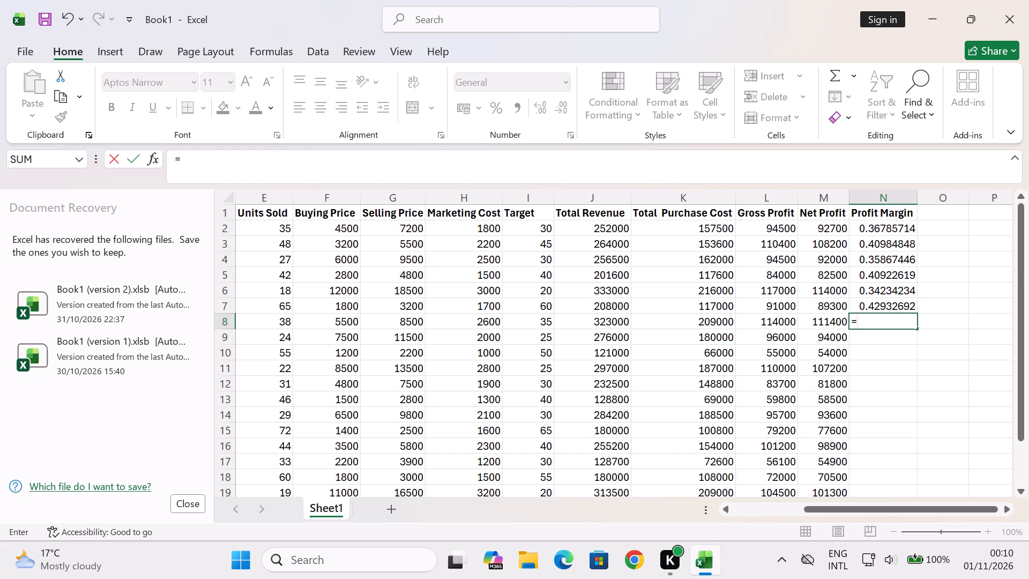
pyautogui.press('m')
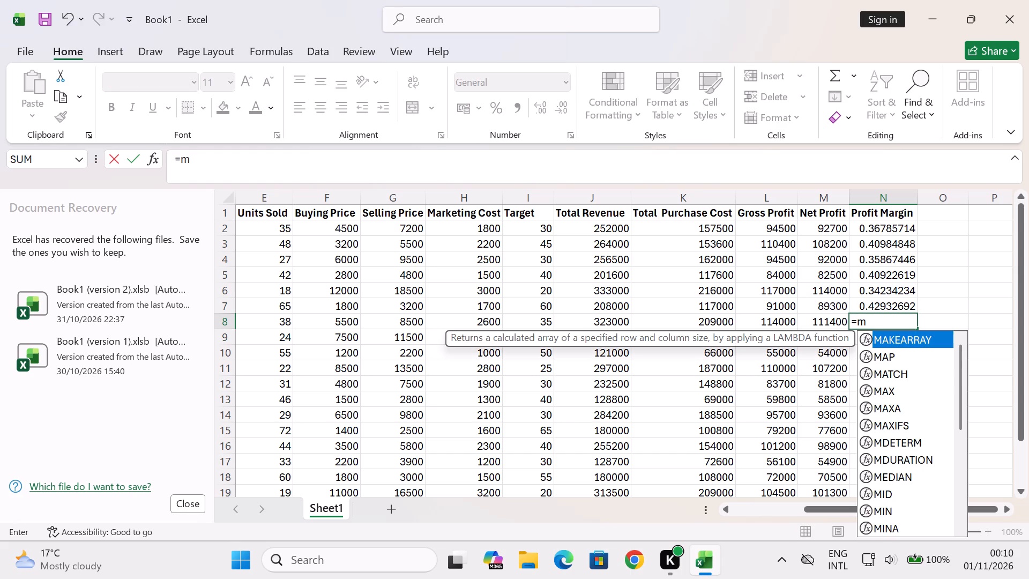
pyautogui.write('8/j8')
pyautogui.press('Return')
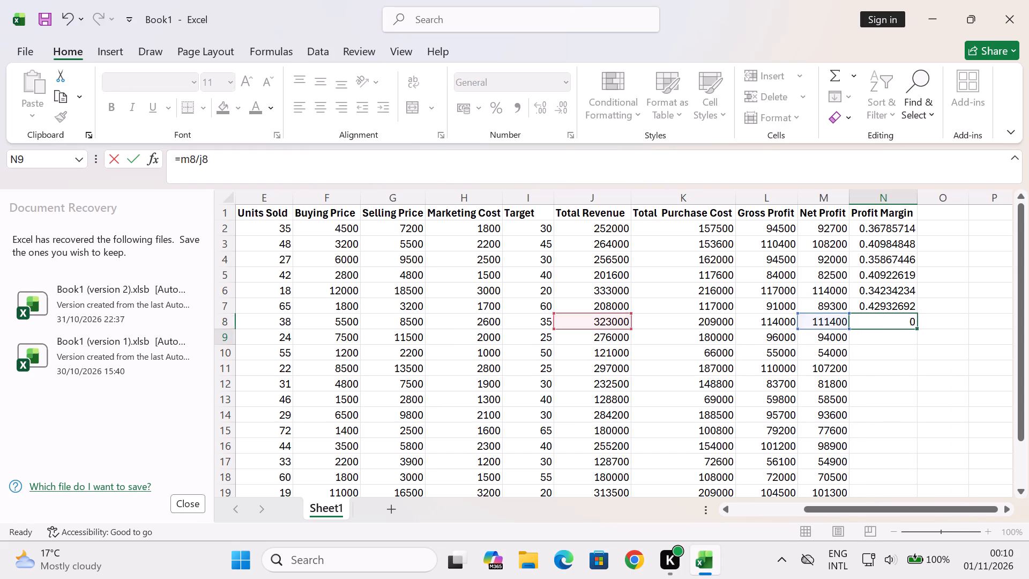
# Calculate Profit Margin for row 9 in N9 with the formula =m9/j9.
pyautogui.press('=')
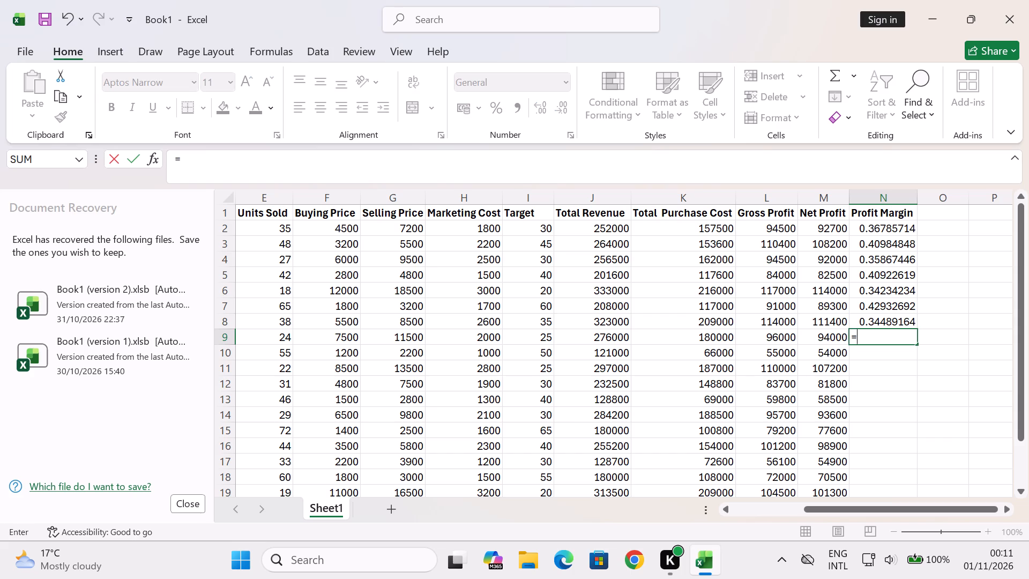
pyautogui.press('m')
pyautogui.write('9/')
pyautogui.write('j9')
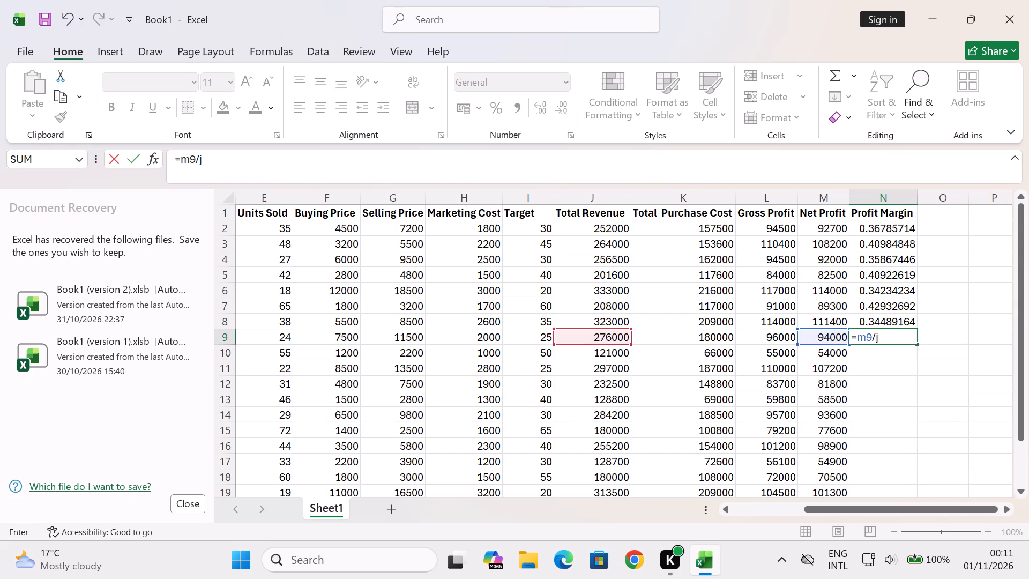
pyautogui.press('Return')
# Calculate Profit Margin for row 10 in N10 with the formula =m10/j10.
pyautogui.press('=')
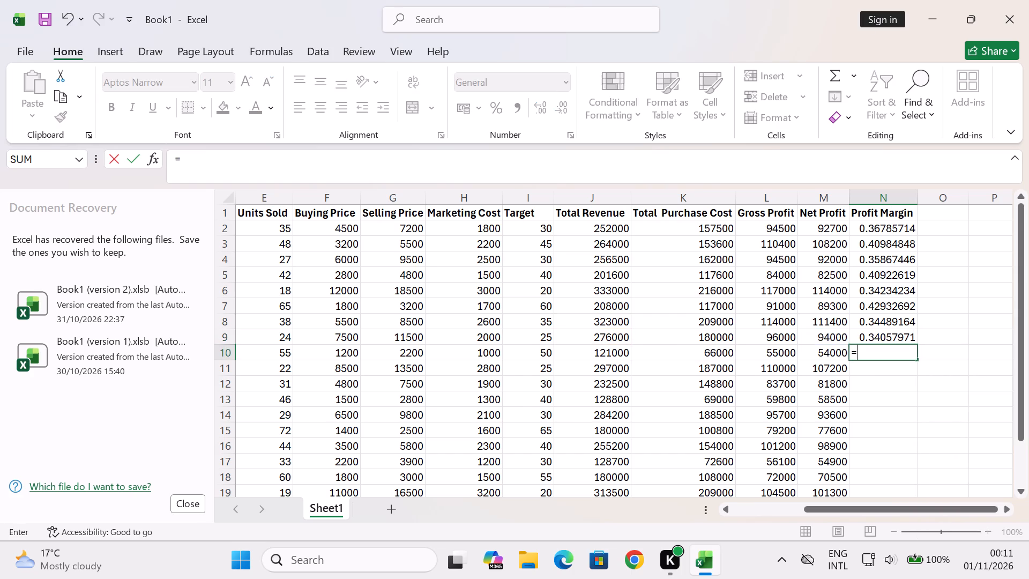
pyautogui.press('m')
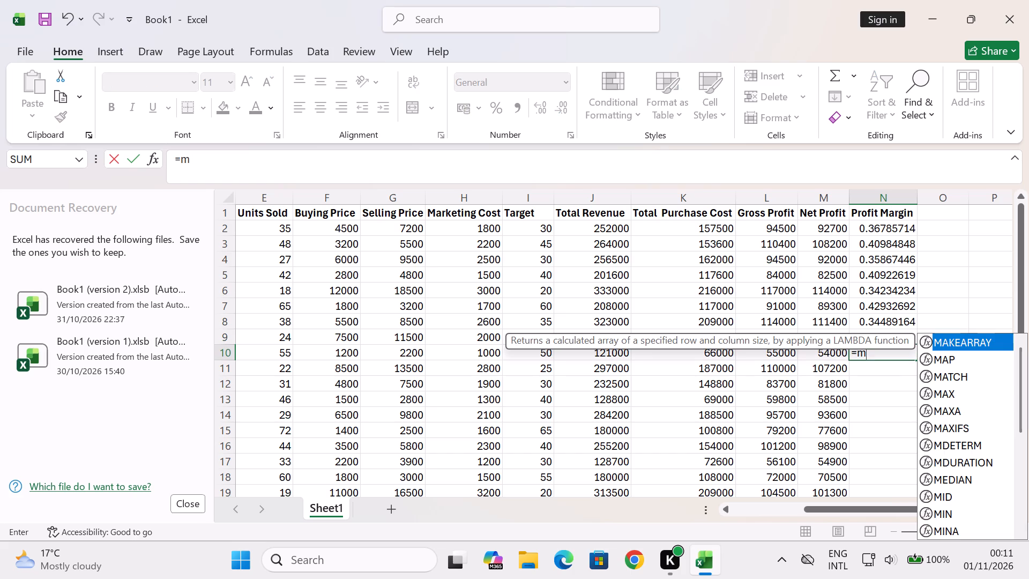
pyautogui.press('1')
pyautogui.press('0')
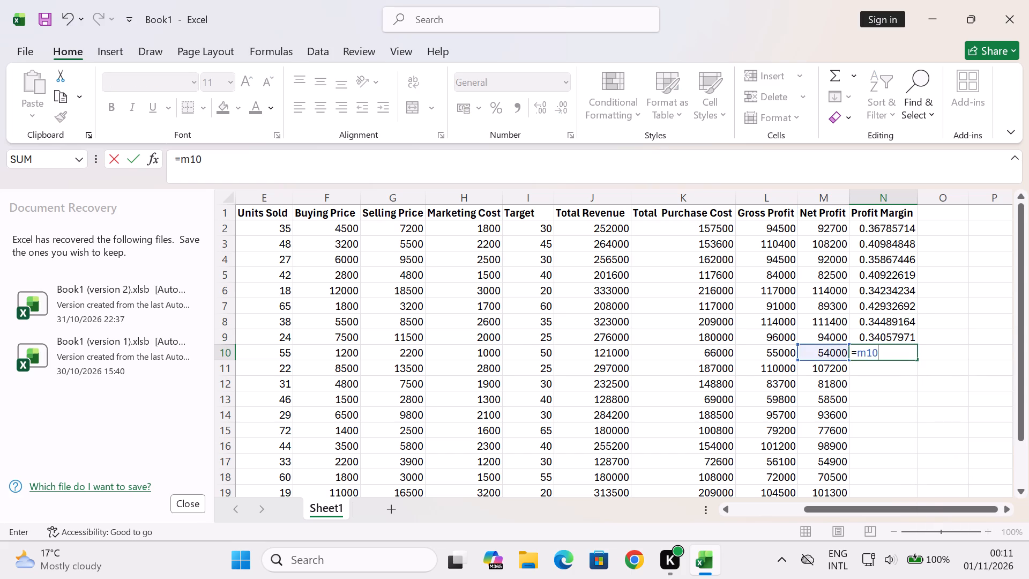
pyautogui.press('/')
pyautogui.press('j')
pyautogui.press('1')
pyautogui.press('0')
pyautogui.press('Return')
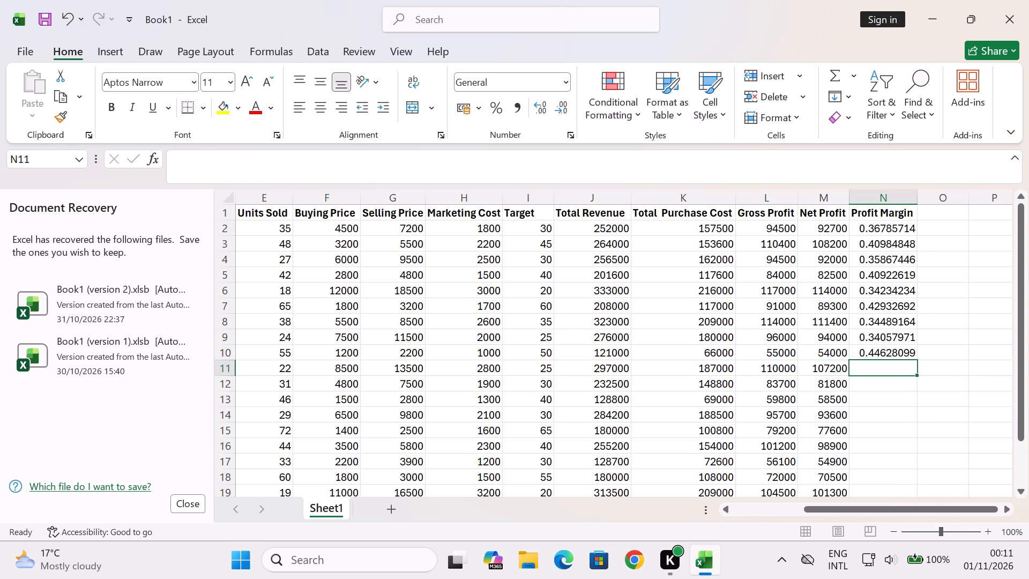
# Calculate Profit Margin for row 11 in N11 with the formula =m11/j11.
pyautogui.press('=')
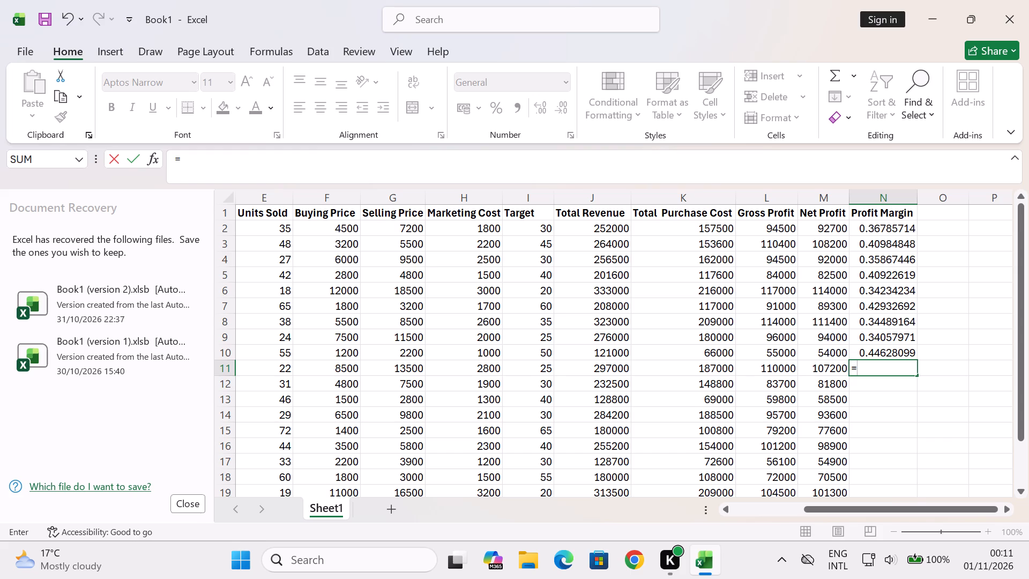
pyautogui.press('m')
pyautogui.write('11')
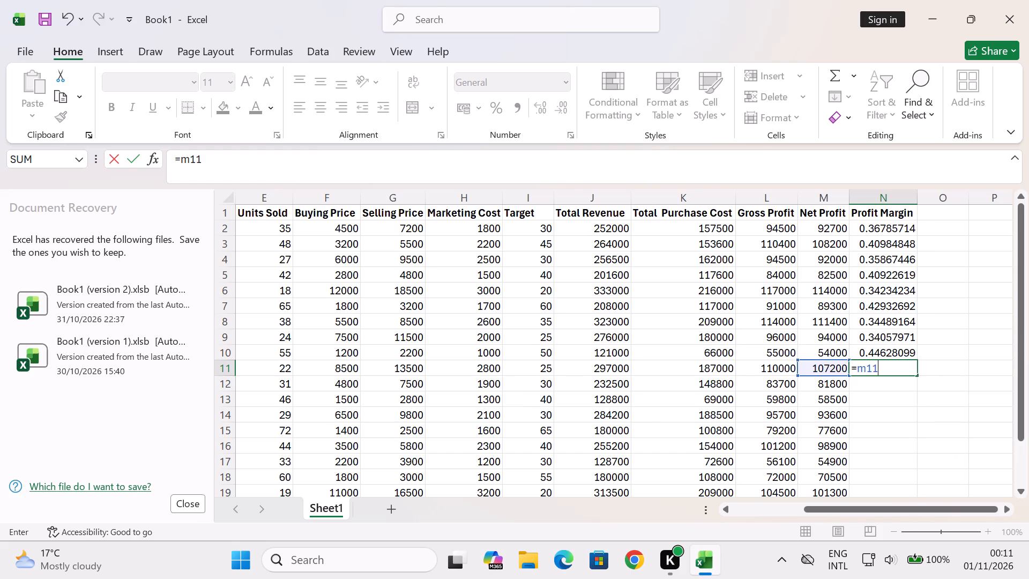
pyautogui.press('/')
pyautogui.press('j')
pyautogui.write('11')
pyautogui.press('Return')
# Calculate Profit Margin for row 12 in N12 with the formula =m12/j12.
pyautogui.press('=')
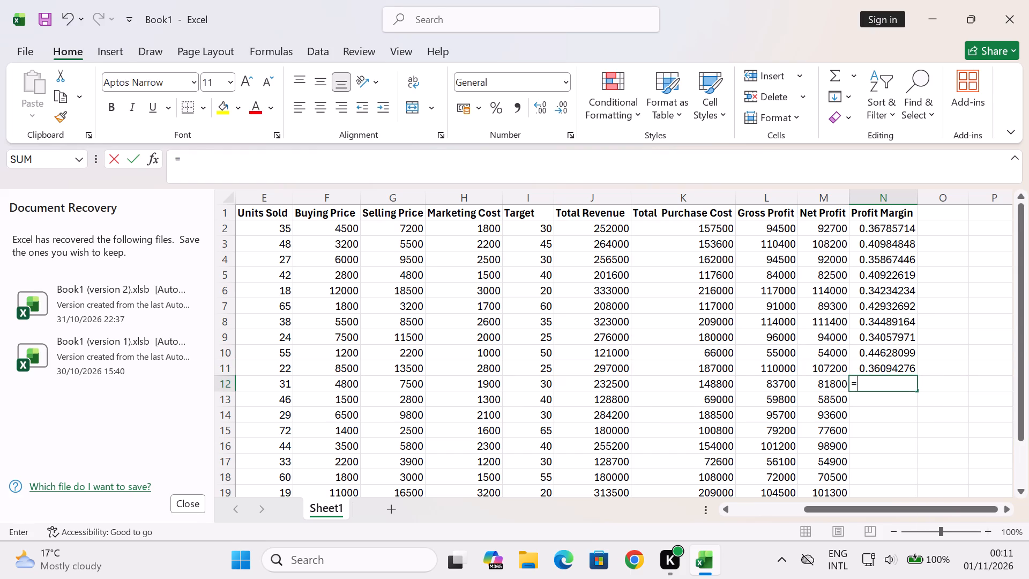
pyautogui.press('m')
pyautogui.write('12')
pyautogui.press('/')
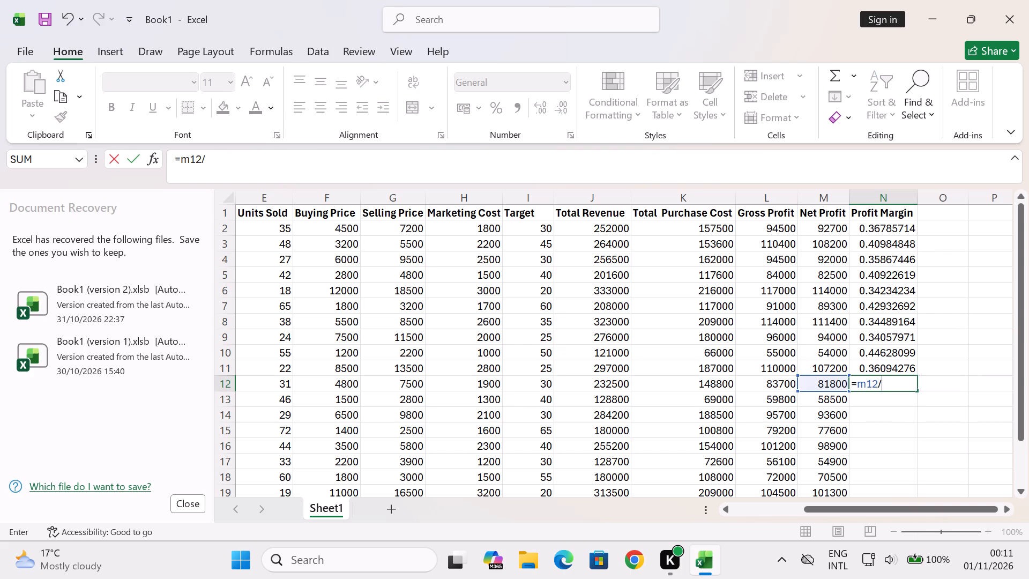
pyautogui.press('j')
pyautogui.write('12')
pyautogui.press('Return')
# Calculate Profit Margin for row 13 in N13 with the formula =m13/j13.
pyautogui.press('=')
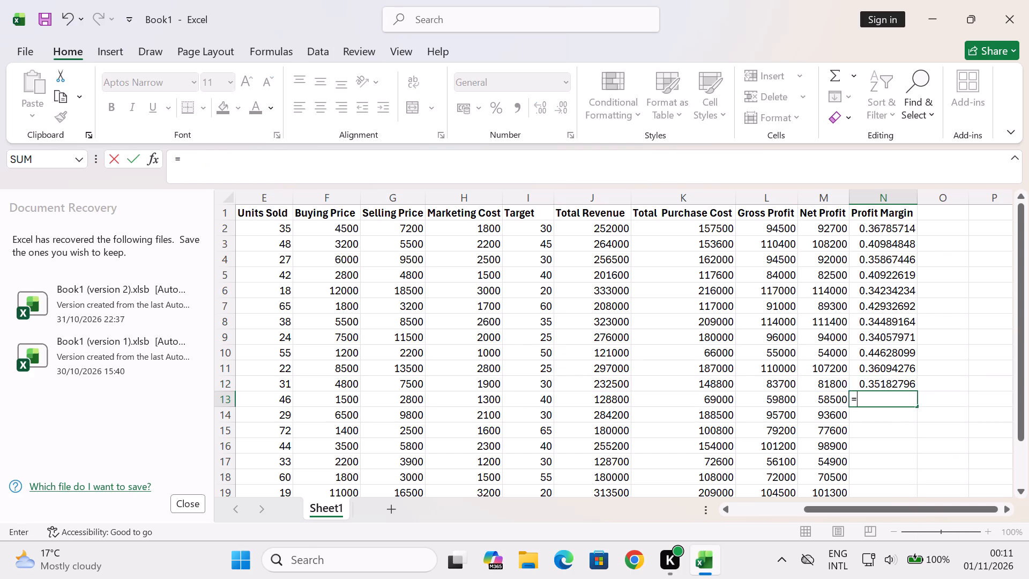
pyautogui.press('m')
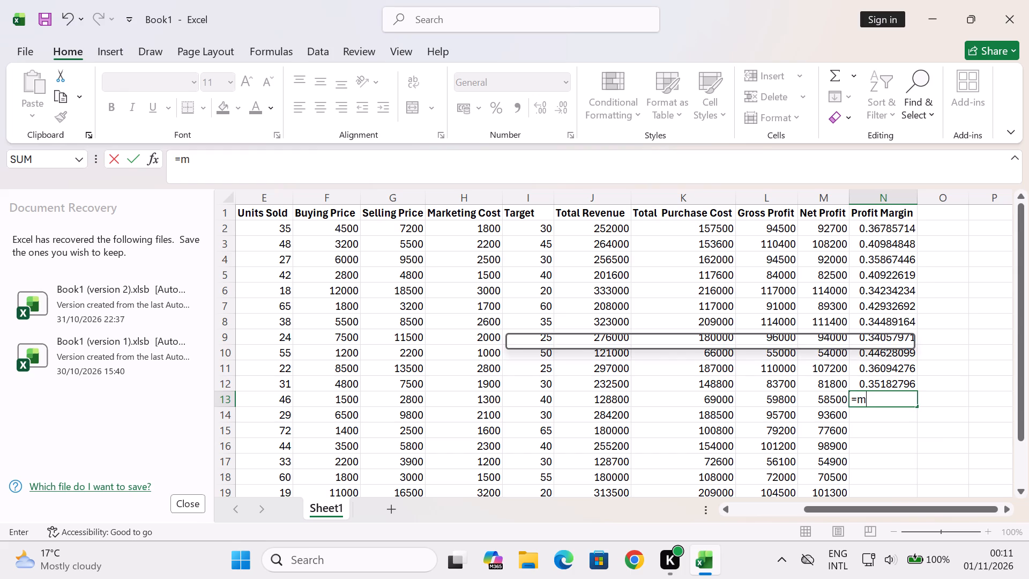
pyautogui.write('13/')
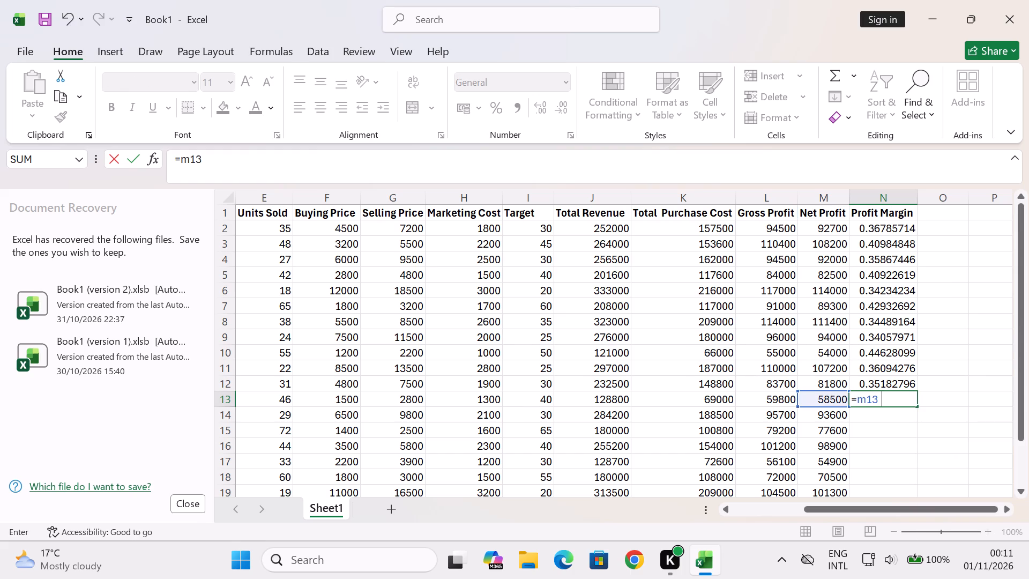
pyautogui.press('j')
pyautogui.write('13')
pyautogui.press('Return')
# Calculate Profit Margin for row 14 in N14 with the formula =m14/j14.
pyautogui.press('=')
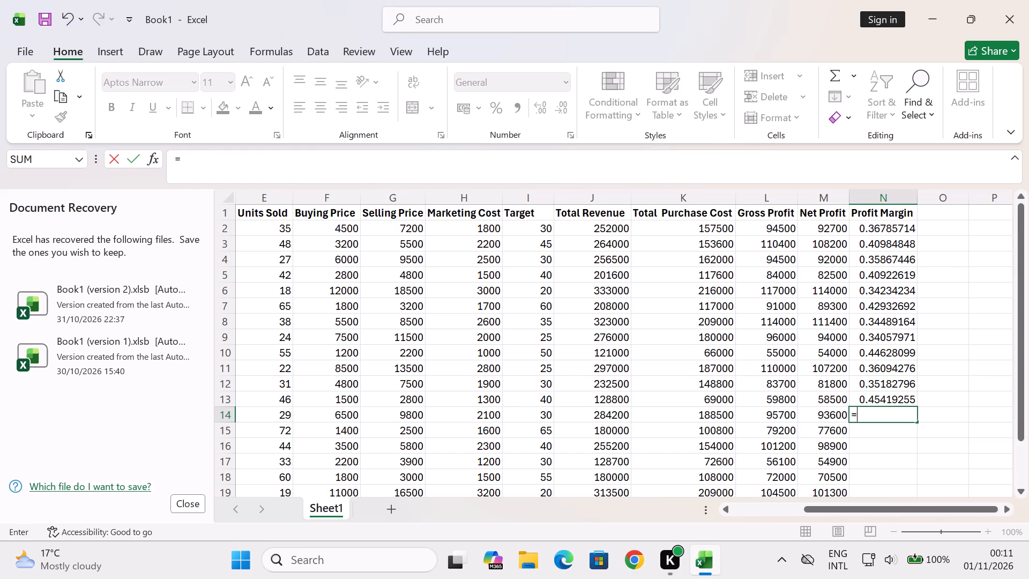
pyautogui.write('m14/')
pyautogui.write('j14')
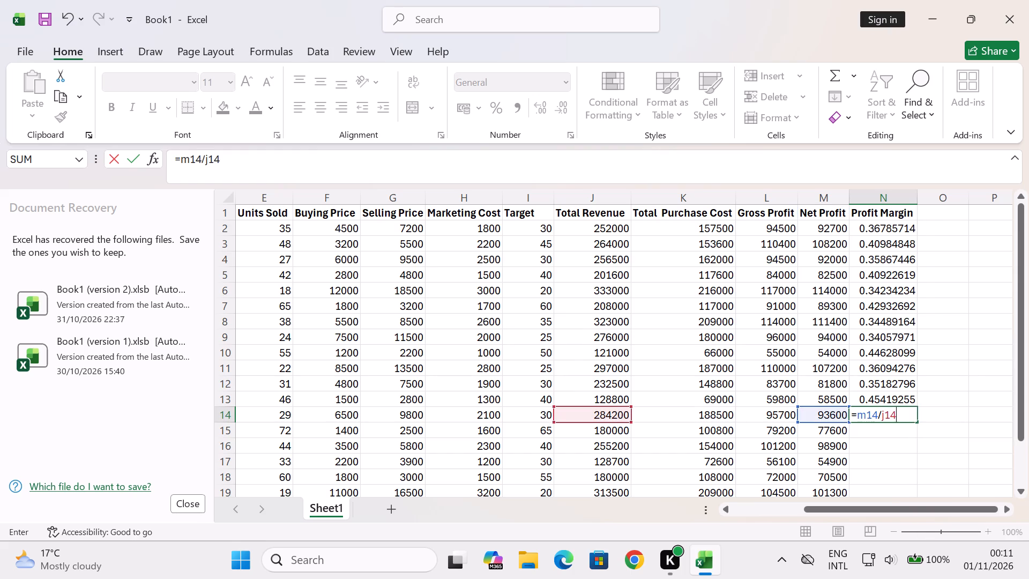
pyautogui.press('Return')
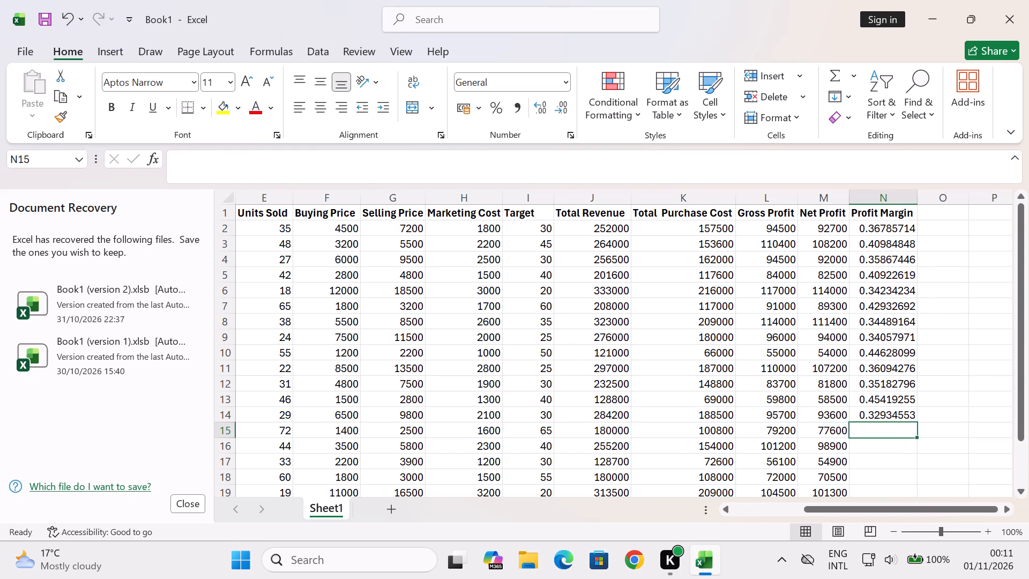
# Start the Profit Margin formula for row 15 in N15.
pyautogui.press('=')
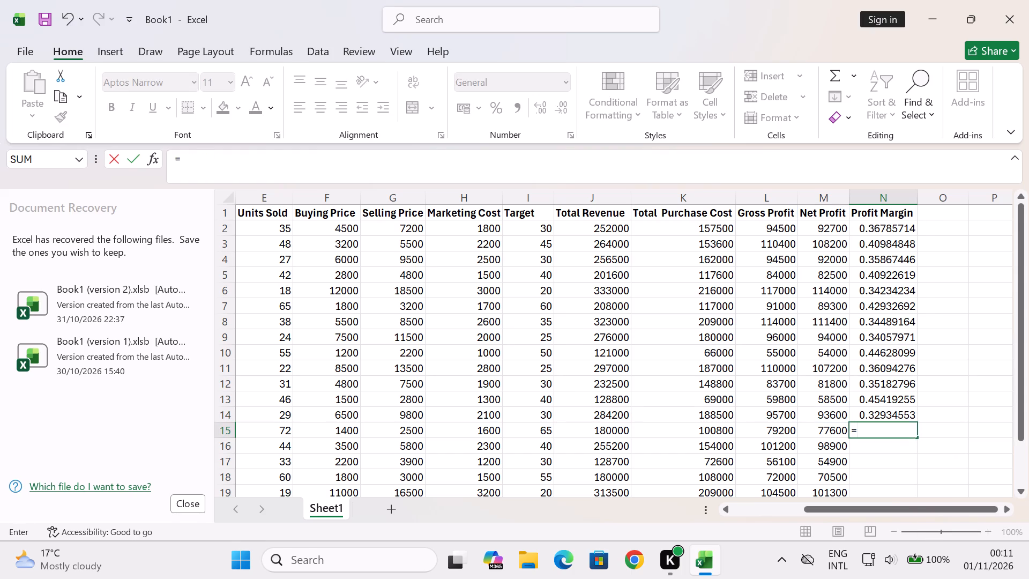
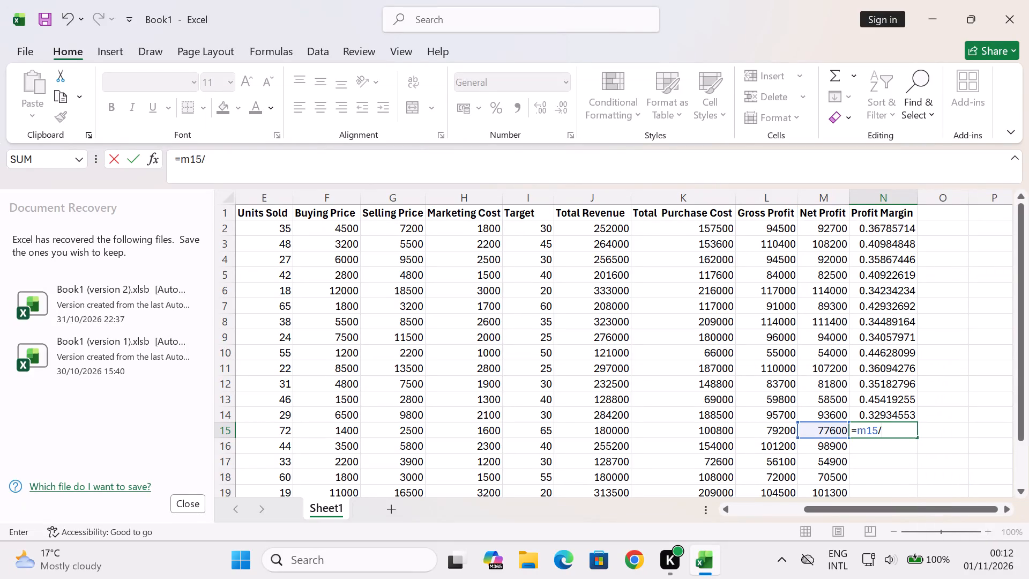
# Complete the Profit Margin formula for row 15 in N15 as =m15/j15.
pyautogui.press('j')
pyautogui.write('15')
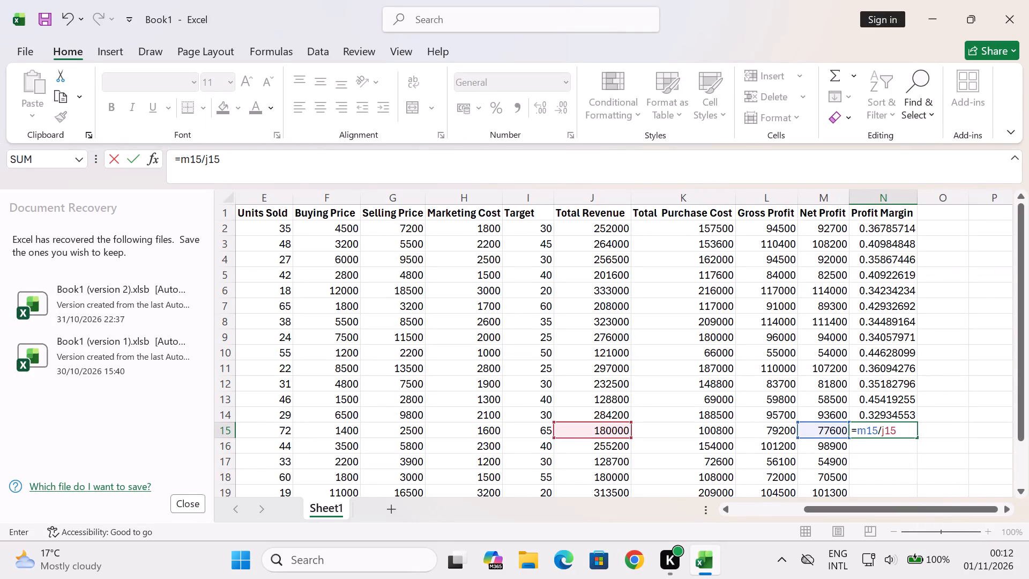
pyautogui.press('Return')
# Calculate Profit Margin for row 16 in N16 with the formula =m16/j16.
pyautogui.press('=')
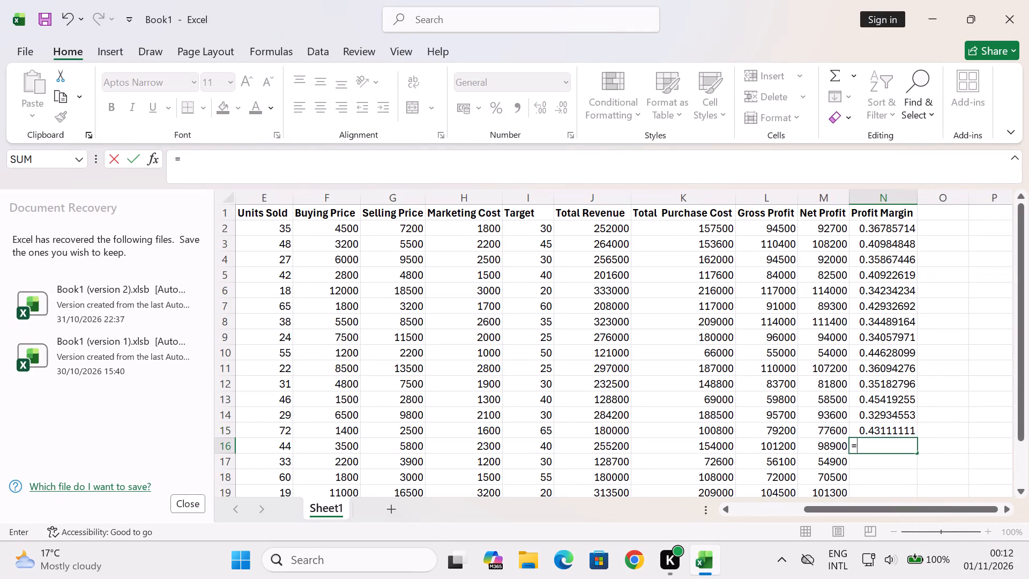
pyautogui.press('m')
pyautogui.write('16/j16')
pyautogui.press('Return')
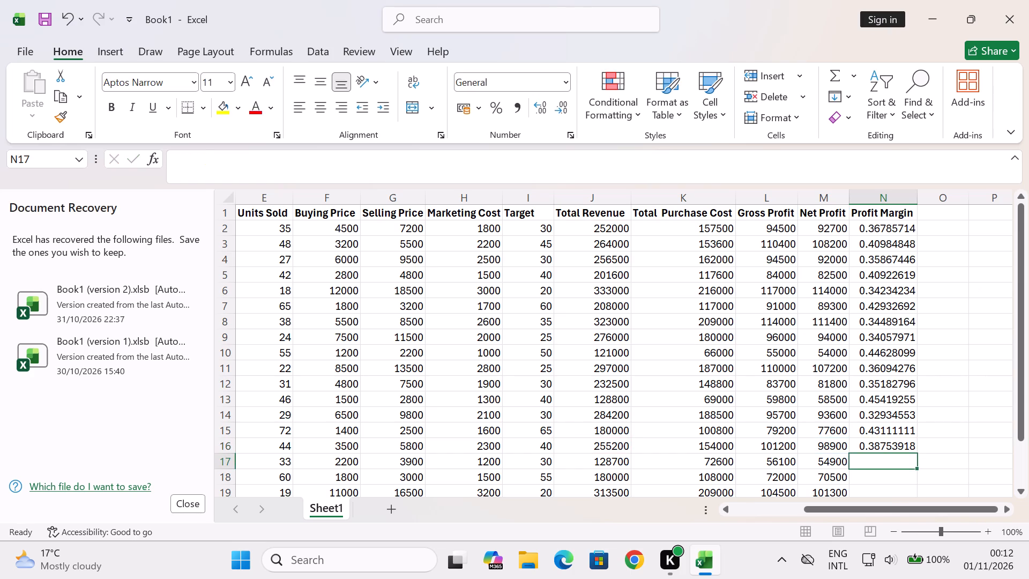
# Calculate Profit Margin for row 17 in N17 with the formula =m17/j17.
pyautogui.press('=')
pyautogui.write('m17/')
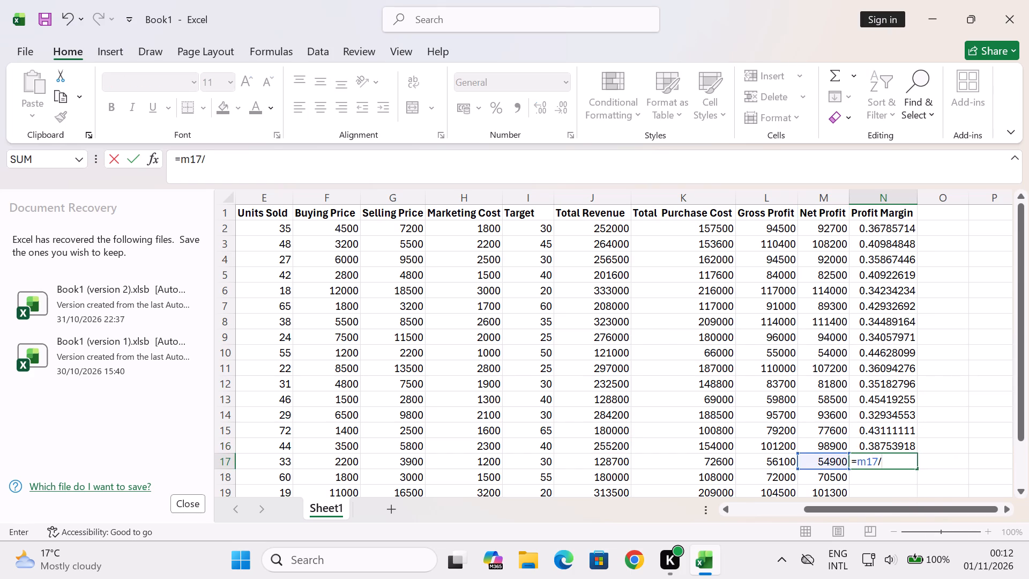
pyautogui.write('j17')
pyautogui.press('Return')
# Calculate Profit Margin for row 18 in N18 with the formula =m18/j18.
pyautogui.press('=')
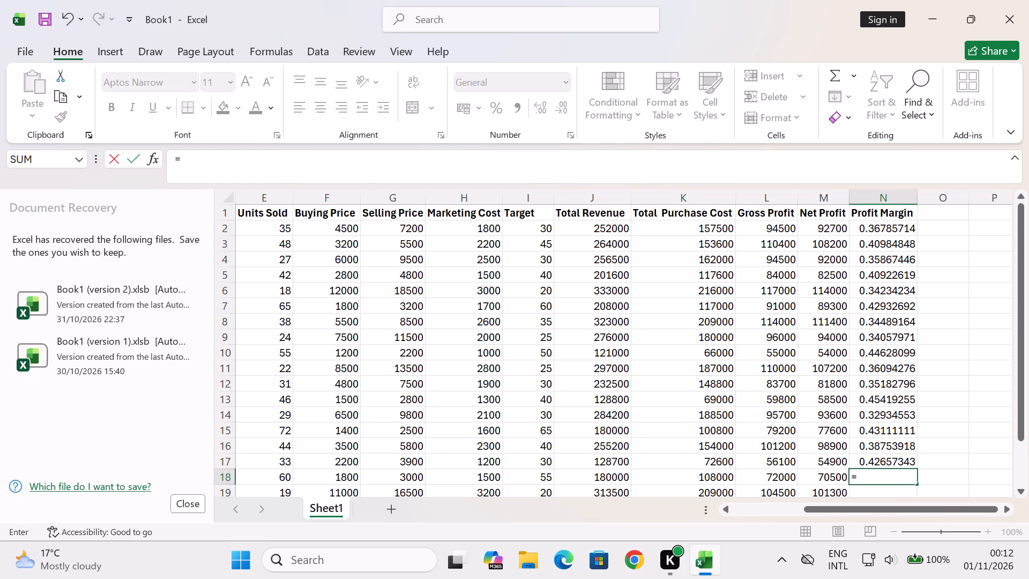
pyautogui.write('m1')
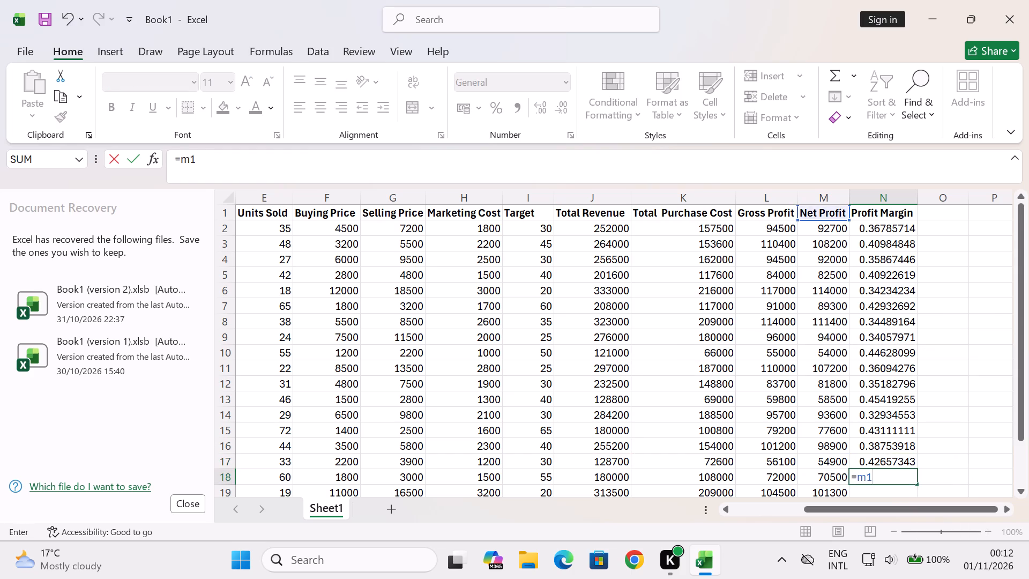
pyautogui.write('8/')
pyautogui.press('j')
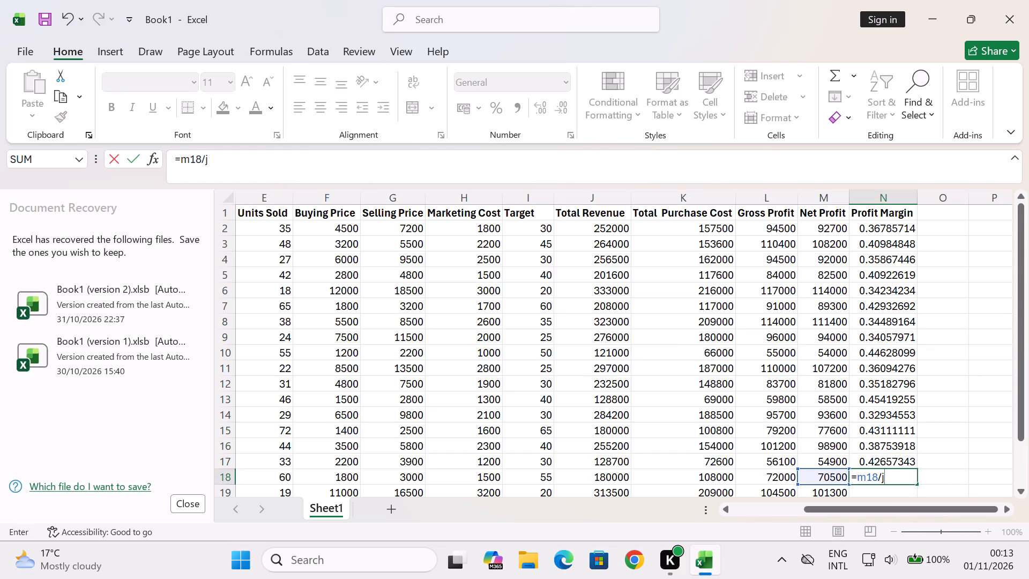
pyautogui.write('18')
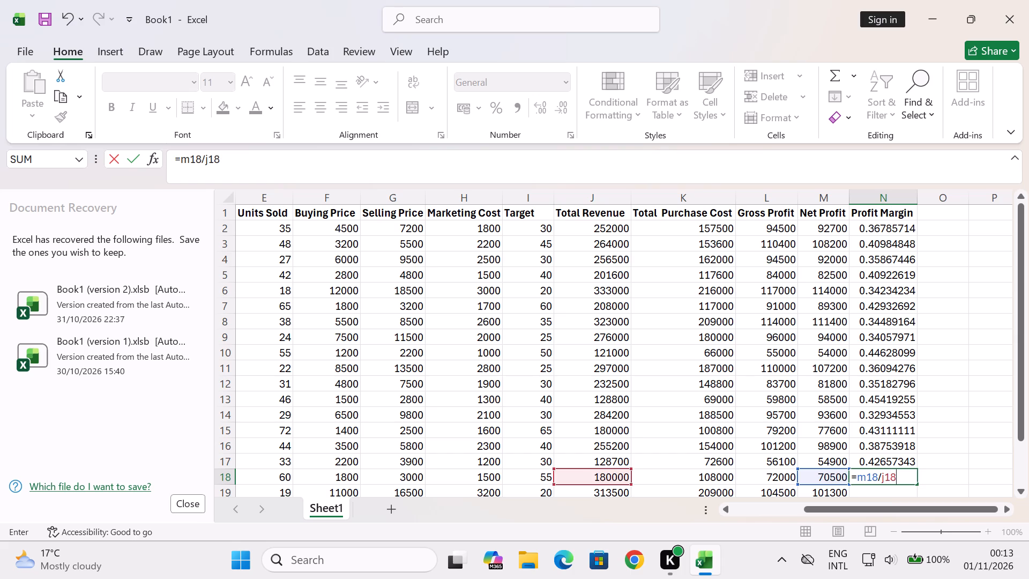
pyautogui.press('Return')
# Calculate Profit Margin for row 19 in N19 with the formula =m19/j19.
pyautogui.press('=')
pyautogui.write('m1')
pyautogui.write('9/j')
pyautogui.press('1')
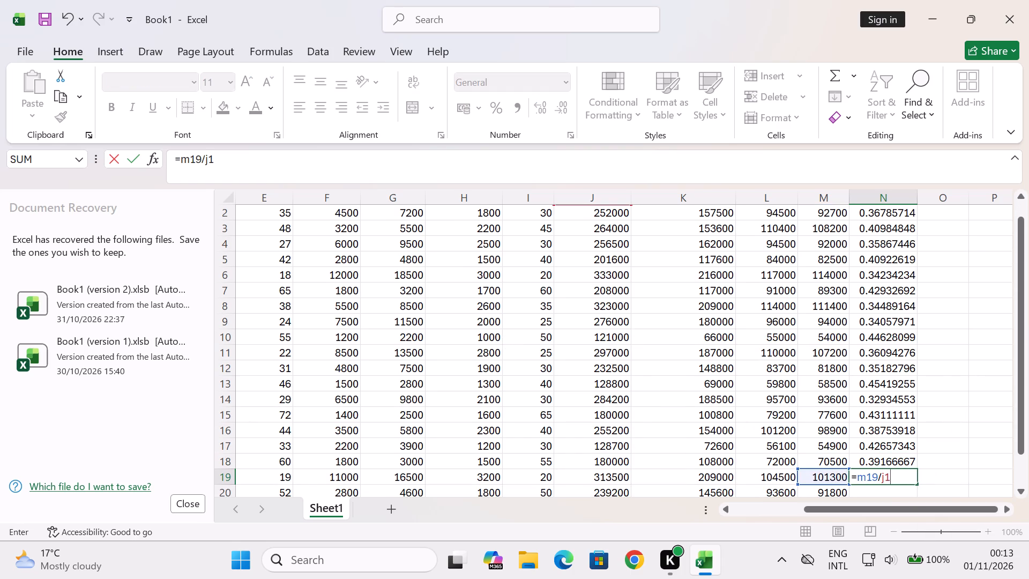
pyautogui.press('9')
pyautogui.press('Return')
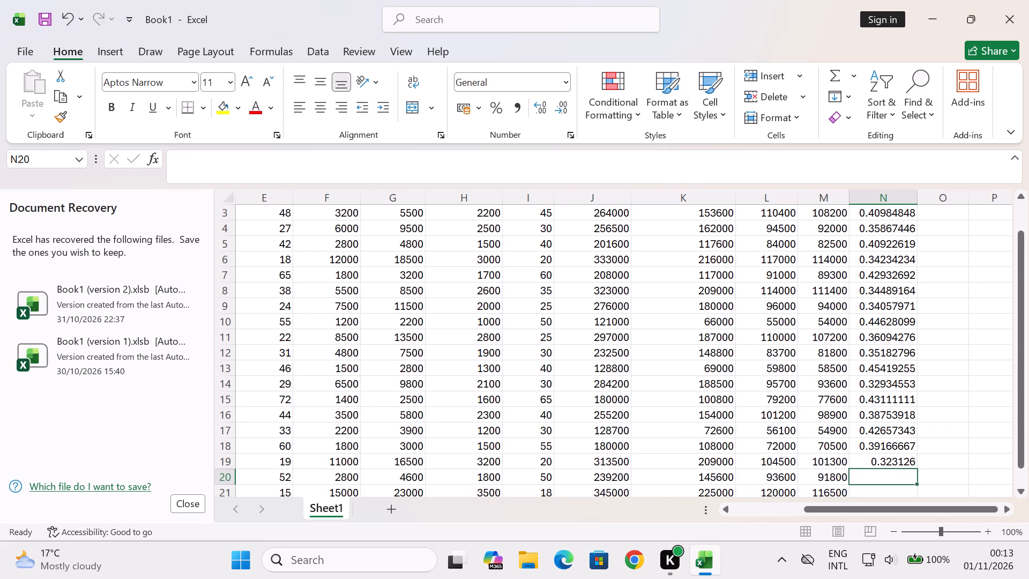
# Calculate Profit Margin for row 20 in N20 with the formula =m20/j20.
pyautogui.press('=')
pyautogui.press('m')
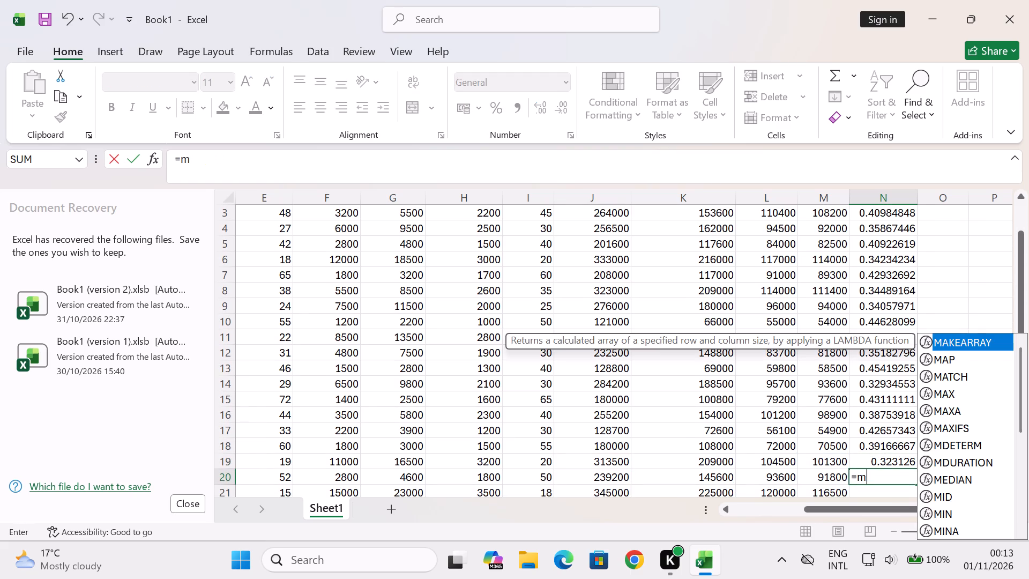
pyautogui.press('2')
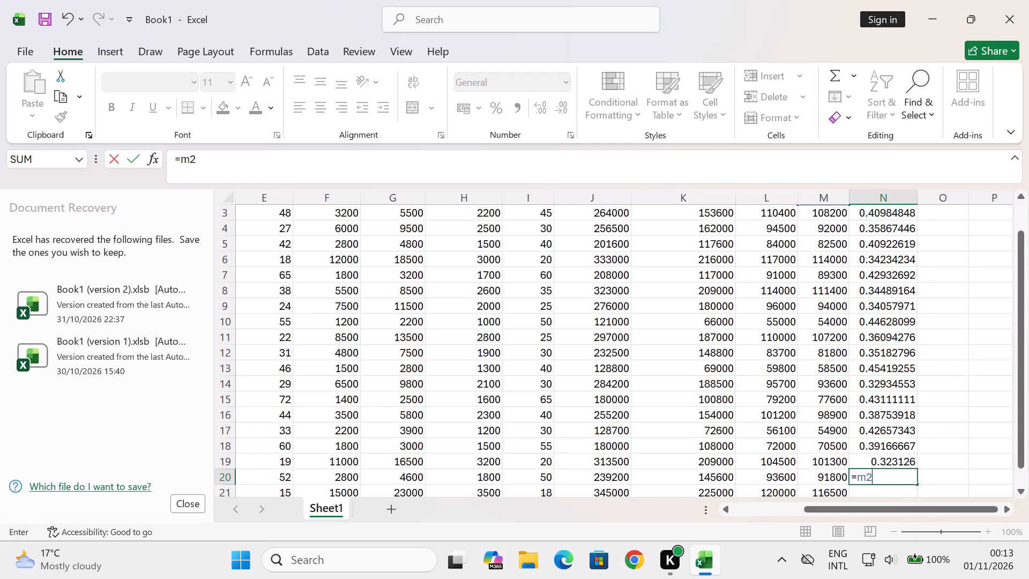
pyautogui.write('0/')
pyautogui.write('j20')
pyautogui.press('Return')
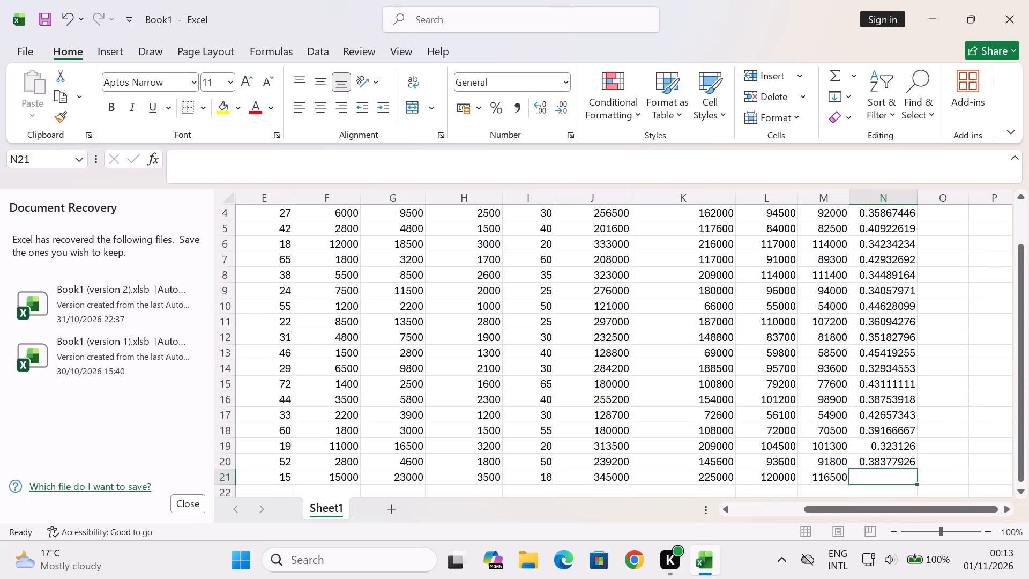
# Calculate Profit Margin for row 21 in N21 with the formula =m21/j21.
pyautogui.press('=')
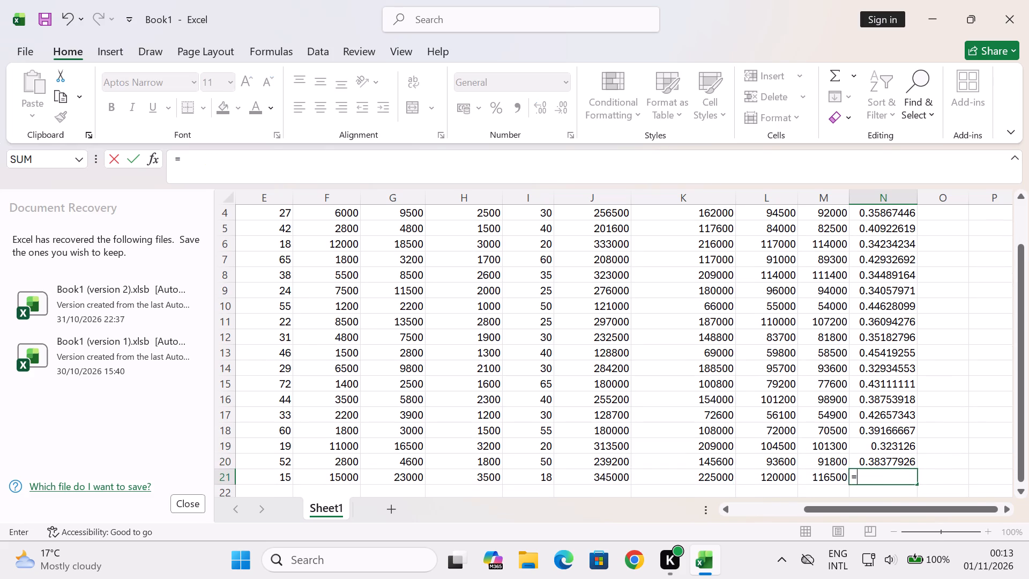
pyautogui.write('m21')
pyautogui.write('/j')
pyautogui.write('21')
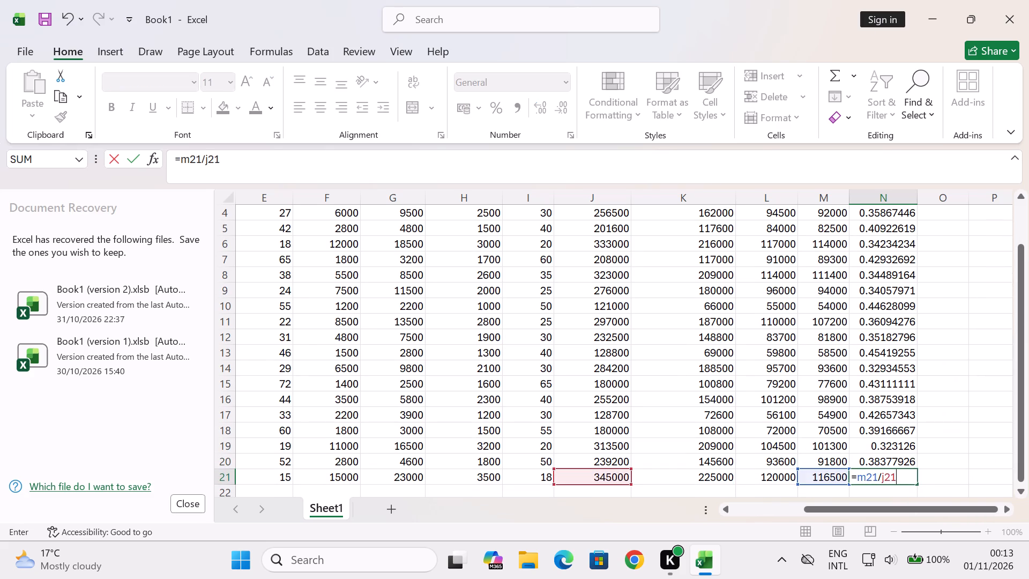
pyautogui.press('Return')
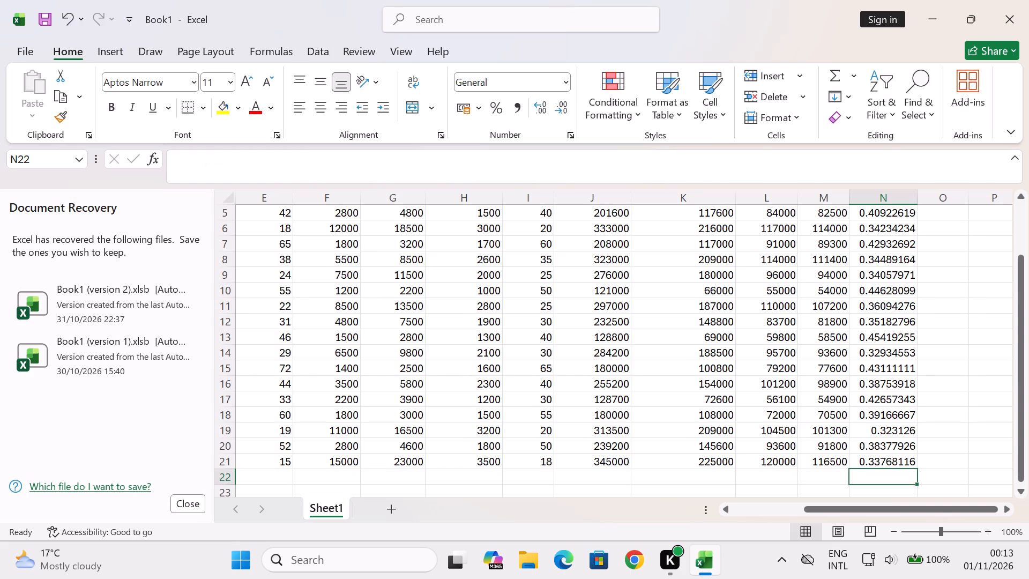
# Add the column header Target Achievement in cell O1, beside the Profit Margin header.
pyautogui.press('Right')
pyautogui.press('Up')
pyautogui.press('Up')
pyautogui.press('Up')
pyautogui.press('Up')
pyautogui.press('Up')
pyautogui.press('Up')
pyautogui.press('Up')
pyautogui.press('Up')
pyautogui.press('Up')
pyautogui.press('Up')
pyautogui.press('Up')
pyautogui.press('Up')
pyautogui.press('Up')
pyautogui.press('Up')
pyautogui.press('Up')
pyautogui.press('Up')
pyautogui.press('Up')
pyautogui.press('Up')
pyautogui.press('Up')
pyautogui.press('Up')
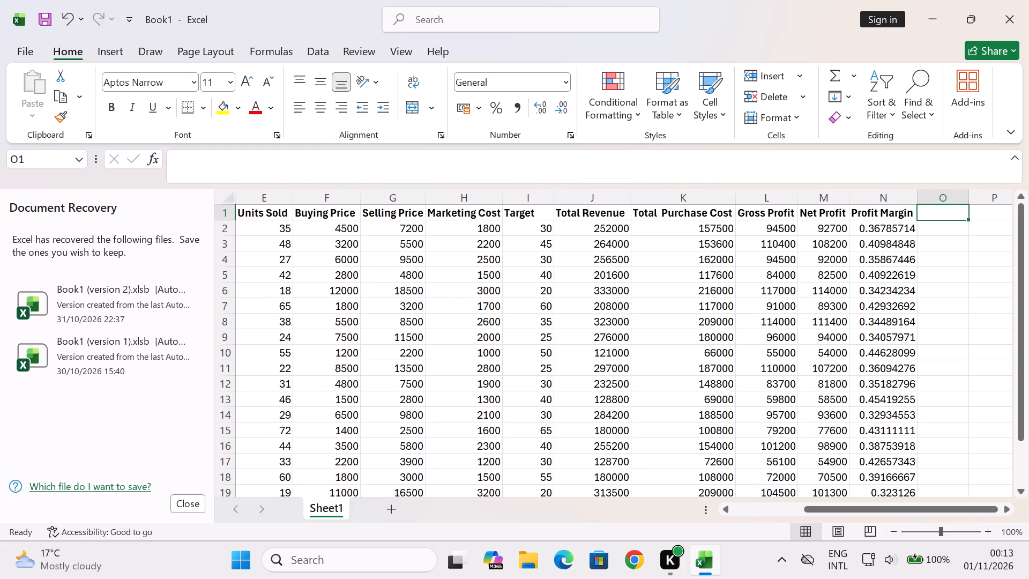
pyautogui.write('Targ')
pyautogui.write('et')
pyautogui.press('space')
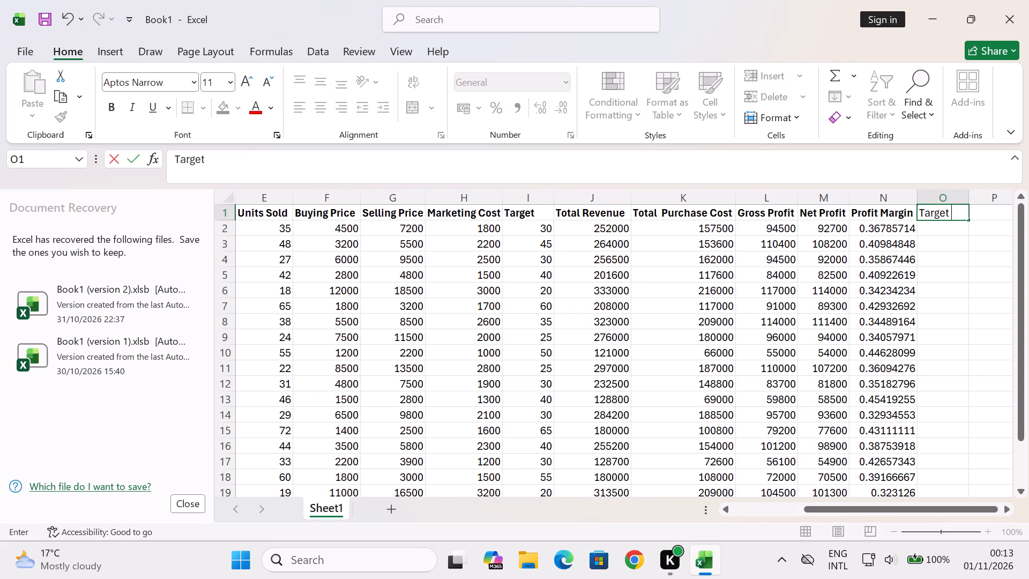
pyautogui.write('Achieve')
pyautogui.write('ment')
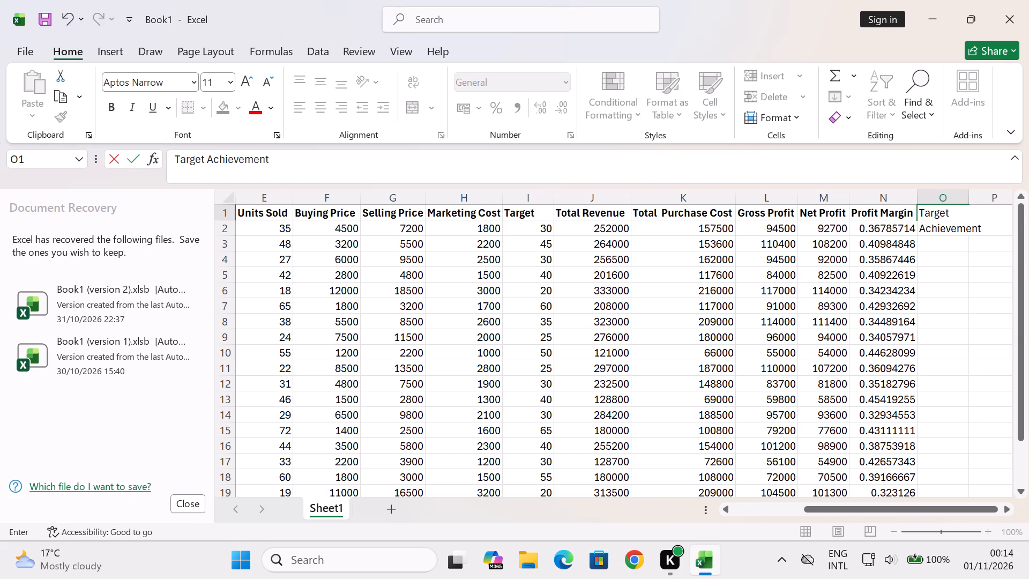
pyautogui.doubleClick(1003, 507)
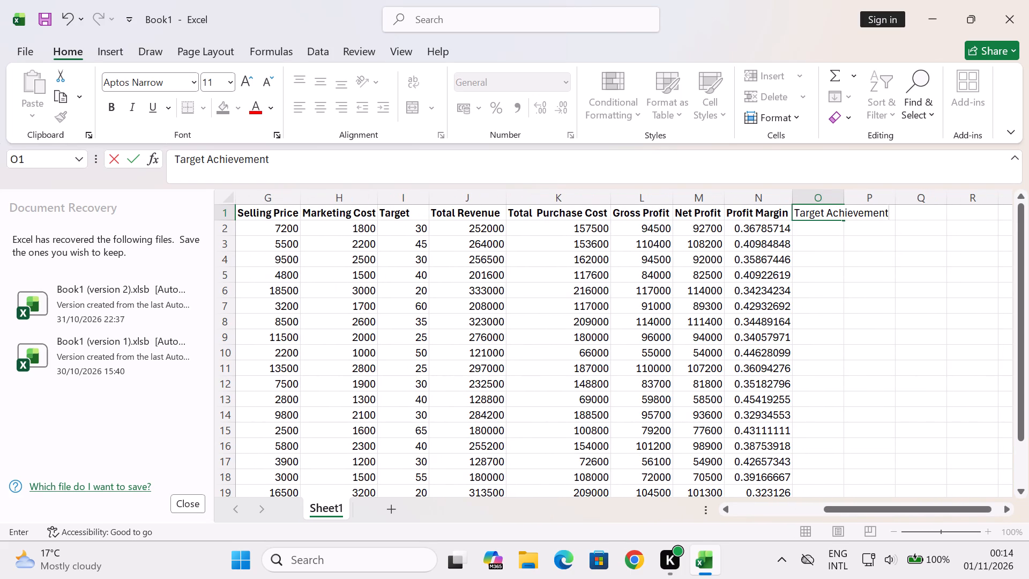
pyautogui.click(855, 263)
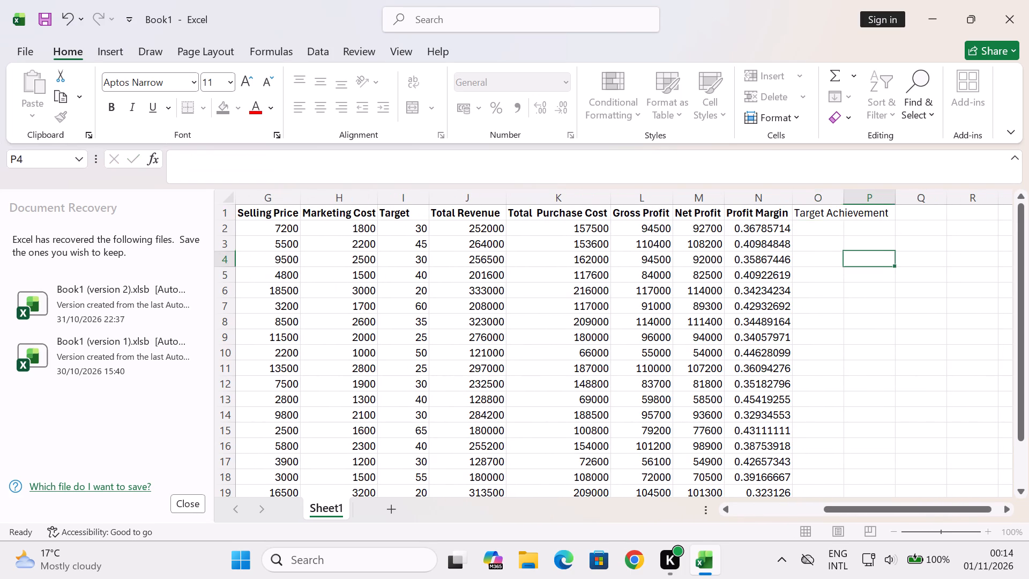
# Widen column O so the full Target Achievement header fits inside it.
pyautogui.moveTo(842, 192); pyautogui.dragTo(883, 190)
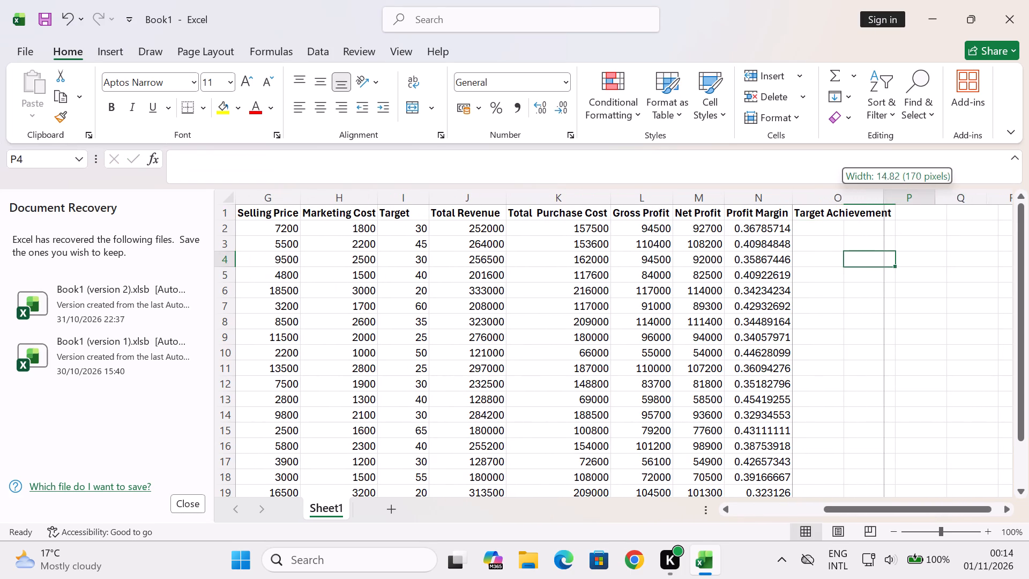
pyautogui.moveTo(883, 190); pyautogui.dragTo(893, 189)
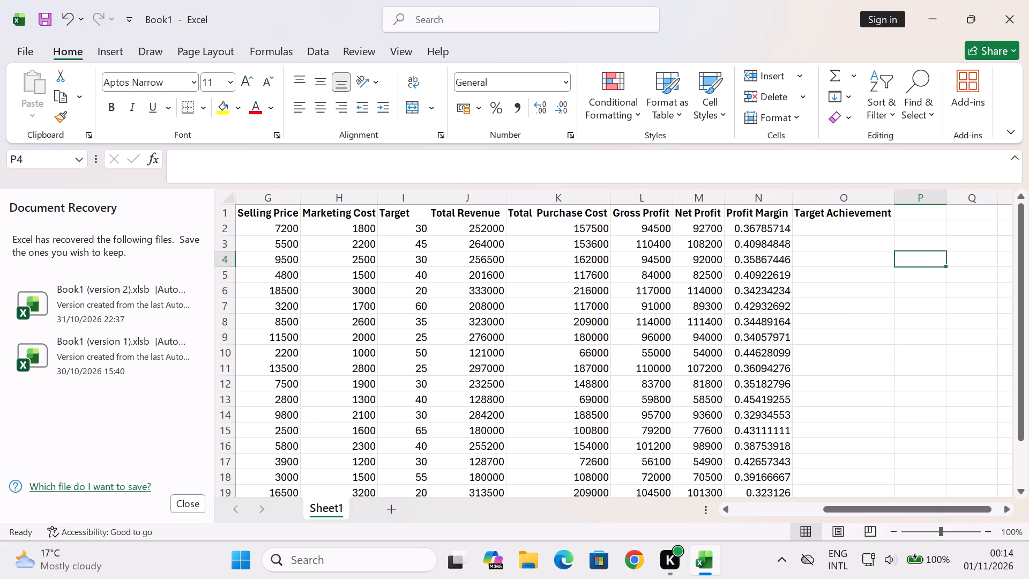
# Calculate Target Achievement for row 2 in O2 with the formula =e2/i2.
pyautogui.click(848, 229)
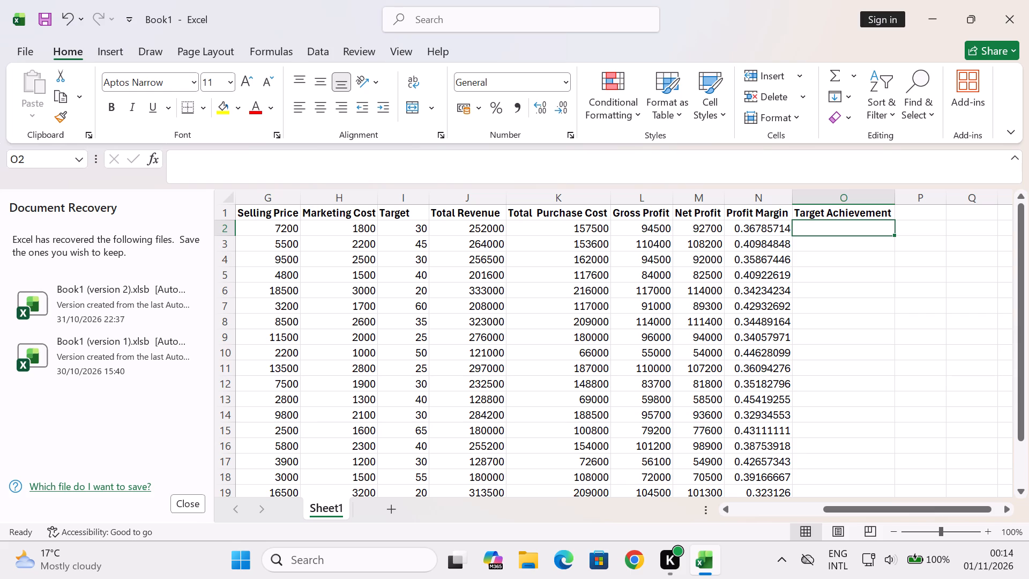
pyautogui.press('=')
pyautogui.write('e2')
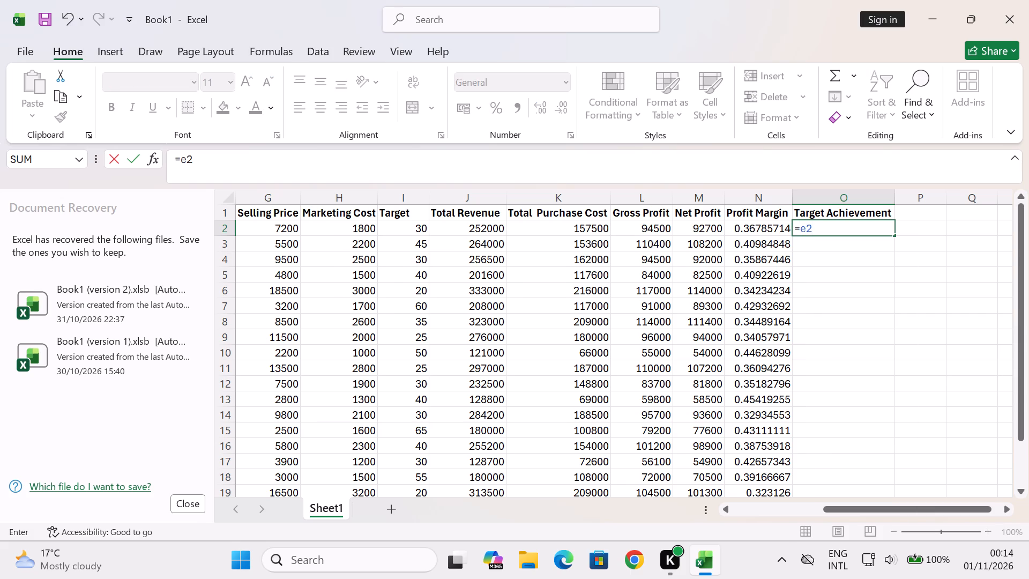
pyautogui.press('/')
pyautogui.press('i')
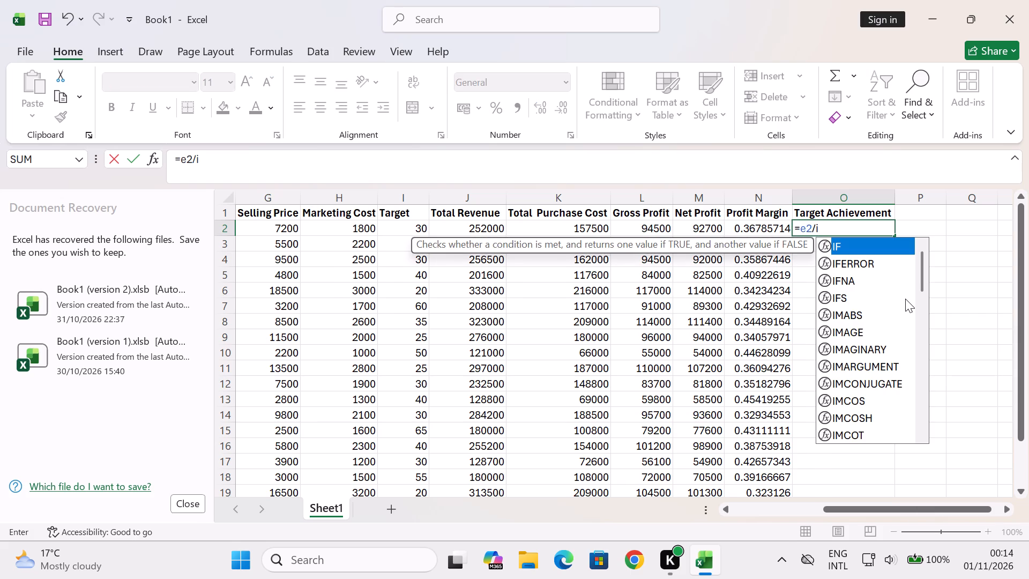
pyautogui.press('2')
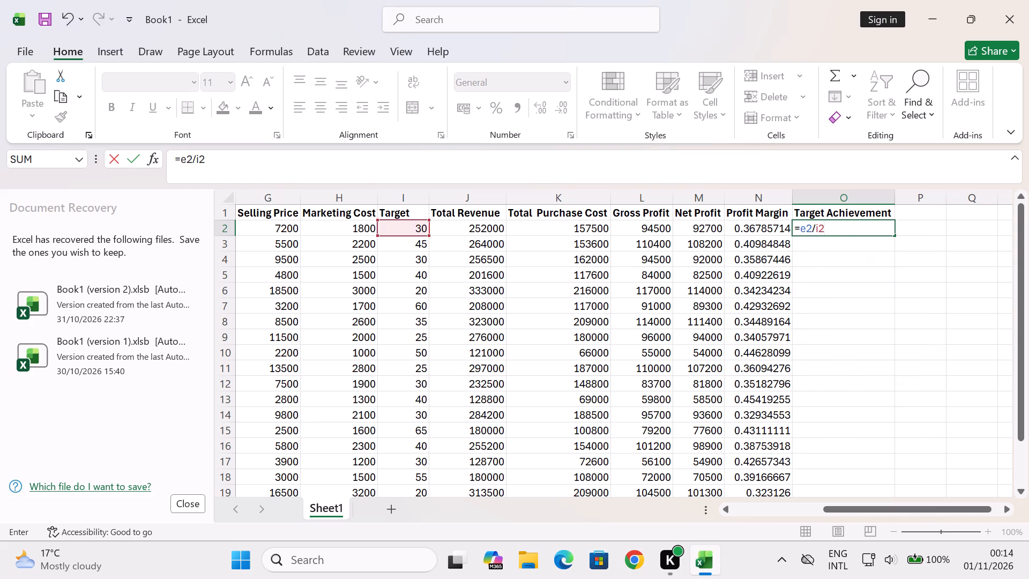
pyautogui.press('Return')
# Calculate Target Achievement for row 3 in O3 with the formula =e3/i3.
pyautogui.press('=')
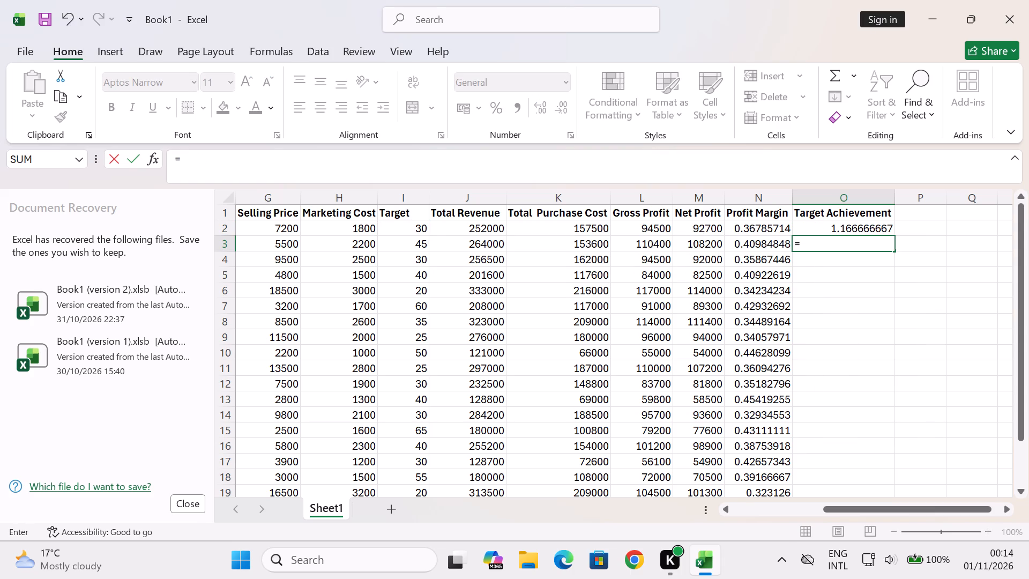
pyautogui.write('e3')
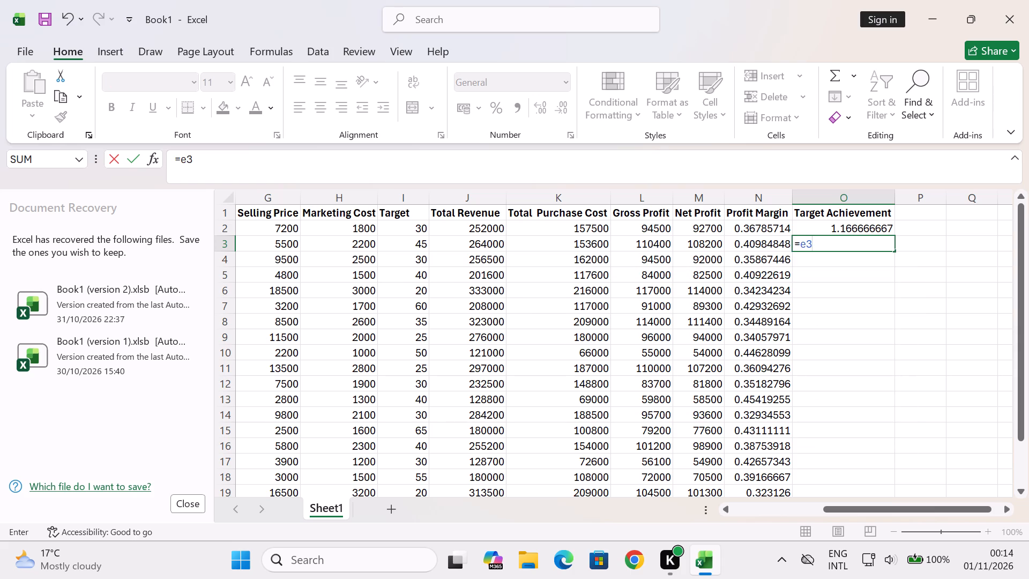
pyautogui.press('/')
pyautogui.press('i')
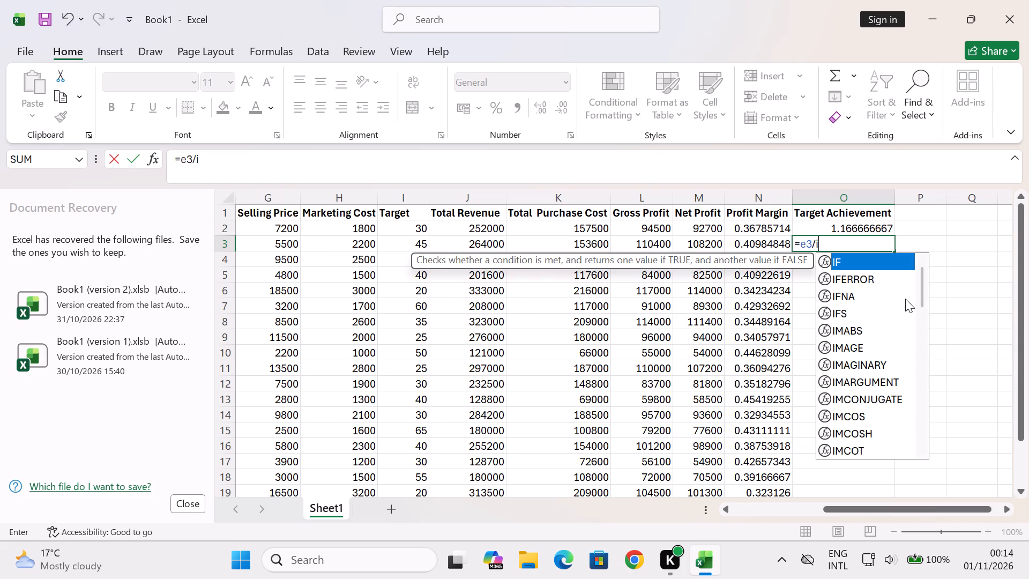
pyautogui.press('3')
pyautogui.press('Return')
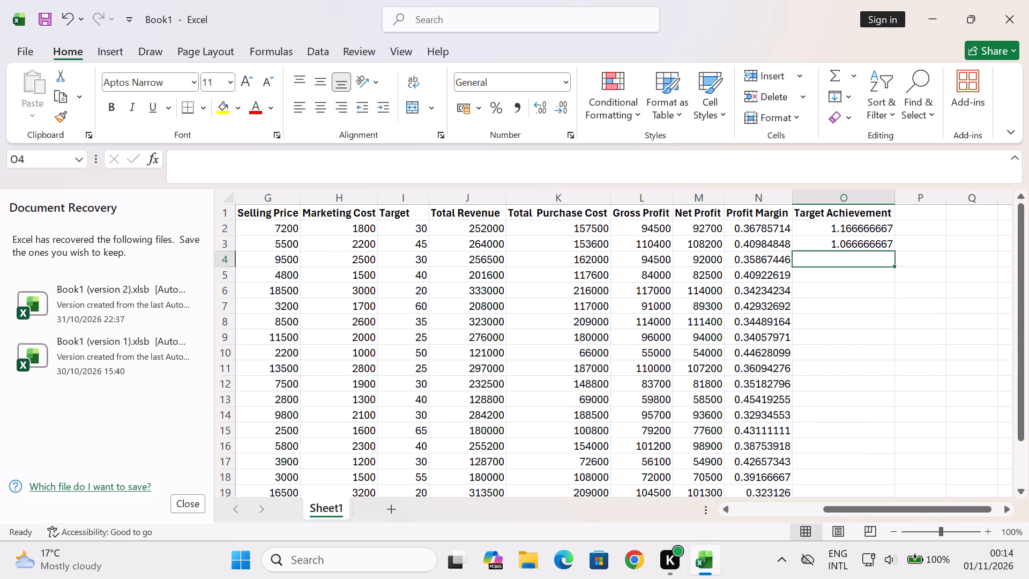
# Calculate Target Achievement for row 4 in O4 with the formula =e4/i4.
pyautogui.press('=')
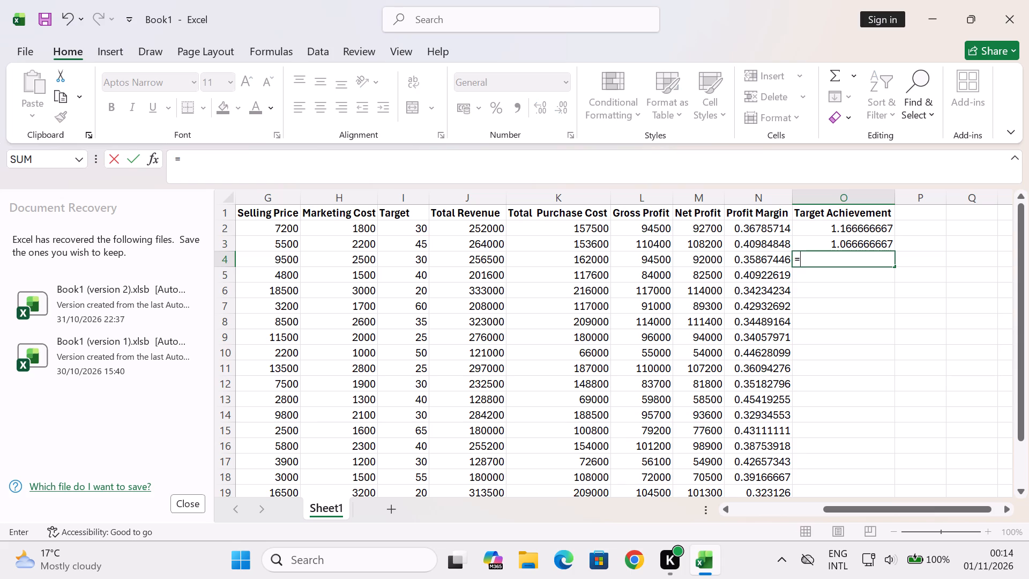
pyautogui.write('e4/')
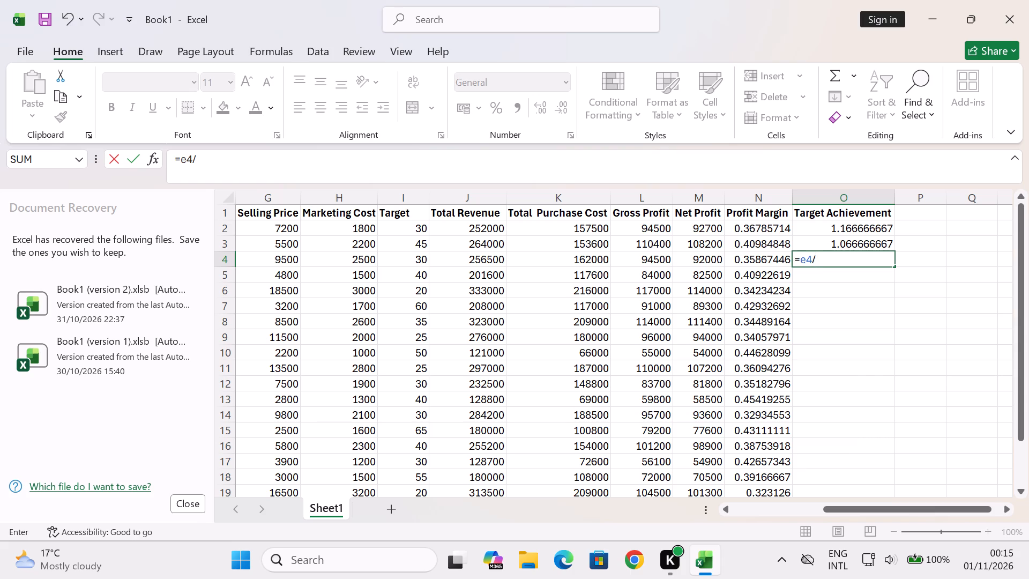
pyautogui.press('i')
pyautogui.press('4')
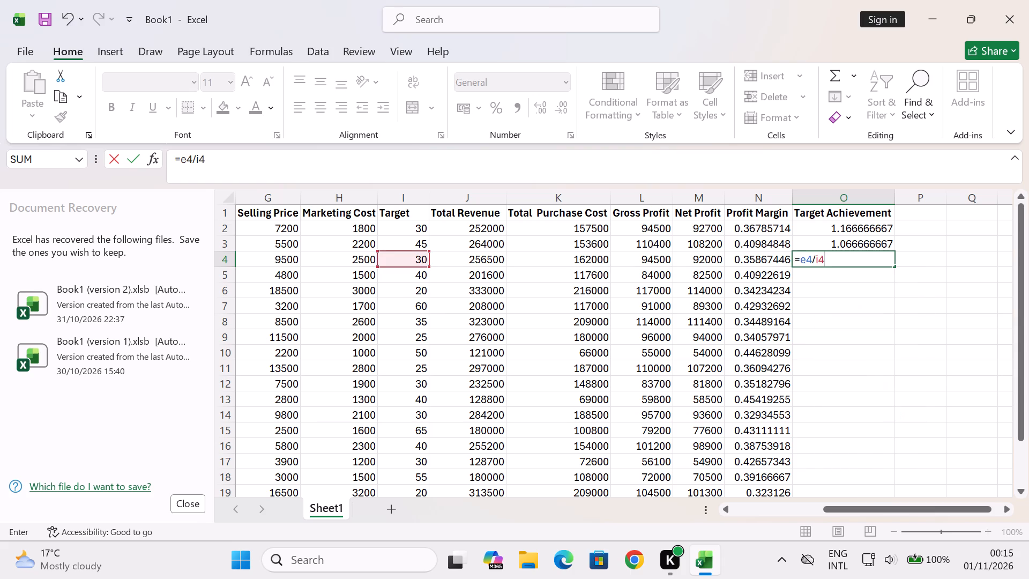
pyautogui.press('Return')
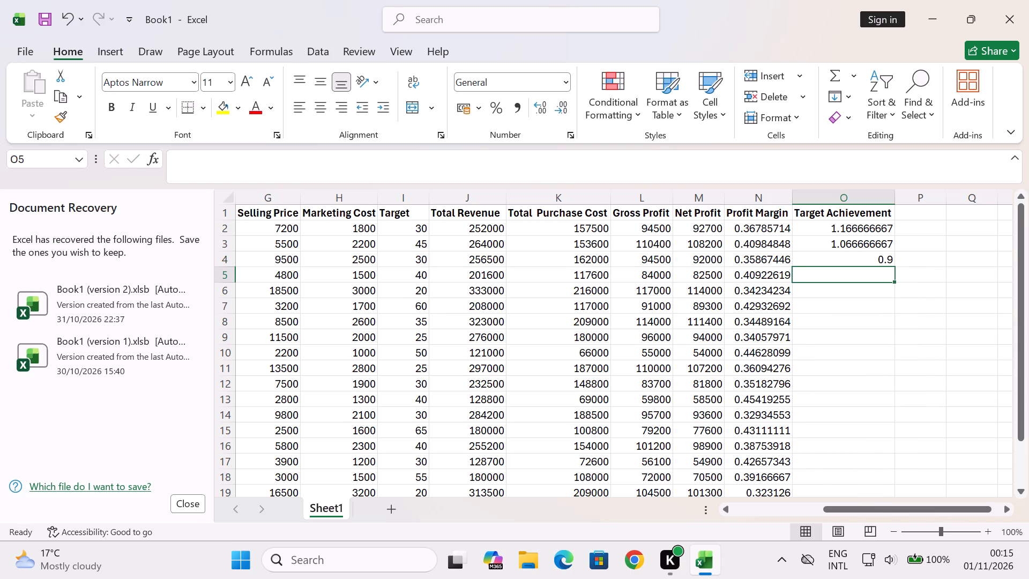
# Start the Target Achievement formula for row 5 in O5.
pyautogui.press('=')
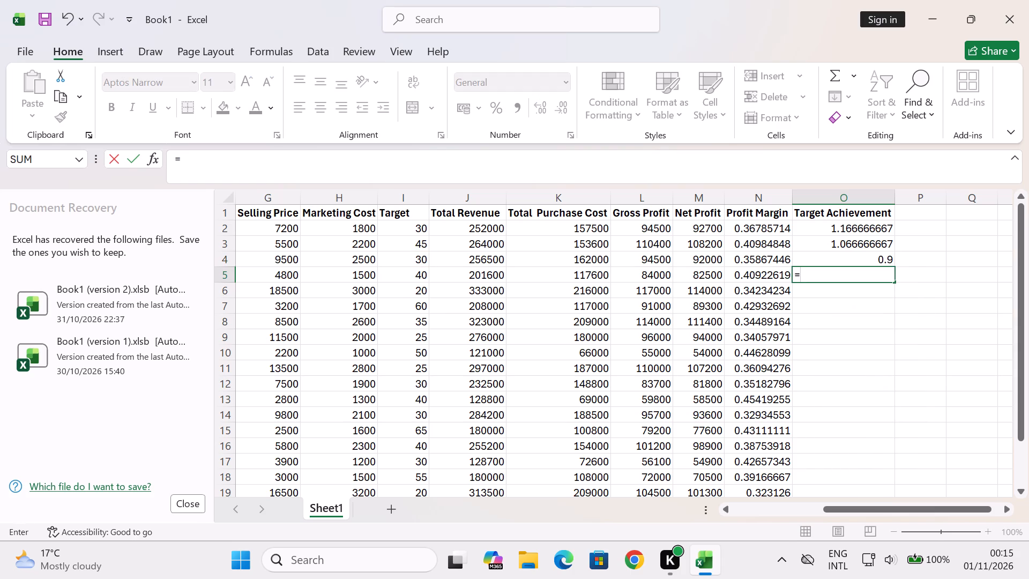
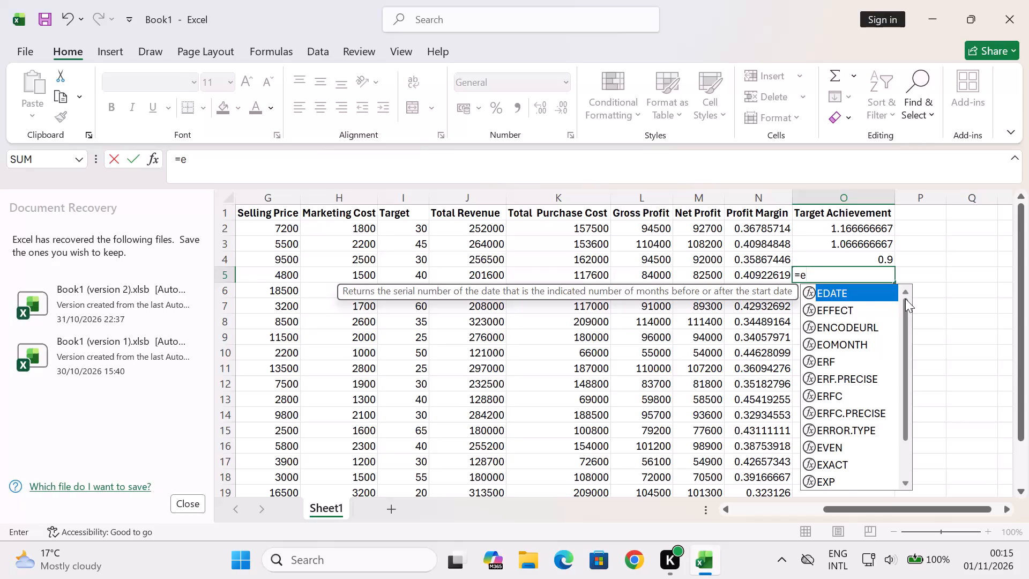
# Complete the Target Achievement formula for row 5 in O5 as =e5/i5.
pyautogui.press('/')
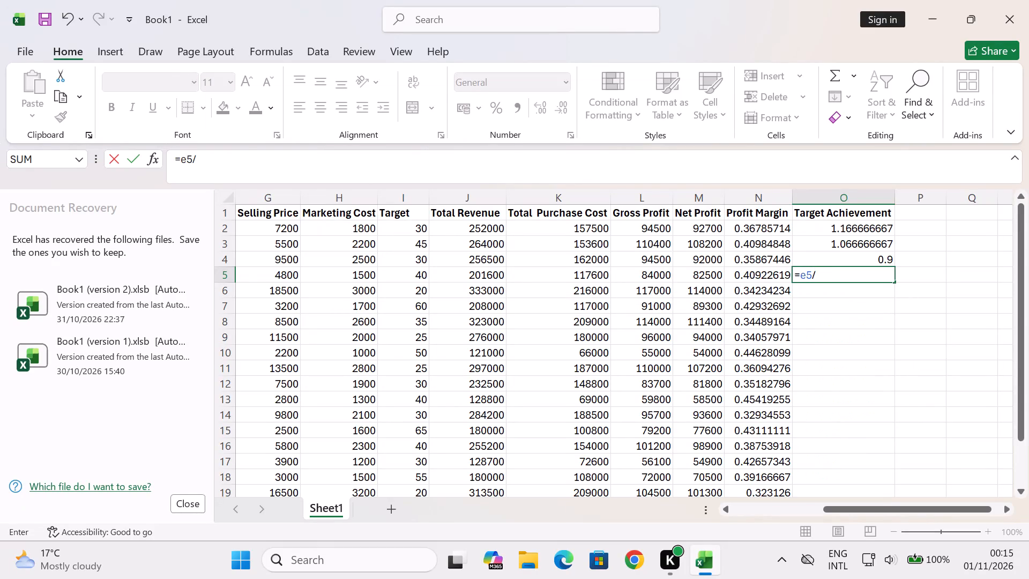
pyautogui.write('i5')
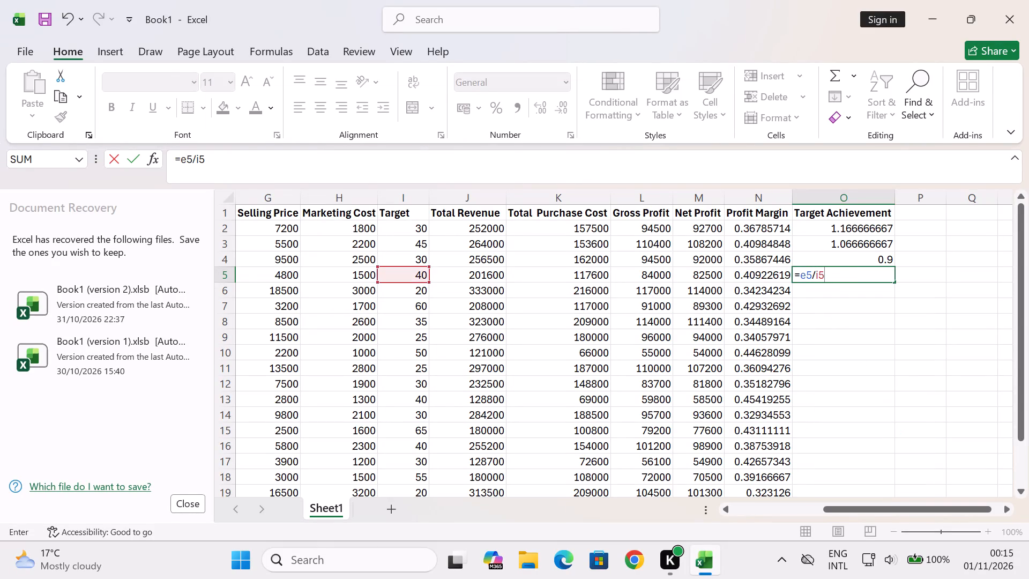
pyautogui.press('Return')
# Calculate Target Achievement for row 6 in O6 with the formula =e6/i6.
pyautogui.press('=')
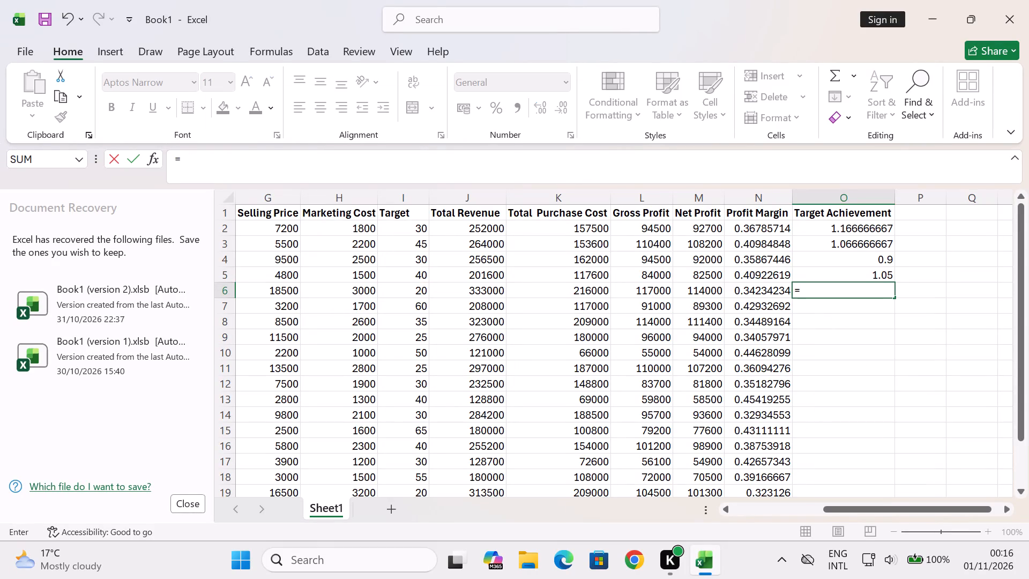
pyautogui.press('e')
pyautogui.press('6')
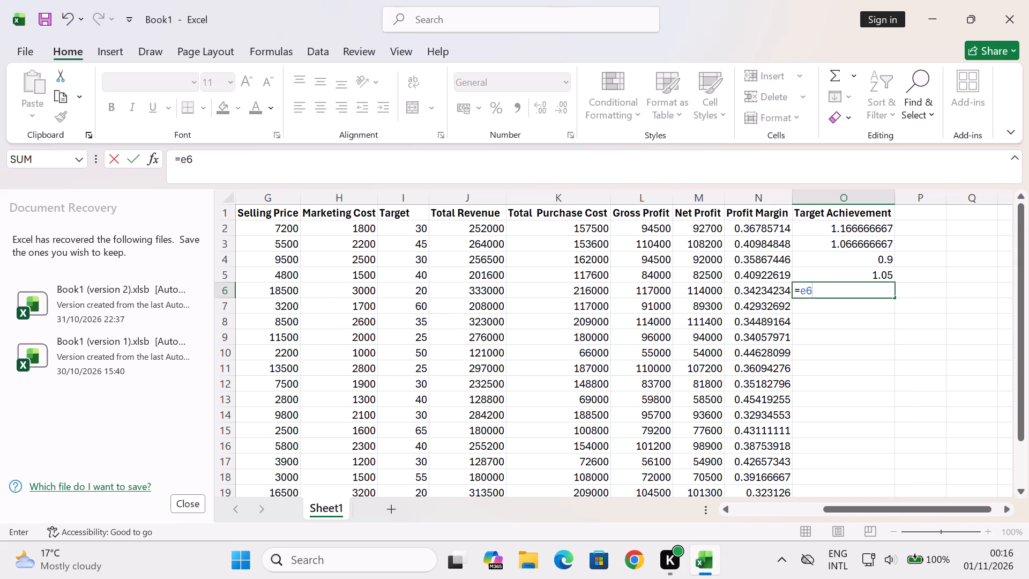
pyautogui.write('/i6')
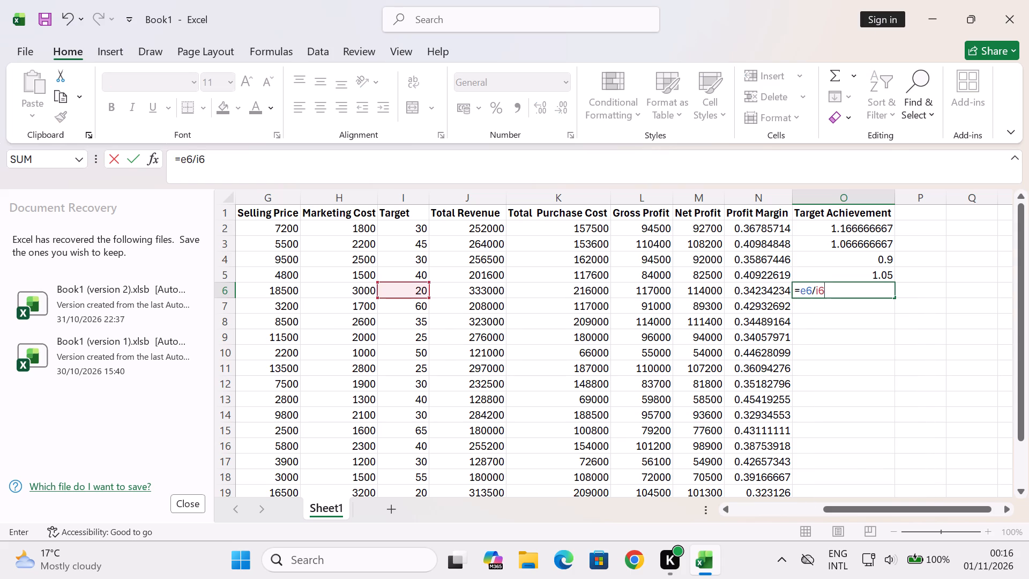
pyautogui.press('Return')
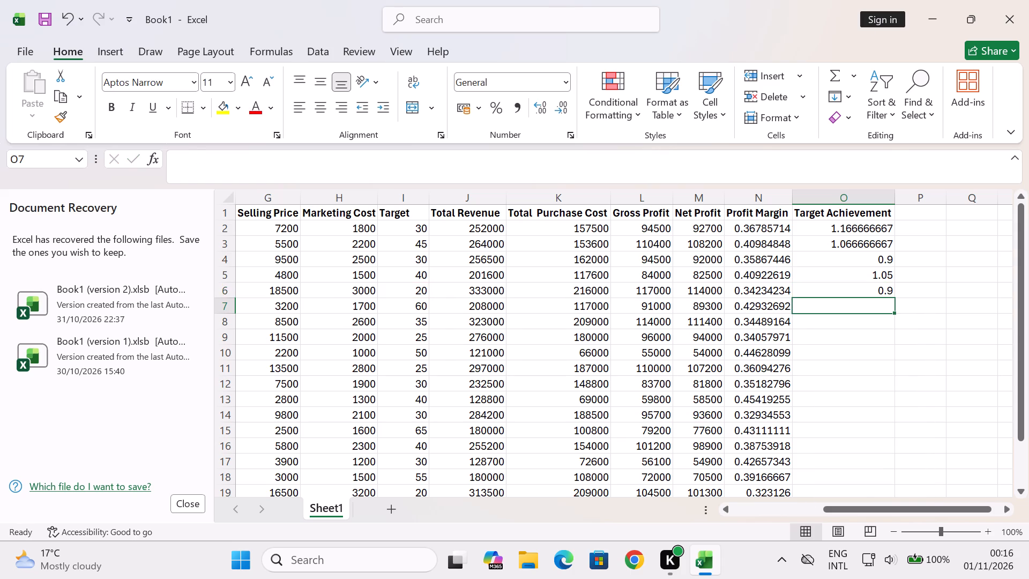
# Calculate Target Achievement for row 7 in O7 with the formula =e7/i7.
pyautogui.press('=')
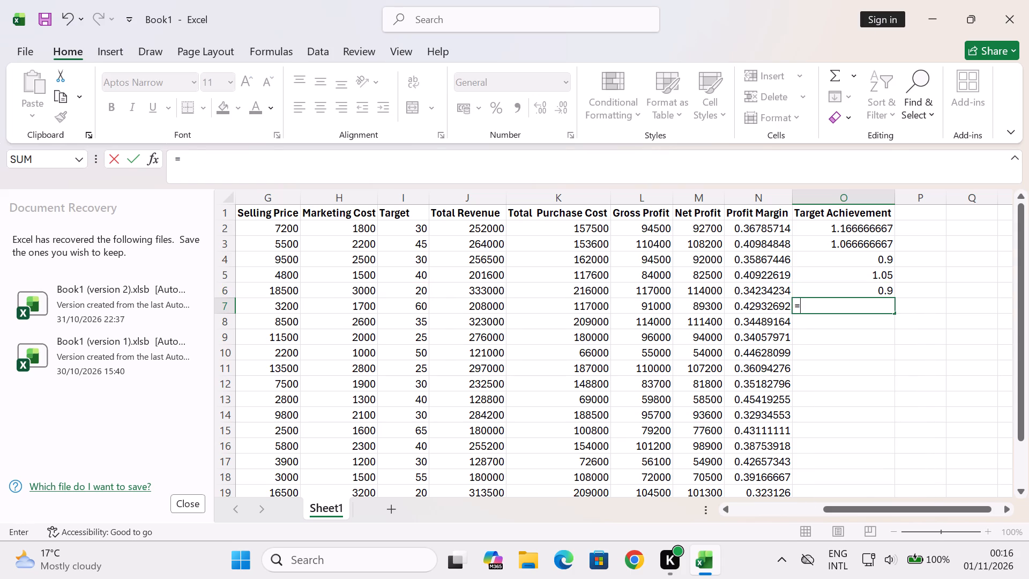
pyautogui.write('e7')
pyautogui.press('/')
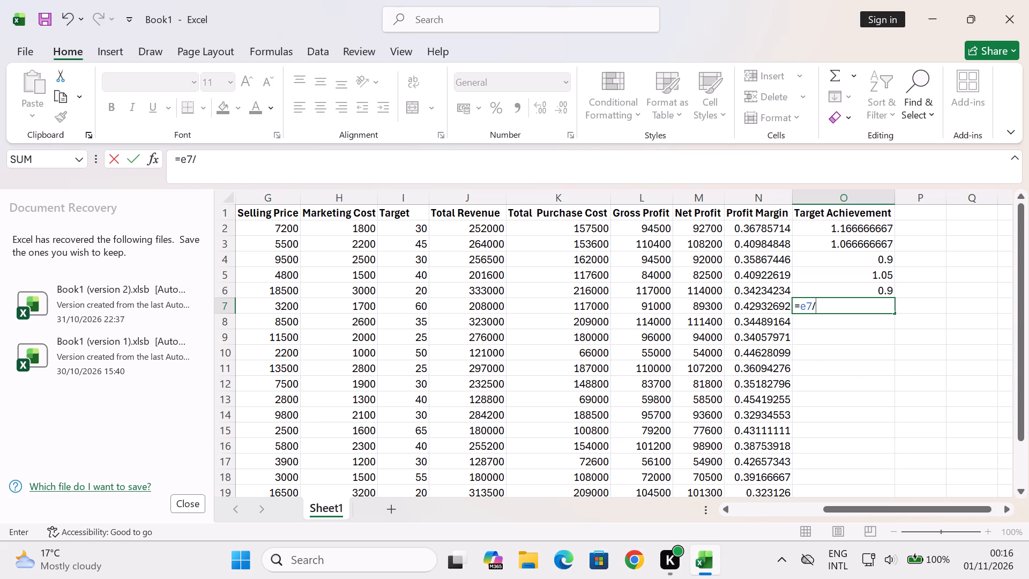
pyautogui.write('i7')
pyautogui.press('Return')
# Calculate Target Achievement for row 8 in O8 with the formula =e8/i8.
pyautogui.press('=')
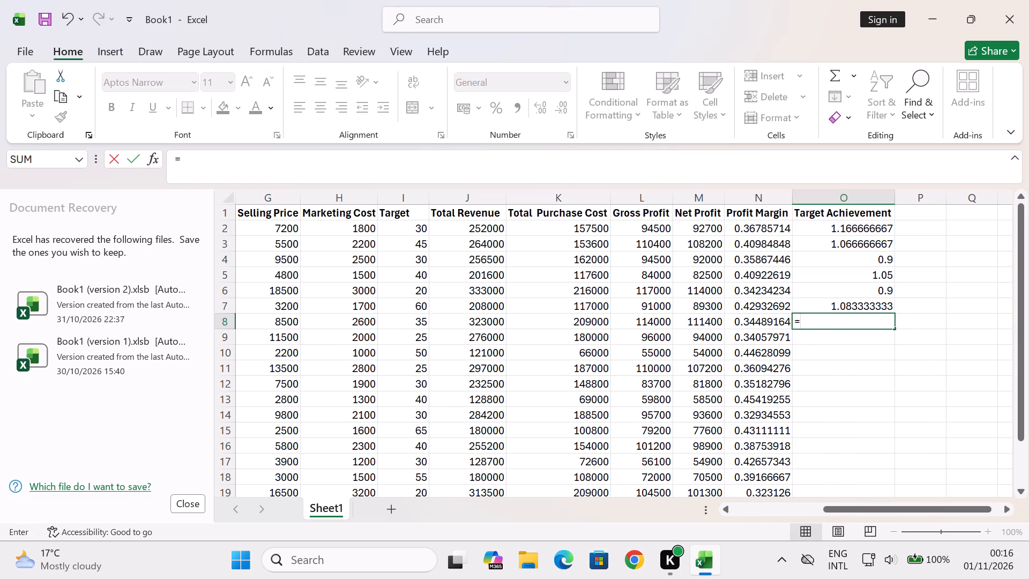
pyautogui.press('e')
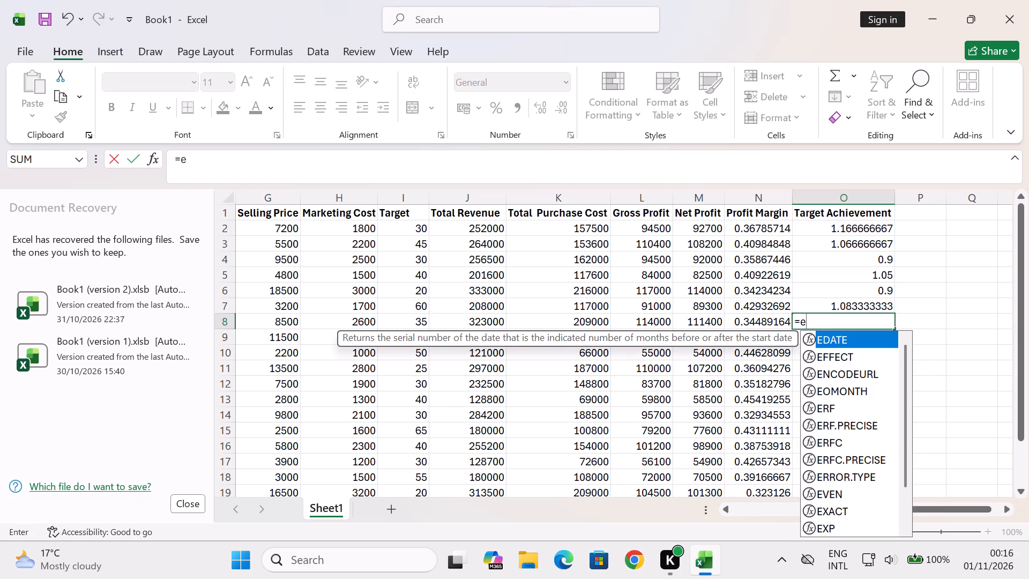
pyautogui.press('8')
pyautogui.press('/')
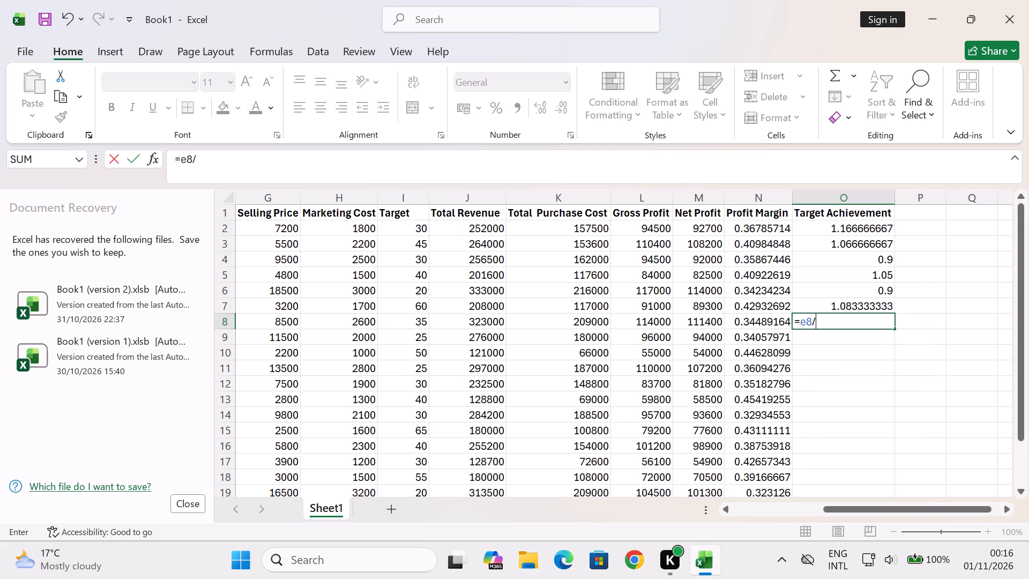
pyautogui.write('i8')
pyautogui.press('Return')
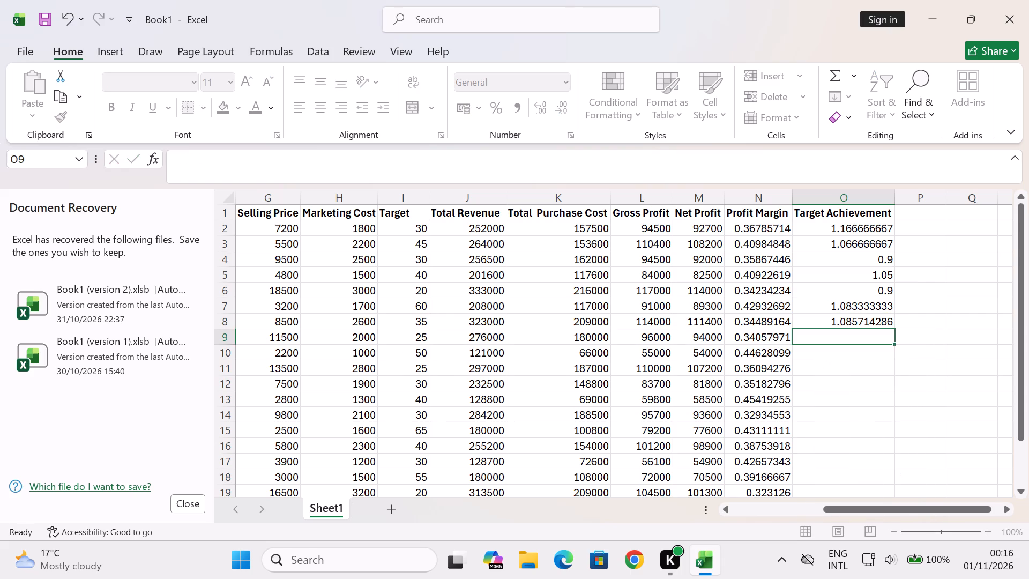
# Calculate Target Achievement for row 9 in O9 with the formula =e9/i9.
pyautogui.press('=')
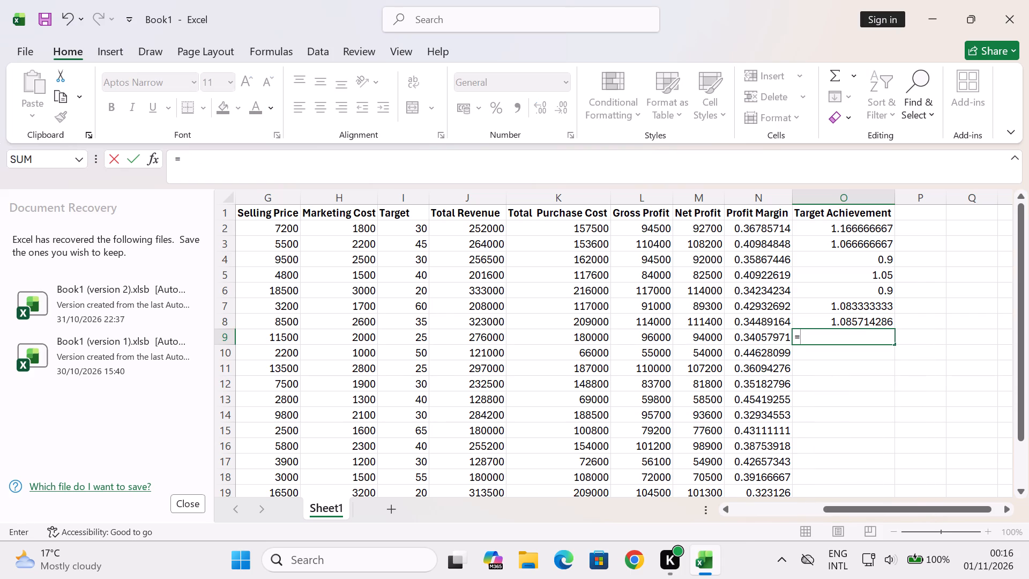
pyautogui.press('e')
pyautogui.press('9')
pyautogui.press('/')
pyautogui.write('i9')
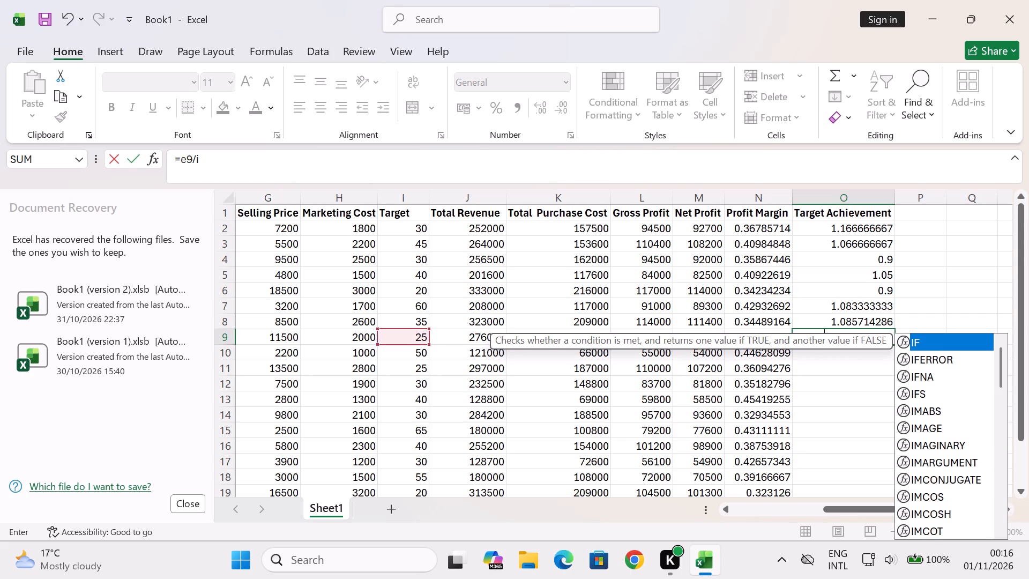
pyautogui.press('Return')
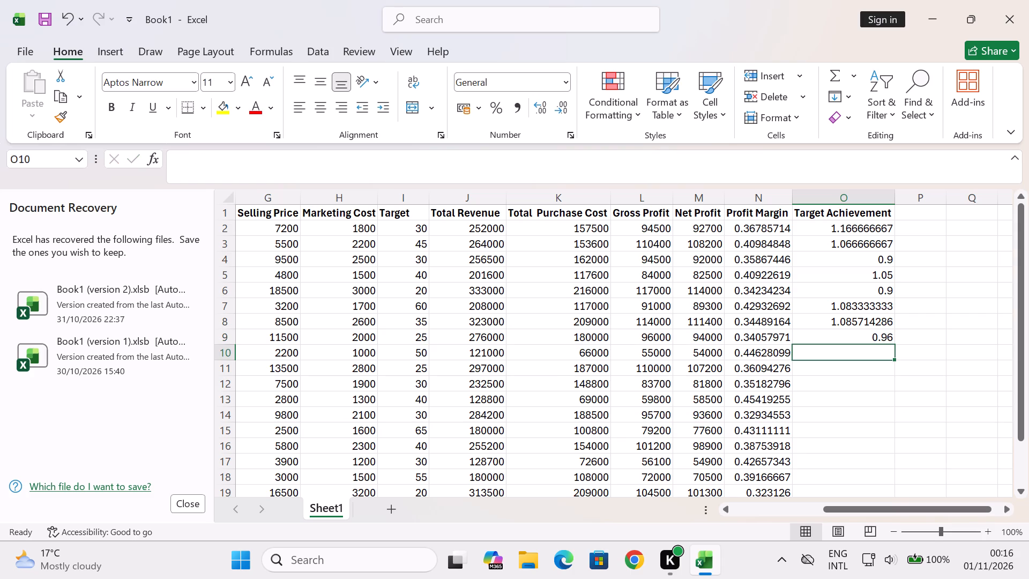
# Calculate Target Achievement for row 10 in O10 with the formula =e10/i10.
pyautogui.press('=')
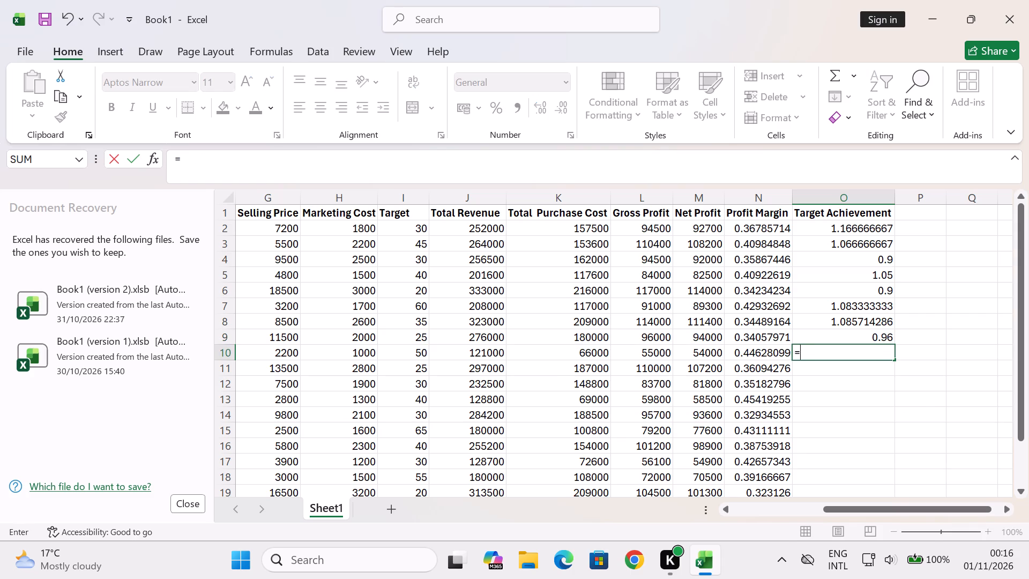
pyautogui.write('e1')
pyautogui.write('0/')
pyautogui.write('i10')
pyautogui.press('Return')
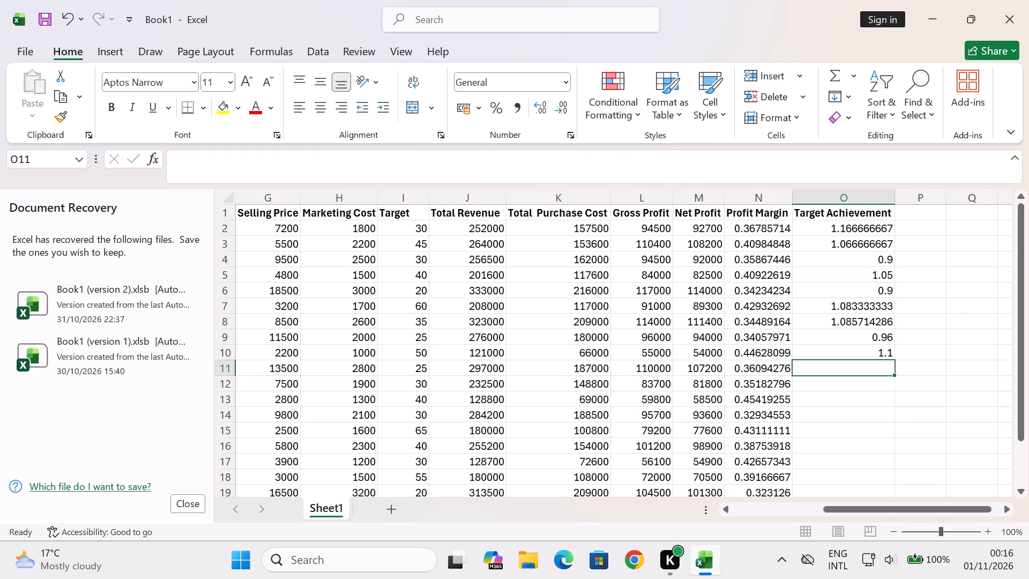
# Calculate Target Achievement for row 11 in O11 with the formula =e11/i11.
pyautogui.press('=')
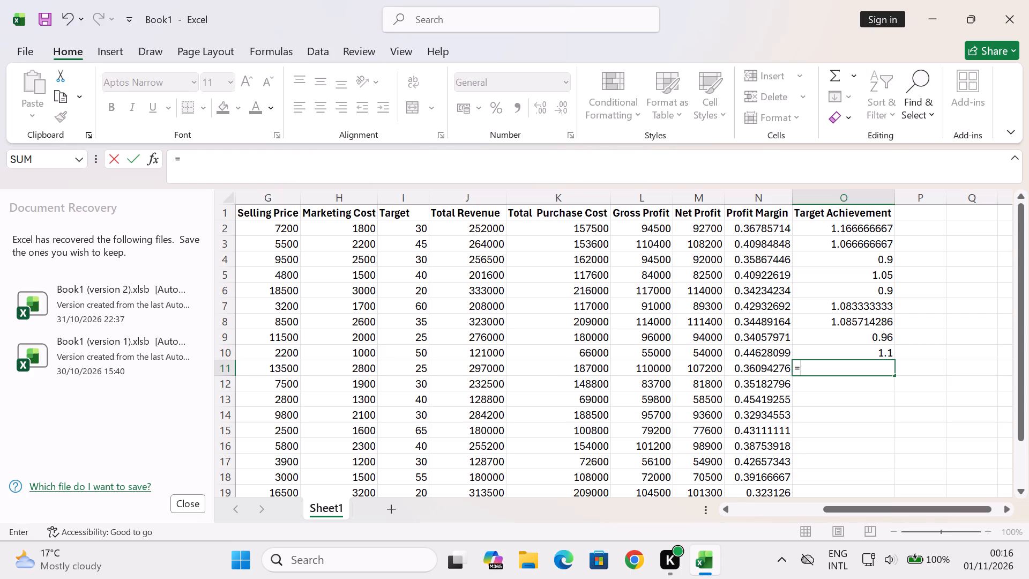
pyautogui.press('e')
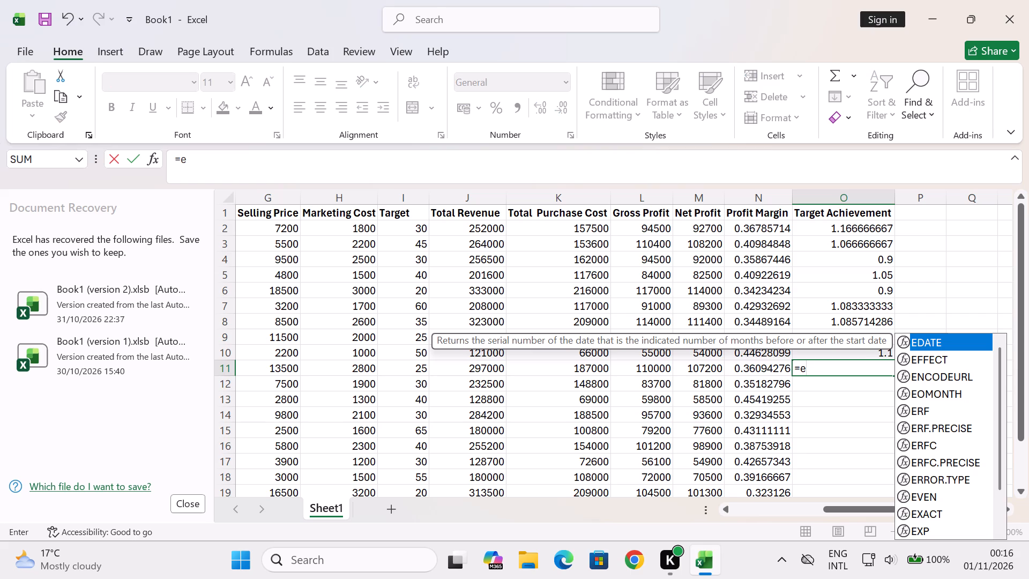
pyautogui.write('11')
pyautogui.press('/')
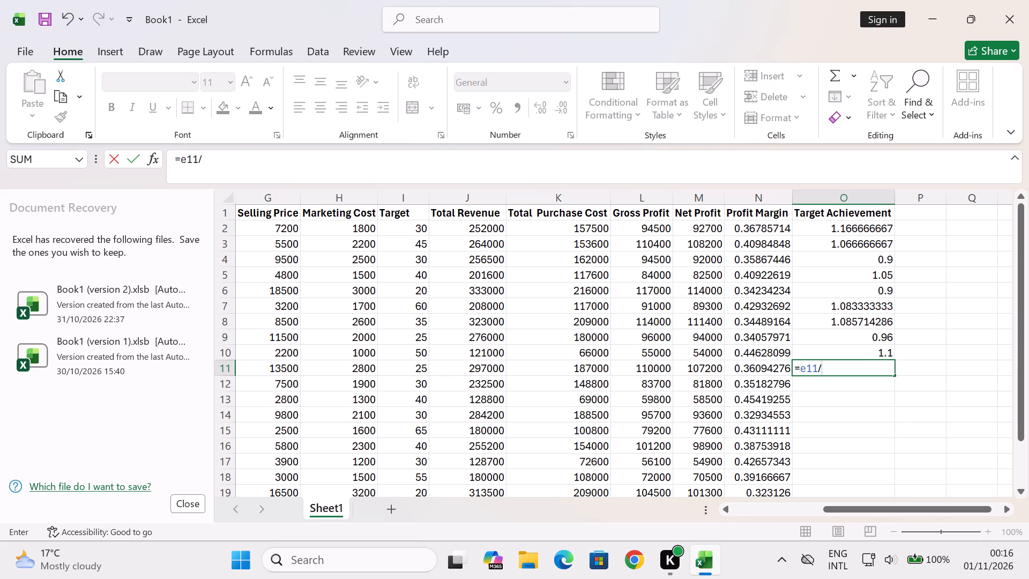
pyautogui.press('i')
pyautogui.write('11')
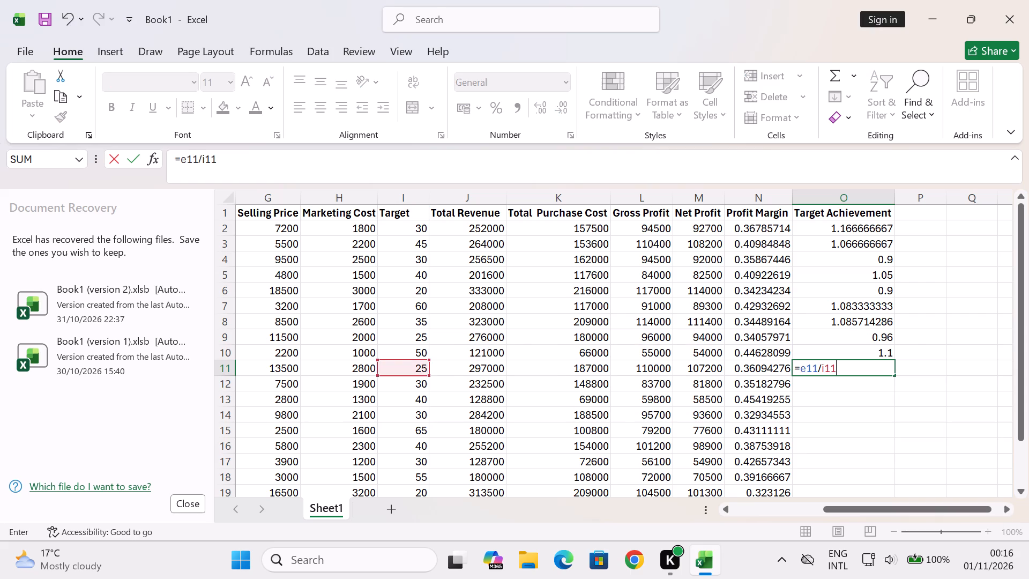
pyautogui.press('Return')
# Calculate Target Achievement for row 12 in O12 with the formula =e12/i12.
pyautogui.press('=')
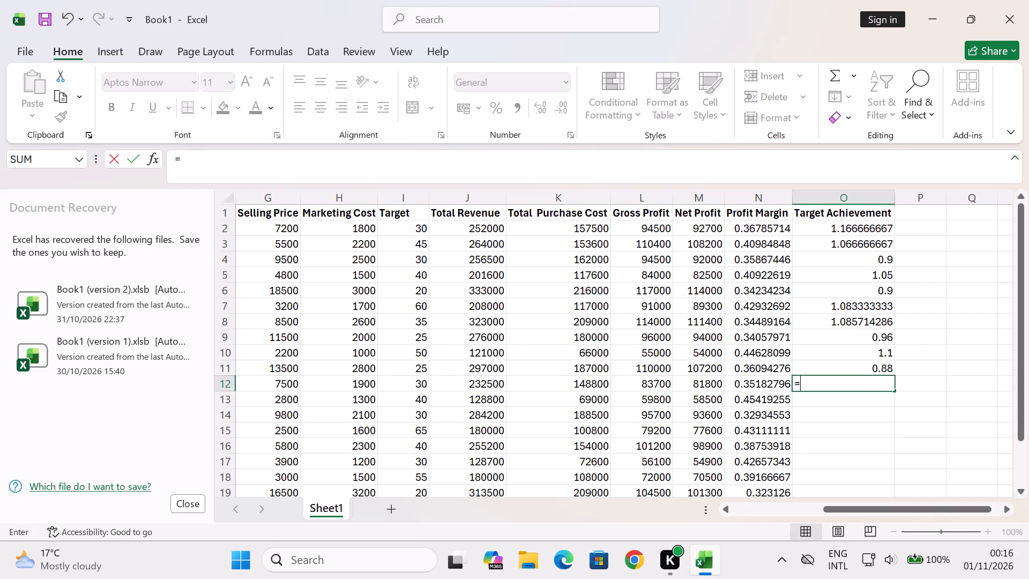
pyautogui.write('e12')
pyautogui.press('/')
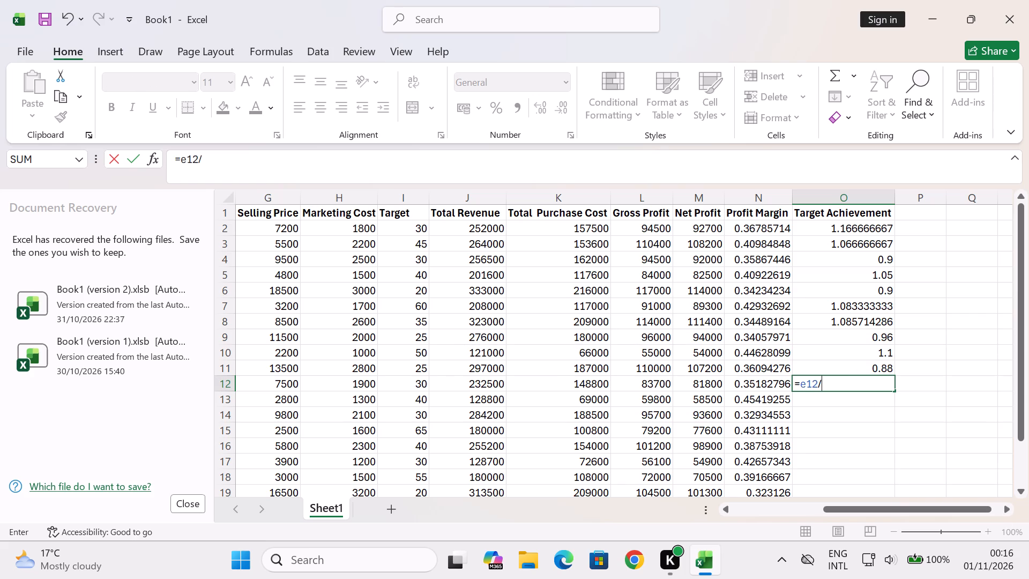
pyautogui.write('wi12')
pyautogui.press('BackSpace')
pyautogui.press('BackSpace')
pyautogui.press('BackSpace')
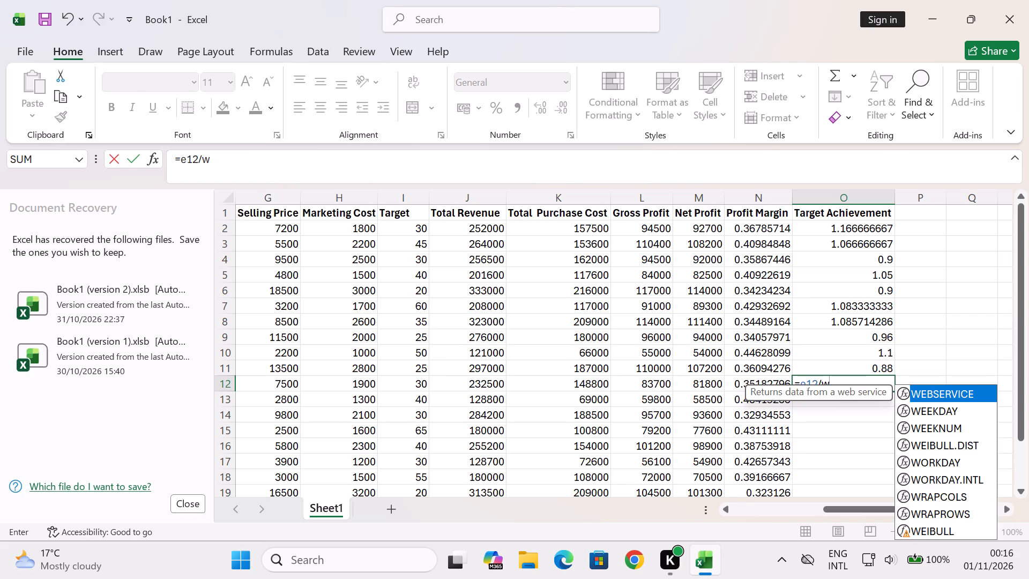
pyautogui.press('BackSpace')
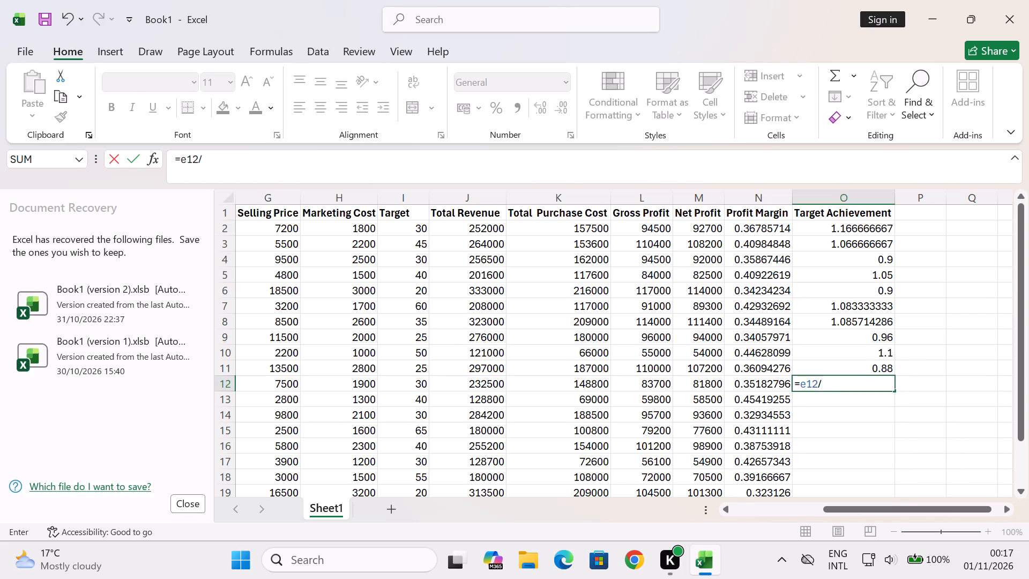
pyautogui.write('i12')
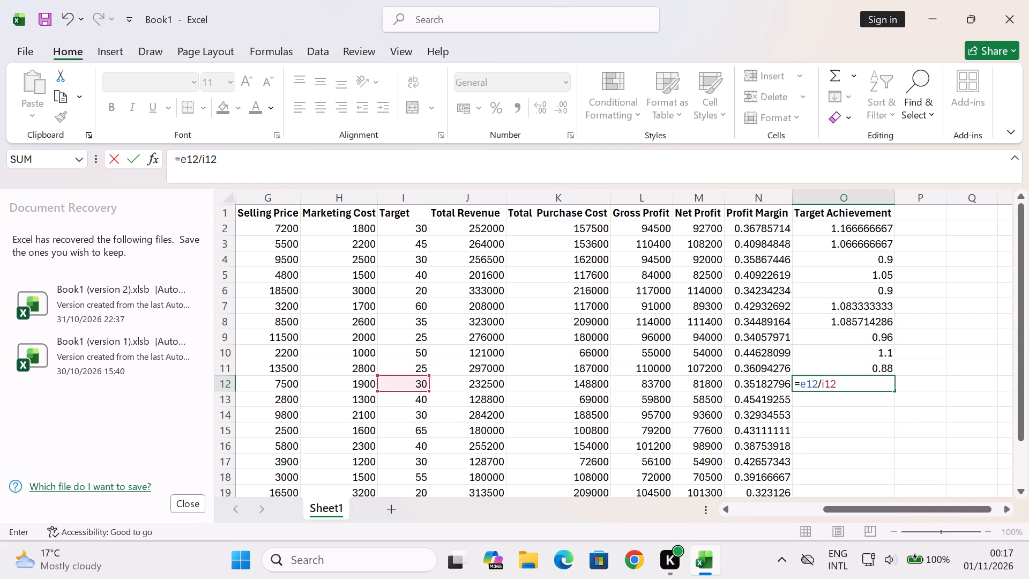
pyautogui.press('Return')
# Calculate Target Achievement for row 13 in O13 with the formula =e13/i13.
pyautogui.press('=')
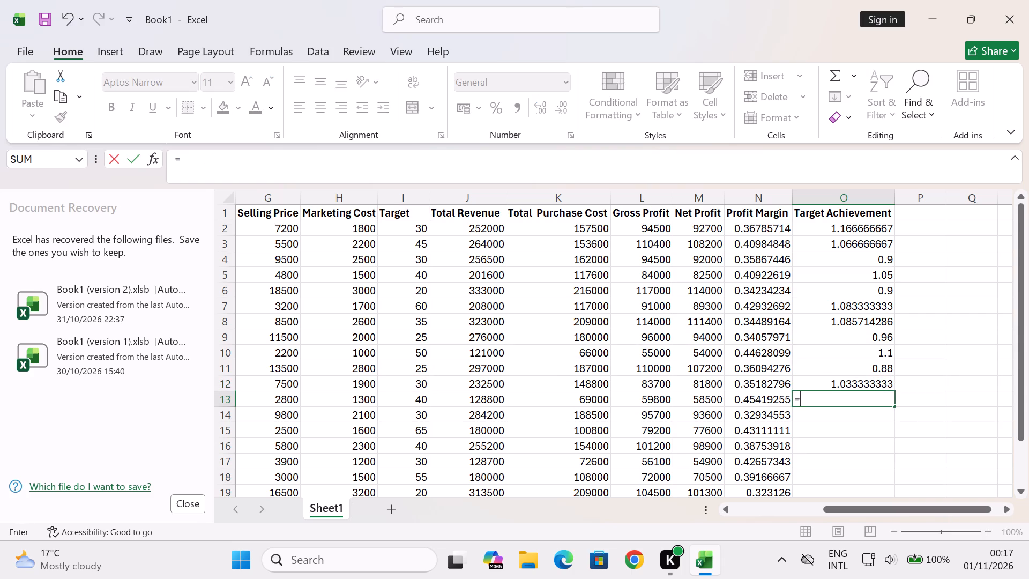
pyautogui.write('e1')
pyautogui.press('3')
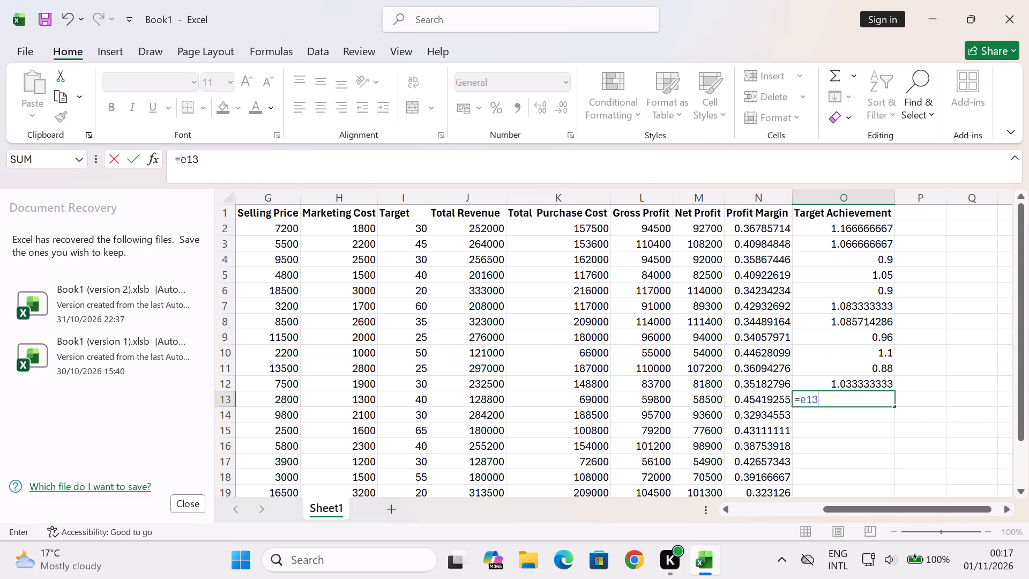
pyautogui.press('/')
pyautogui.press('i')
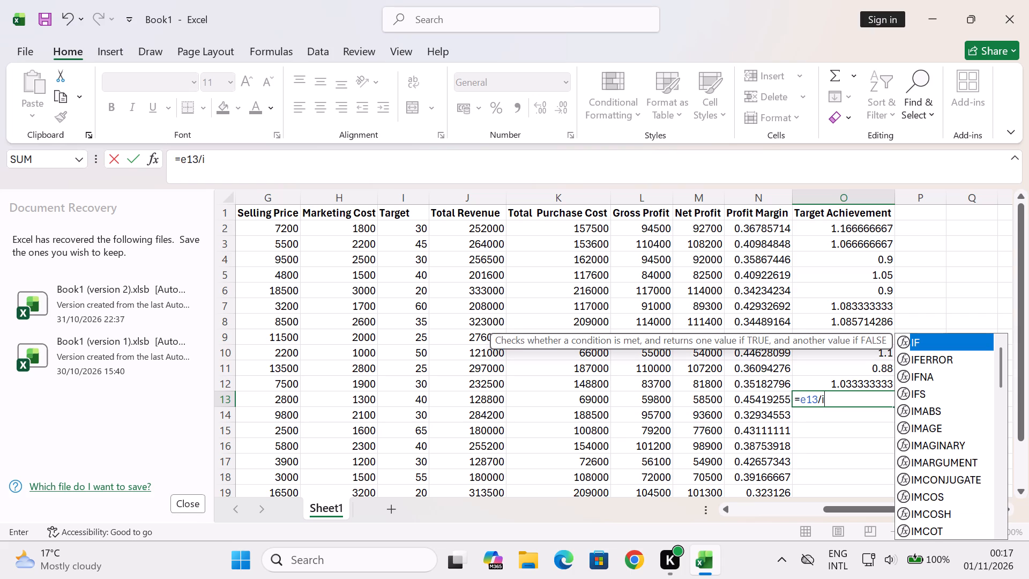
pyautogui.write('13')
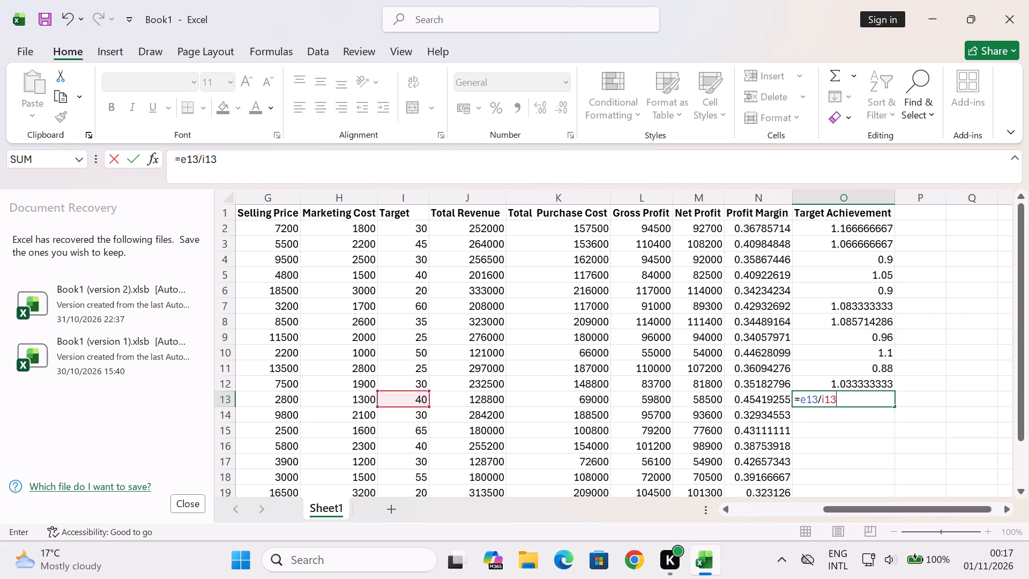
pyautogui.press('Return')
# Calculate Target Achievement for row 14 in O14 with the formula =e14/i14.
pyautogui.press('=')
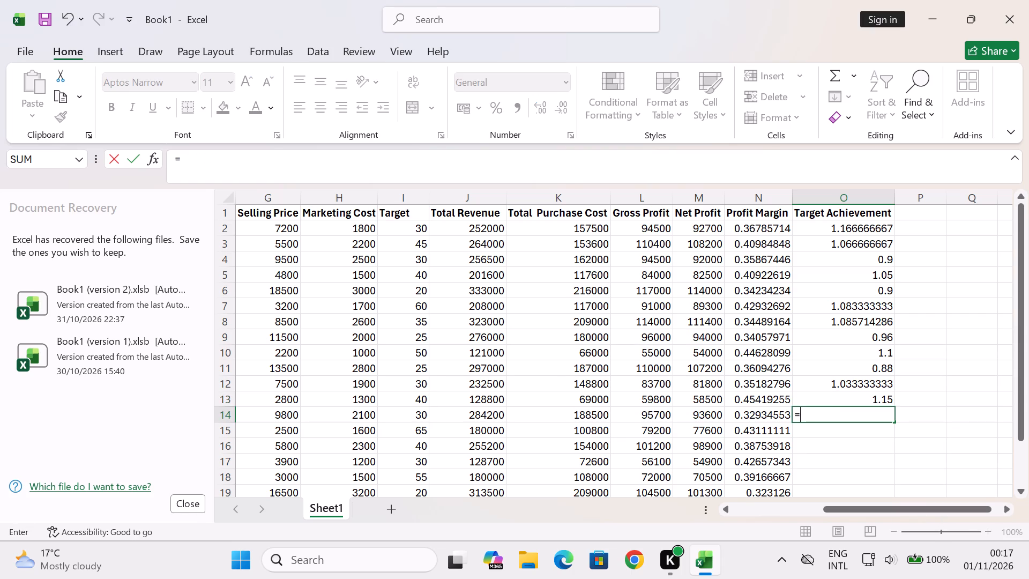
pyautogui.write('e14')
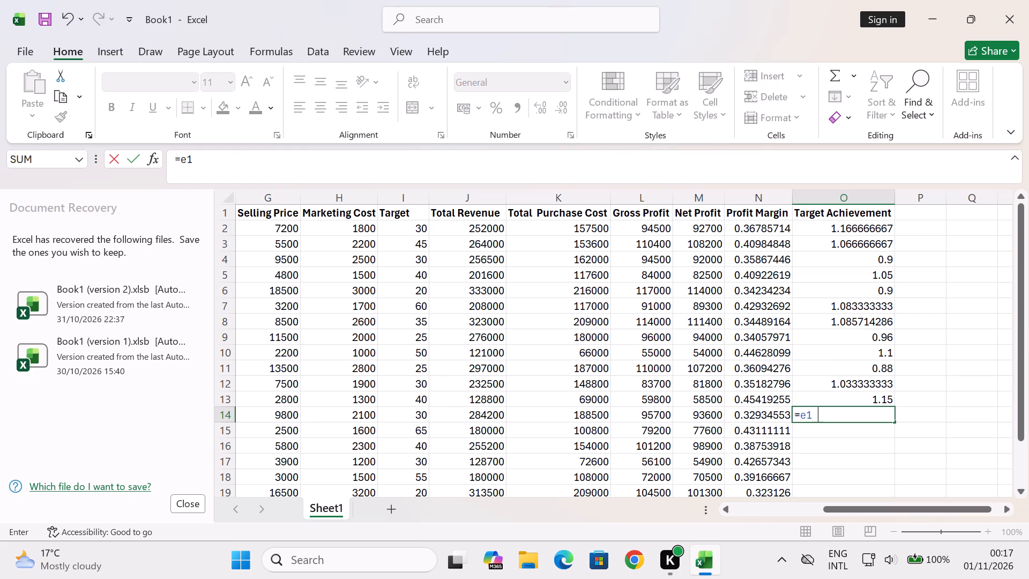
pyautogui.press('/')
pyautogui.write('i14')
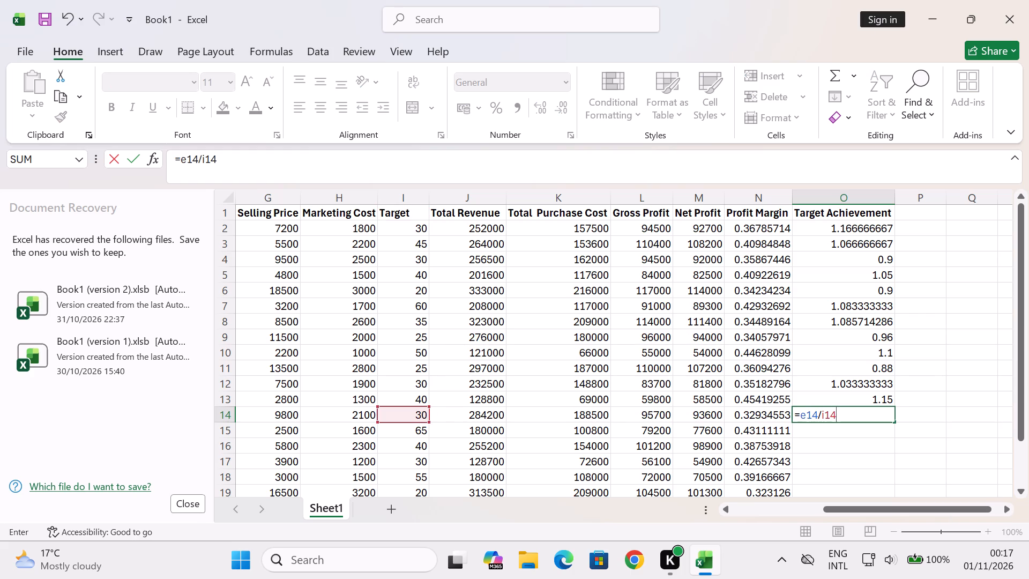
pyautogui.press('Return')
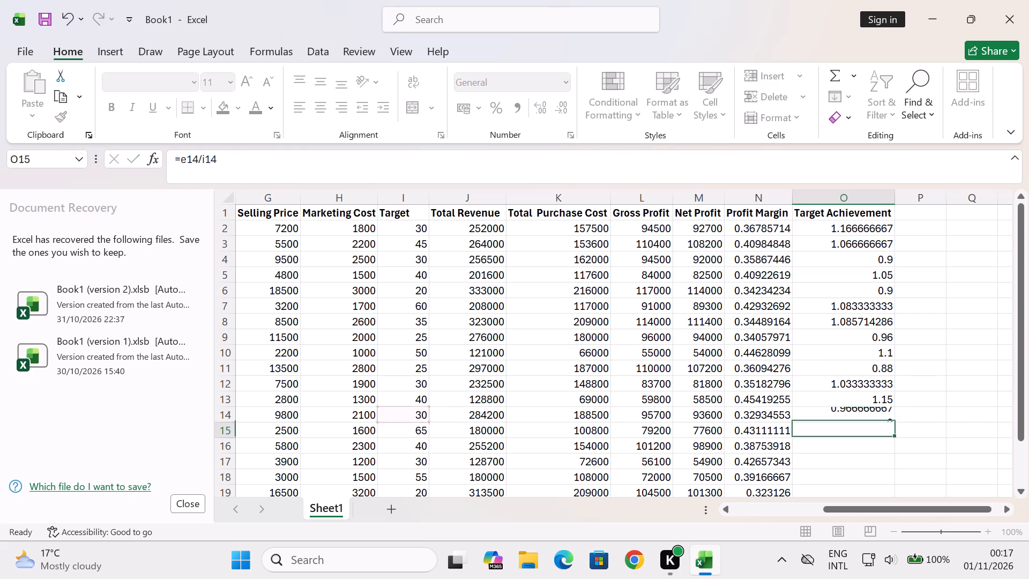
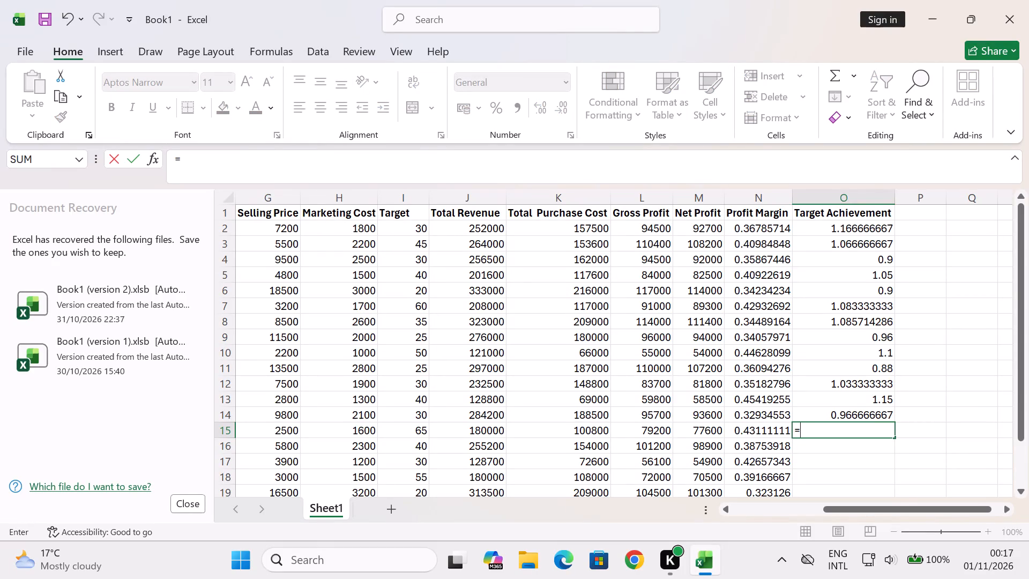
# Calculate Target Achievement for row 15 in O15 with the formula =e15/i15.
pyautogui.write('e1')
pyautogui.press('5')
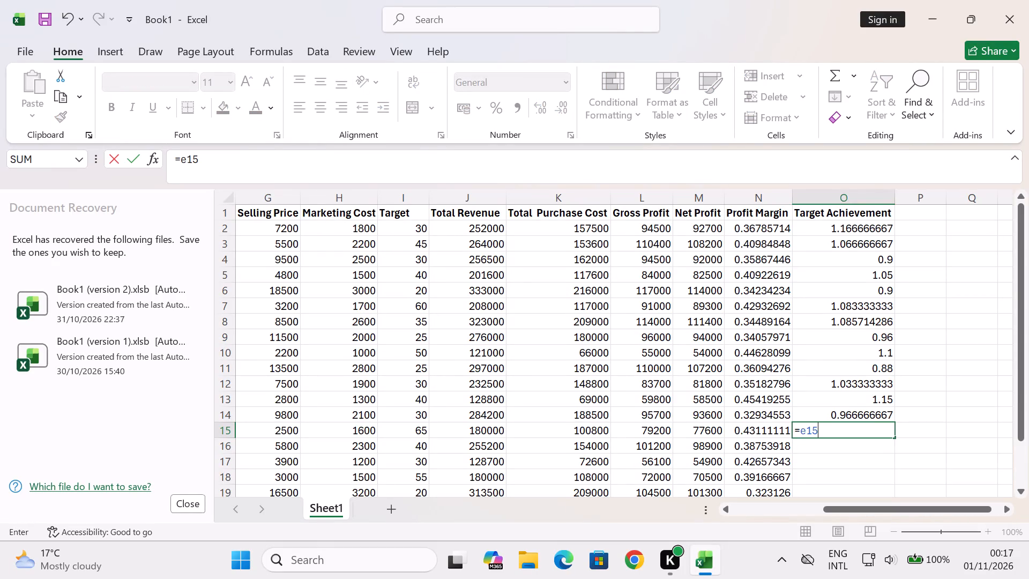
pyautogui.write('/i1')
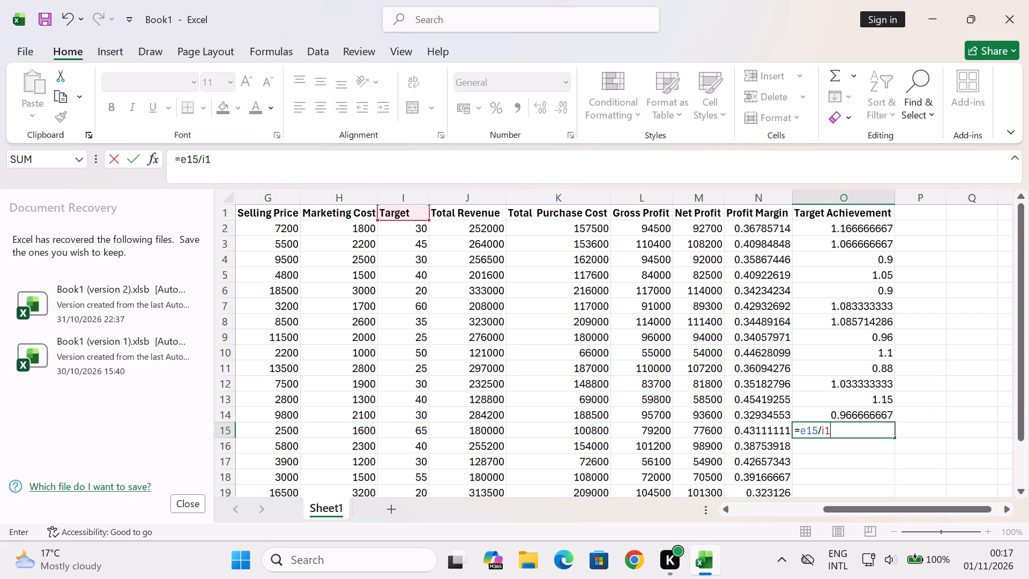
pyautogui.press('5')
pyautogui.press('Return')
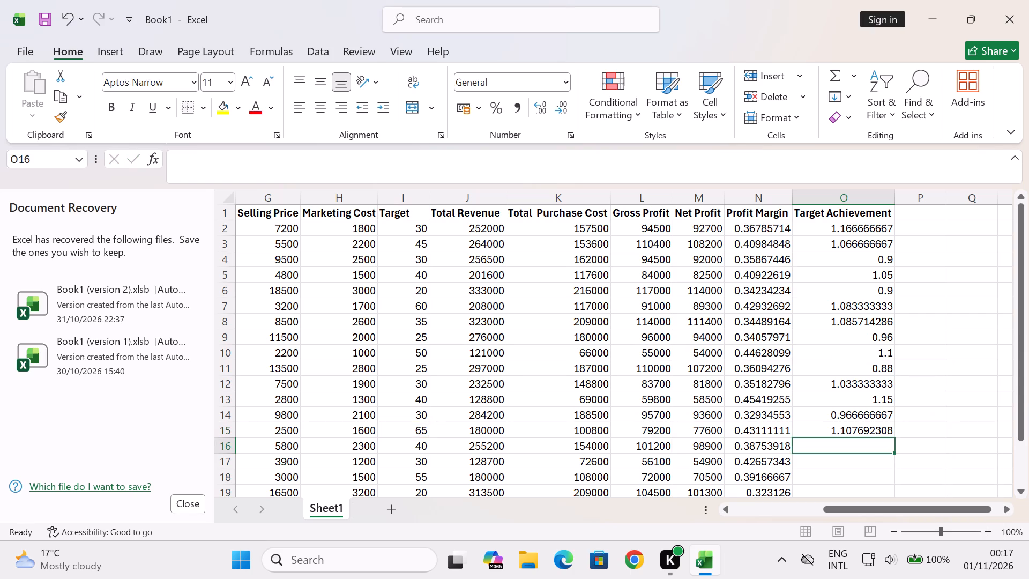
# Calculate Target Achievement for row 16 in O16 with the formula =e16/i16.
pyautogui.press('=')
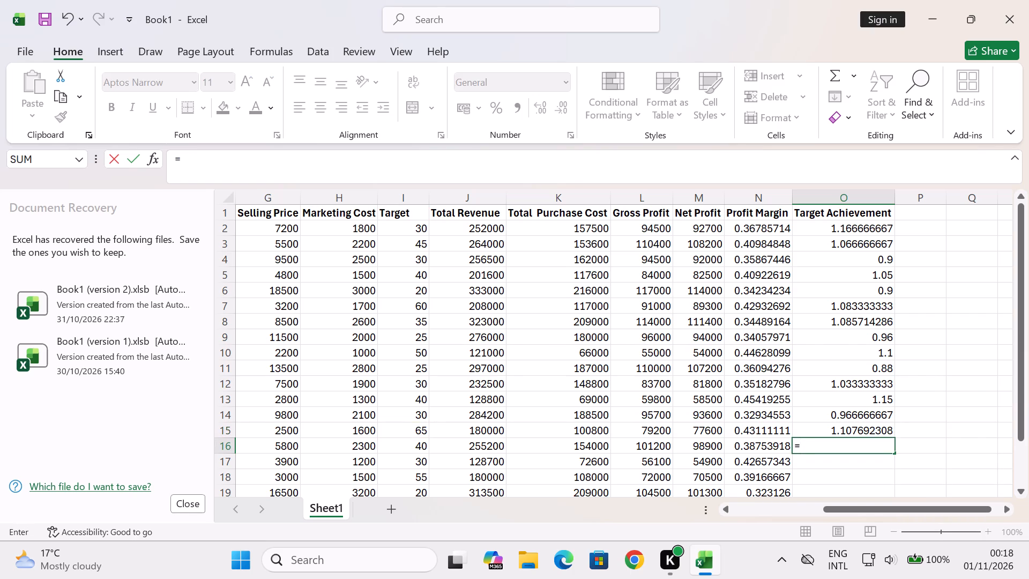
pyautogui.press('e')
pyautogui.write('16')
pyautogui.write('/i1')
pyautogui.press('6')
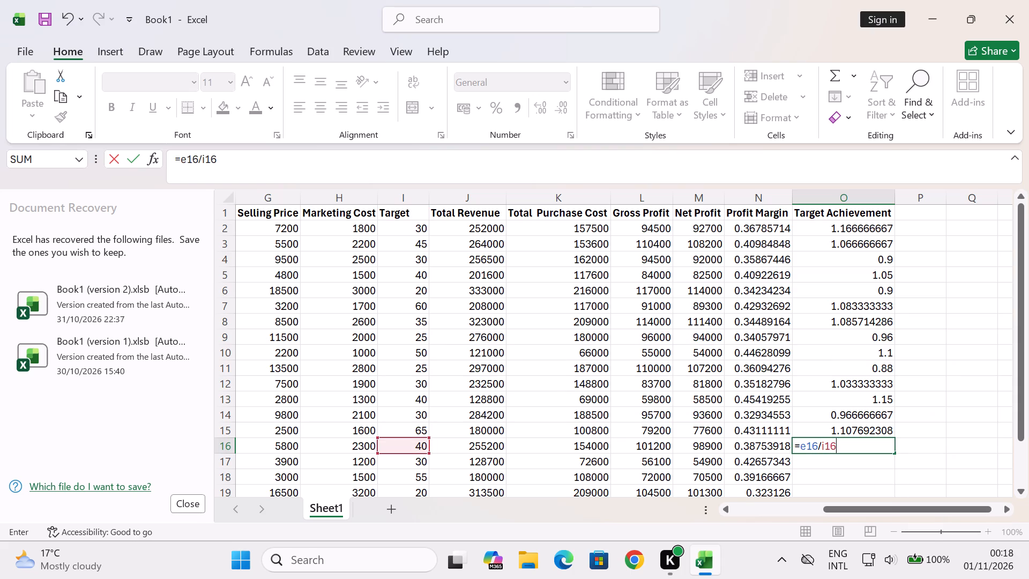
pyautogui.press('Return')
# Calculate Target Achievement for row 17 in O17 with the formula =e17/i17.
pyautogui.press('=')
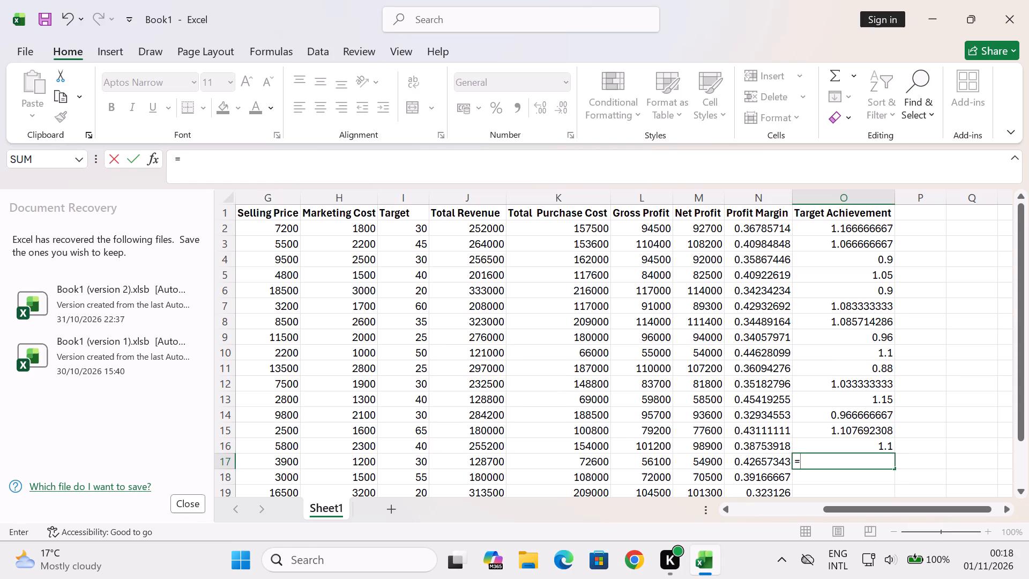
pyautogui.write('e17')
pyautogui.press('/')
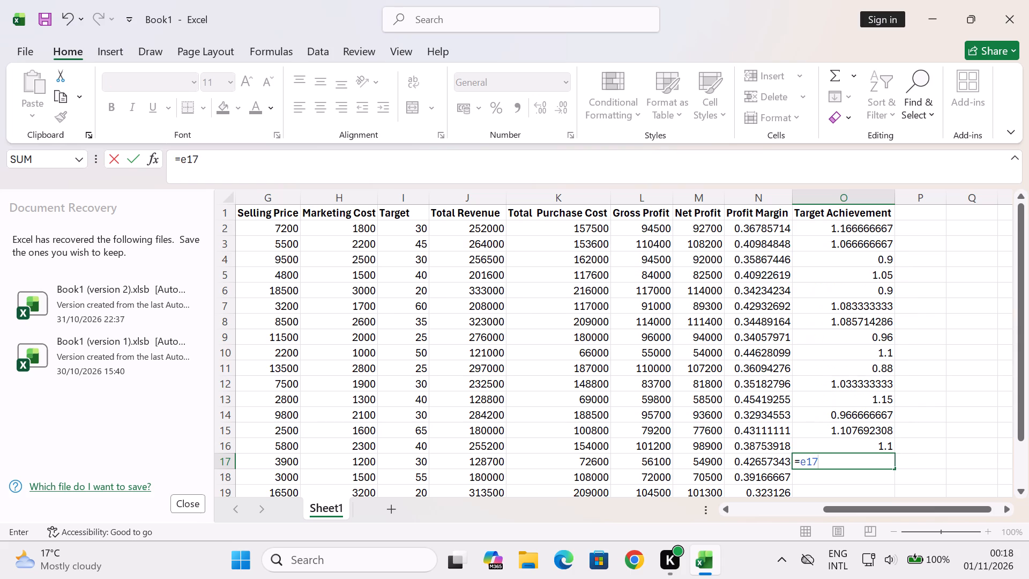
pyautogui.write('i17')
pyautogui.press('Return')
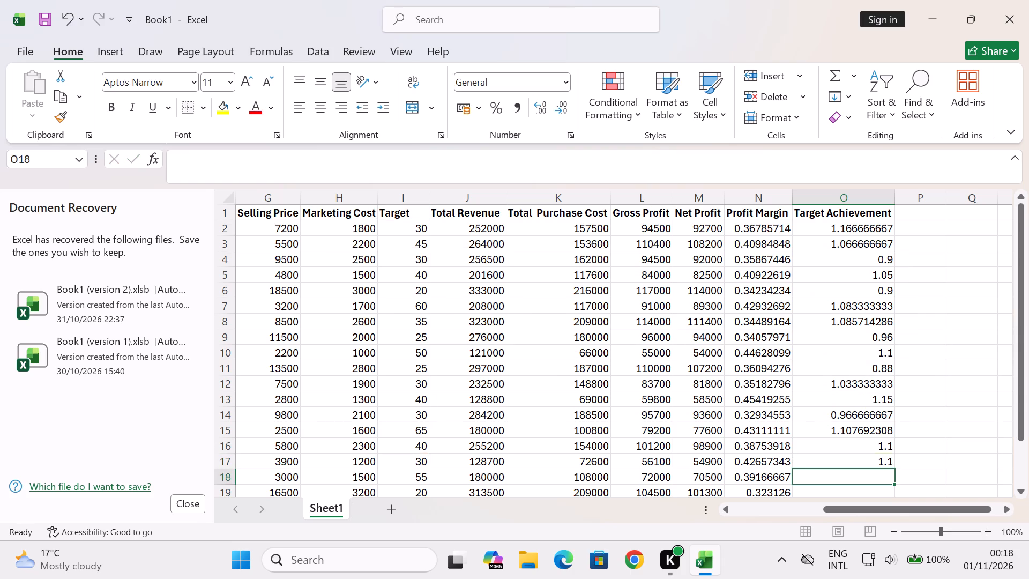
# Calculate Target Achievement for row 18 in O18 with the formula =e18/i18.
pyautogui.press('Up')
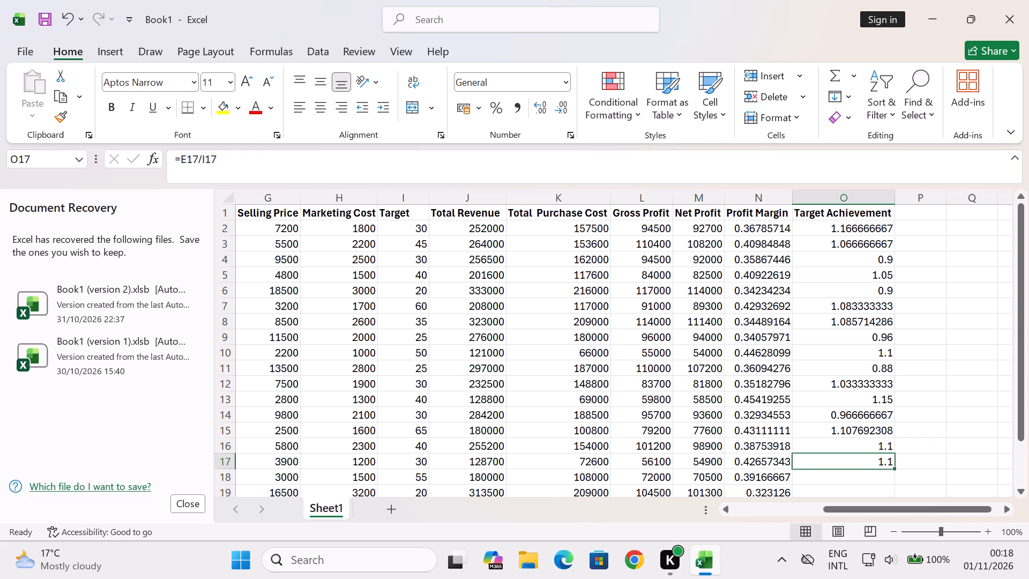
pyautogui.press('Down')
pyautogui.press('=')
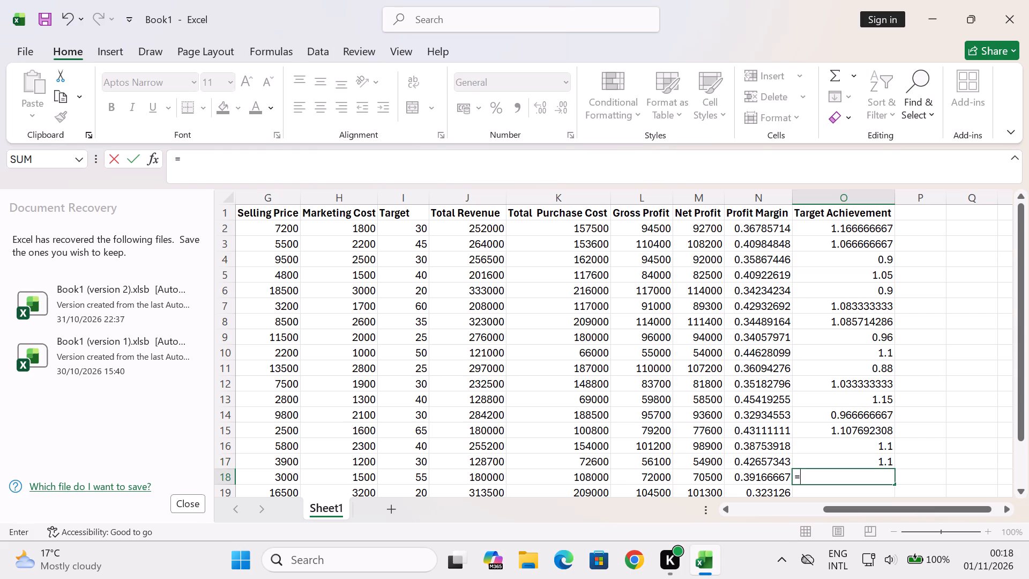
pyautogui.write('e1')
pyautogui.press('8')
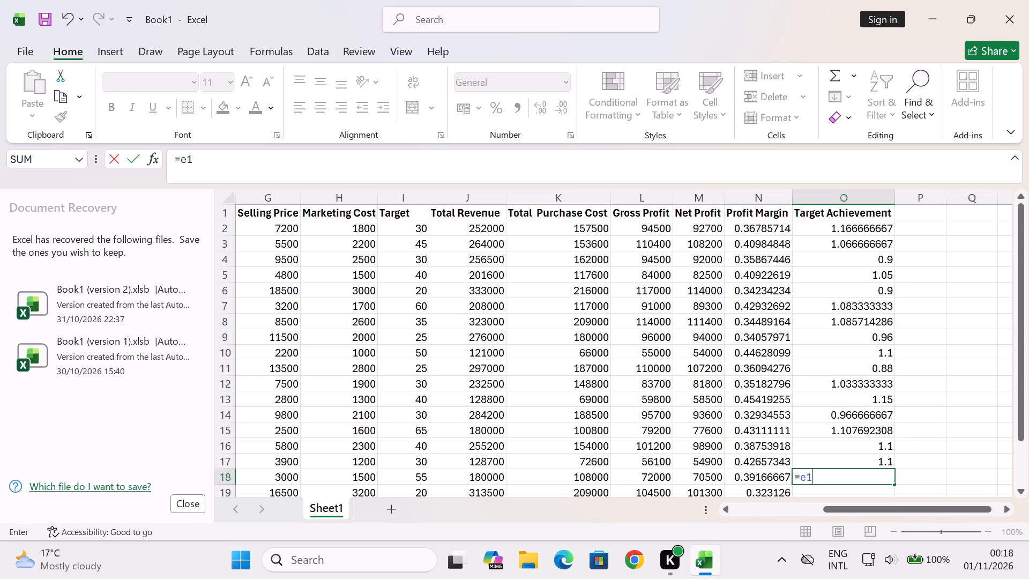
pyautogui.write('/i18')
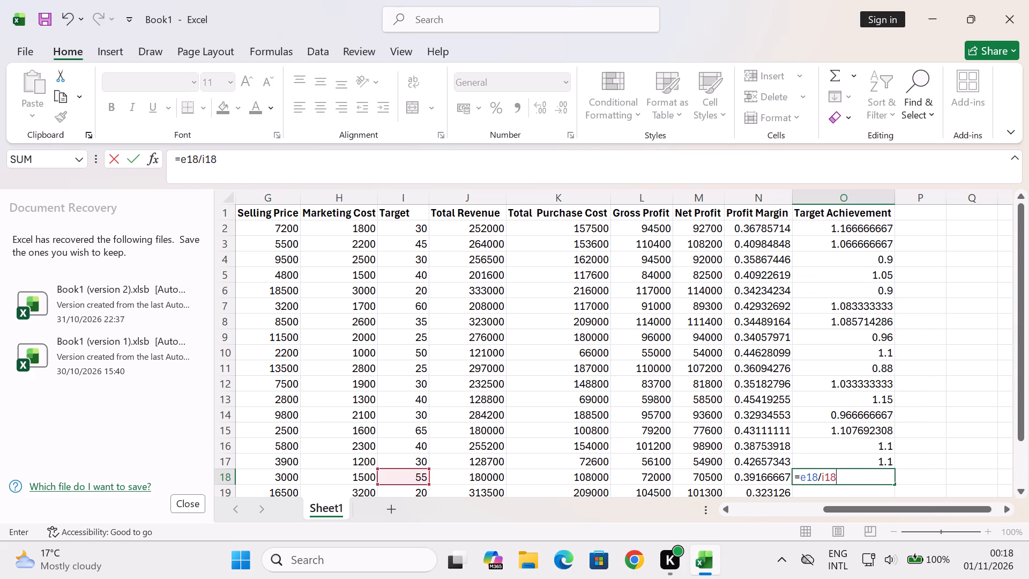
pyautogui.press('Return')
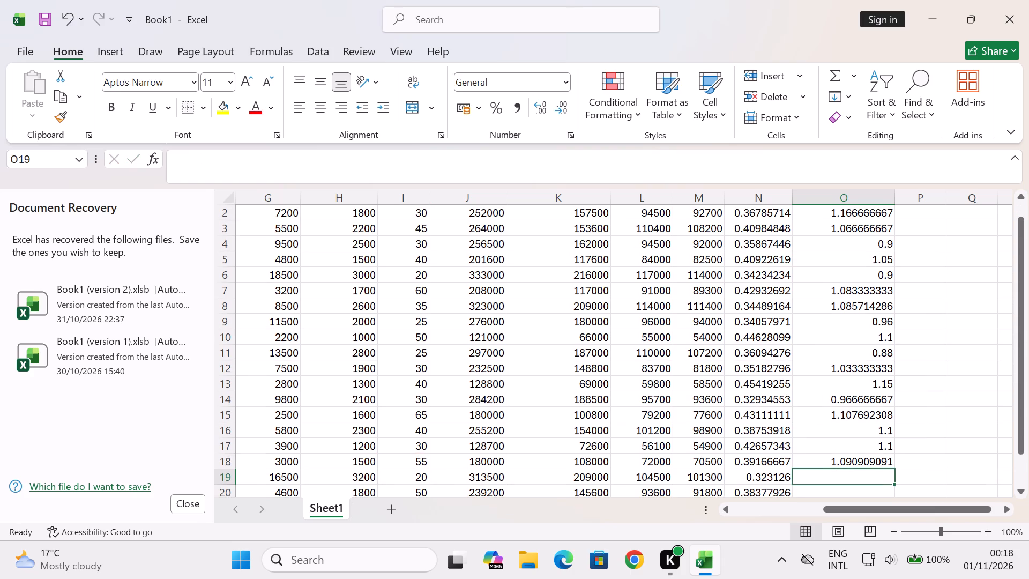
# Calculate Target Achievement for row 19 in O19 with the formula =e19/i19.
pyautogui.press('=')
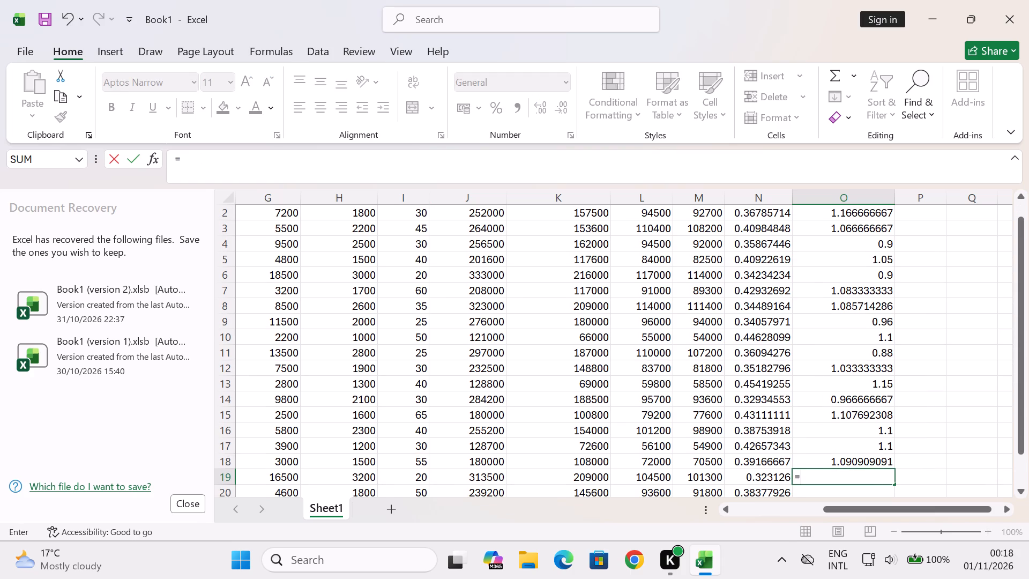
pyautogui.write('e1')
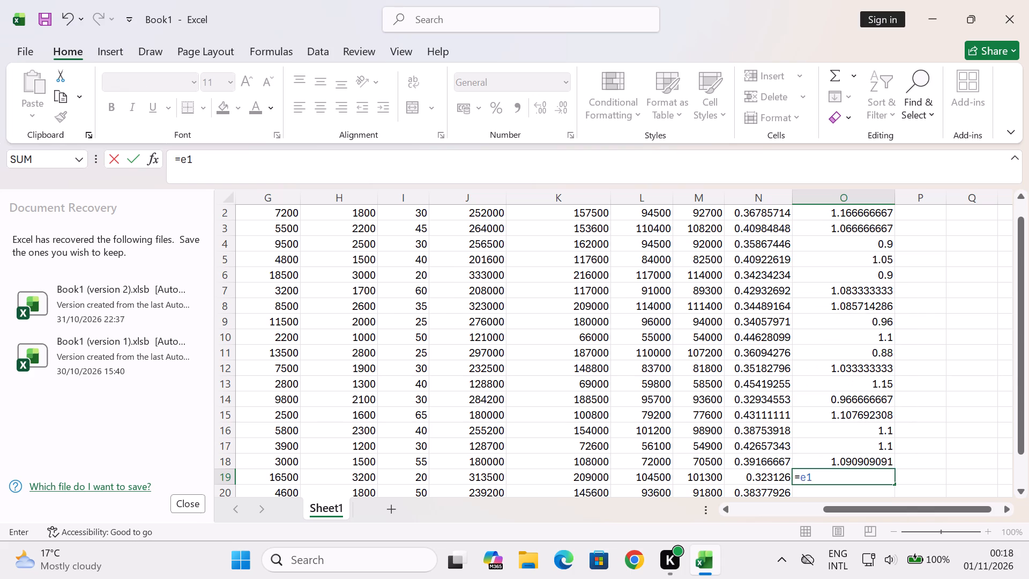
pyautogui.write('9/')
pyautogui.write('i19')
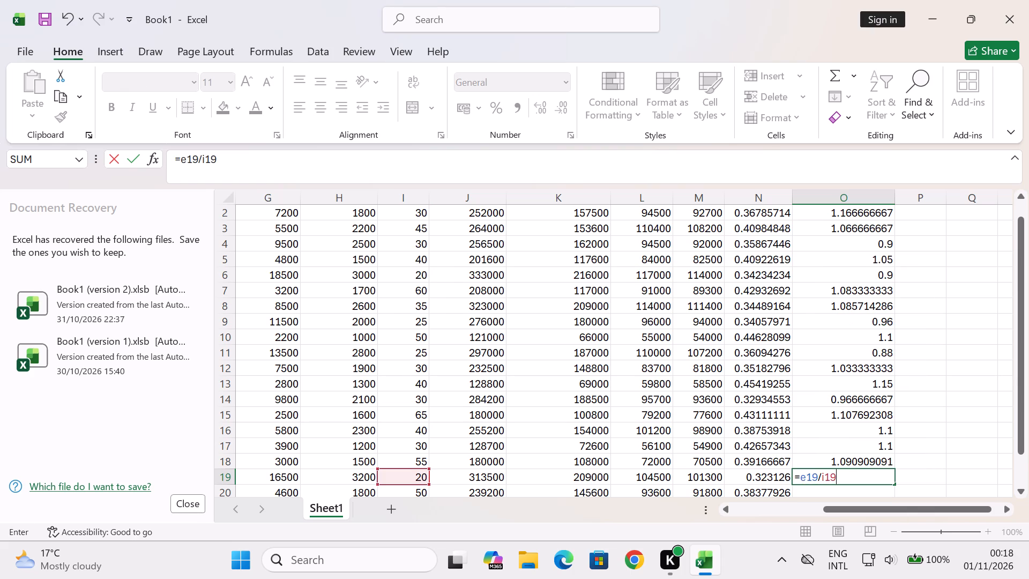
pyautogui.press('Return')
# Calculate Target Achievement for row 20 in O20 with the formula =e20/i20.
pyautogui.press('=')
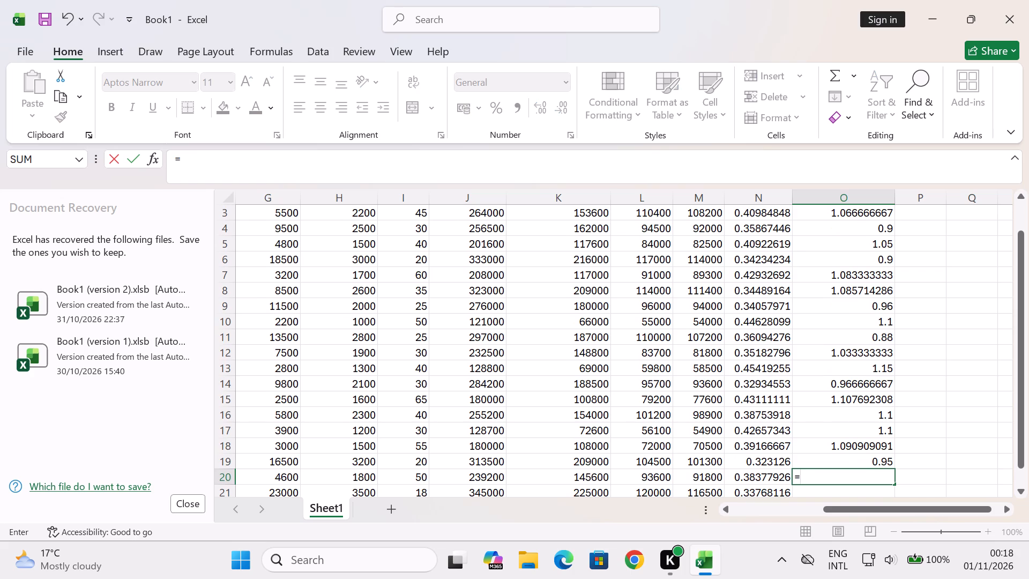
pyautogui.write('e20')
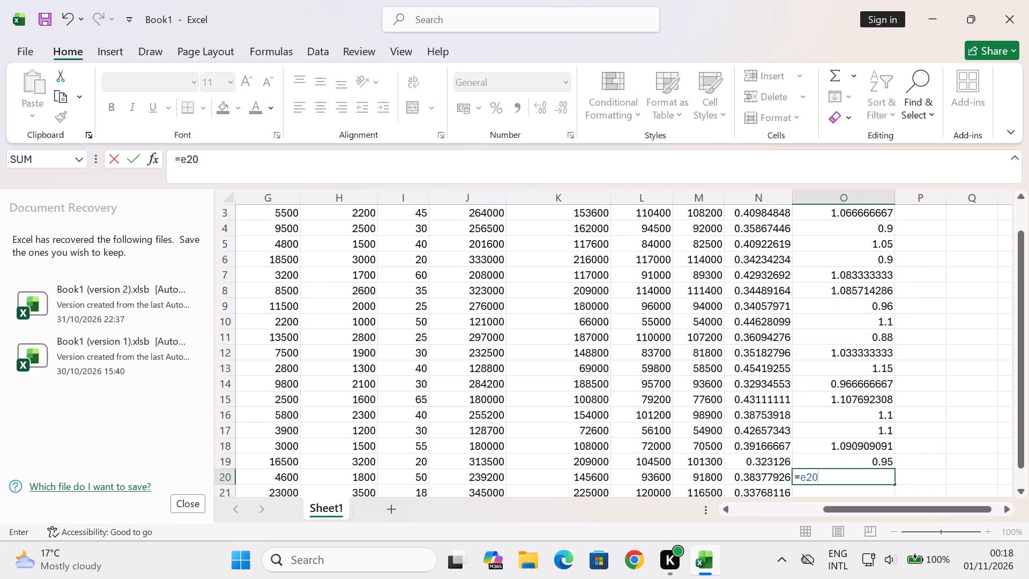
pyautogui.write('/i20')
pyautogui.press('Return')
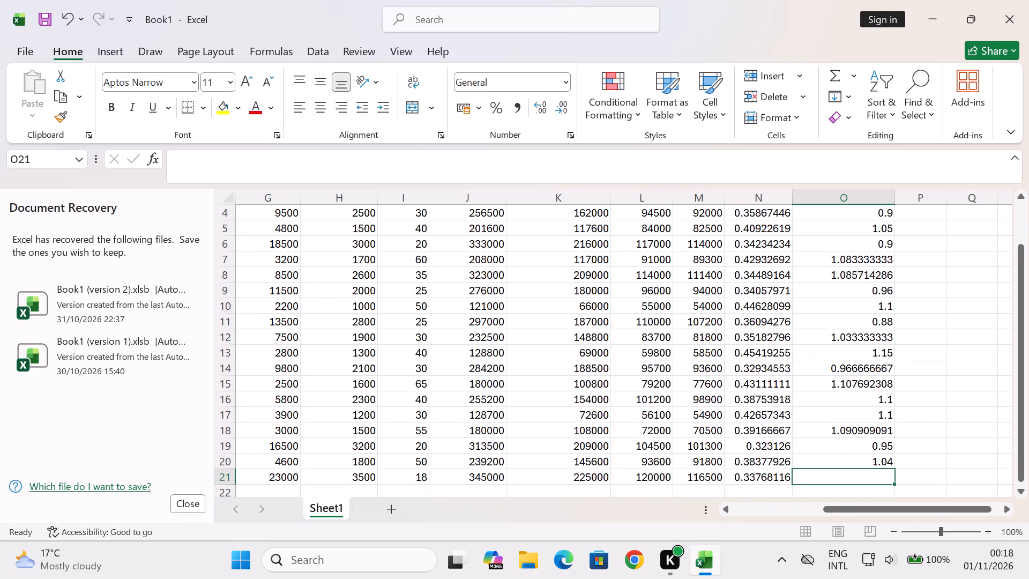
# Calculate Target Achievement for row 21 in O21 with the formula =e21/i21.
pyautogui.press('=')
pyautogui.write('e21')
pyautogui.press('/')
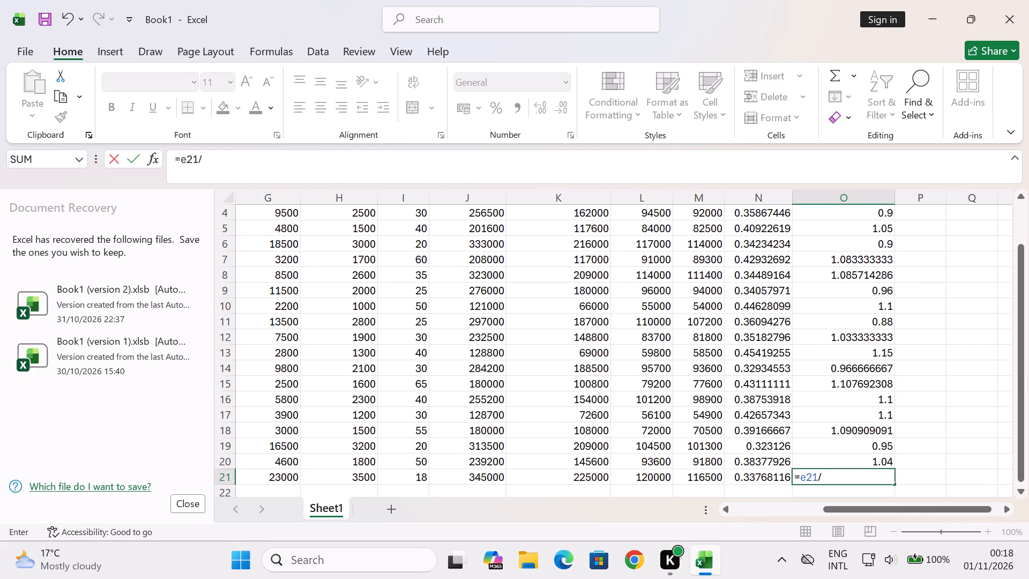
pyautogui.write('i21')
pyautogui.press('Return')
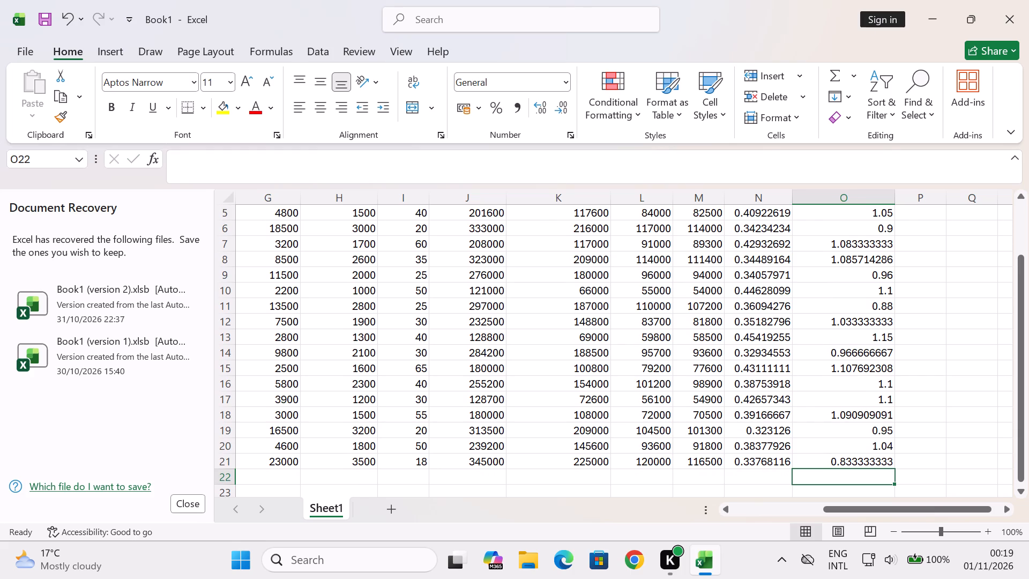
# Add the column header Performance in cell P1, next to Target Achievement.
pyautogui.moveTo(1019, 412); pyautogui.dragTo(1028, 376)
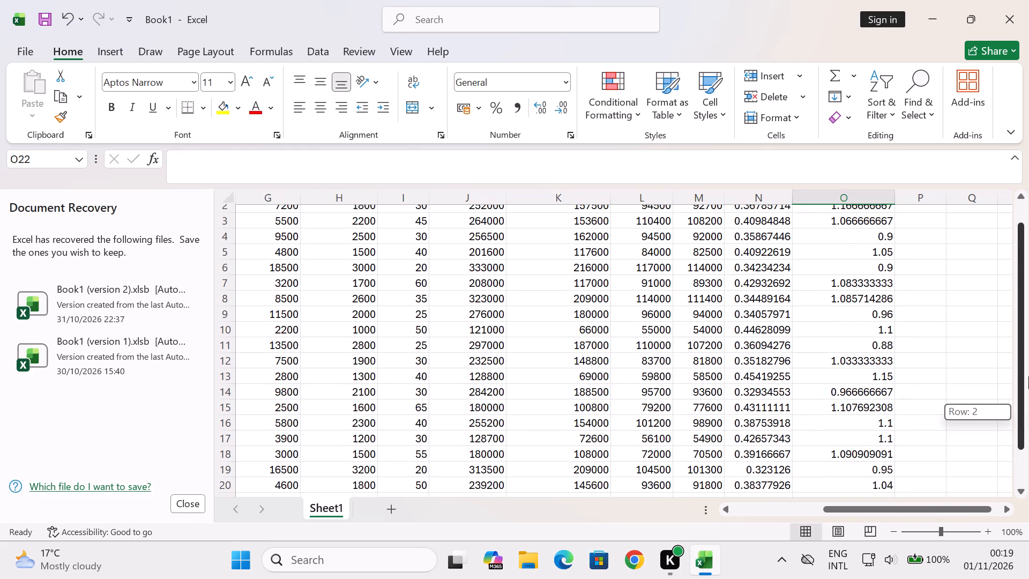
pyautogui.moveTo(1028, 376); pyautogui.dragTo(1028, 323)
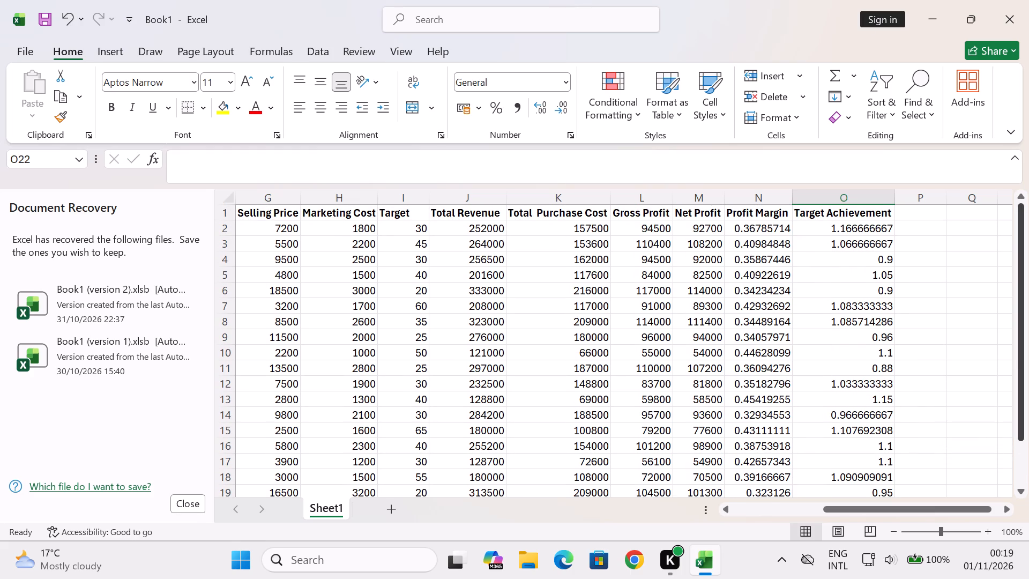
pyautogui.click(929, 216)
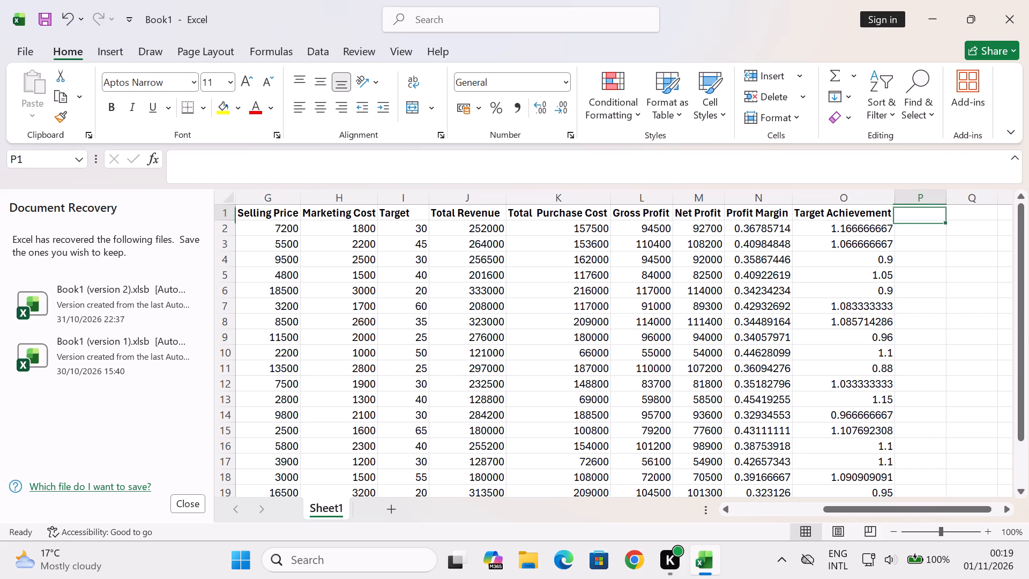
pyautogui.doubleClick(1003, 507)
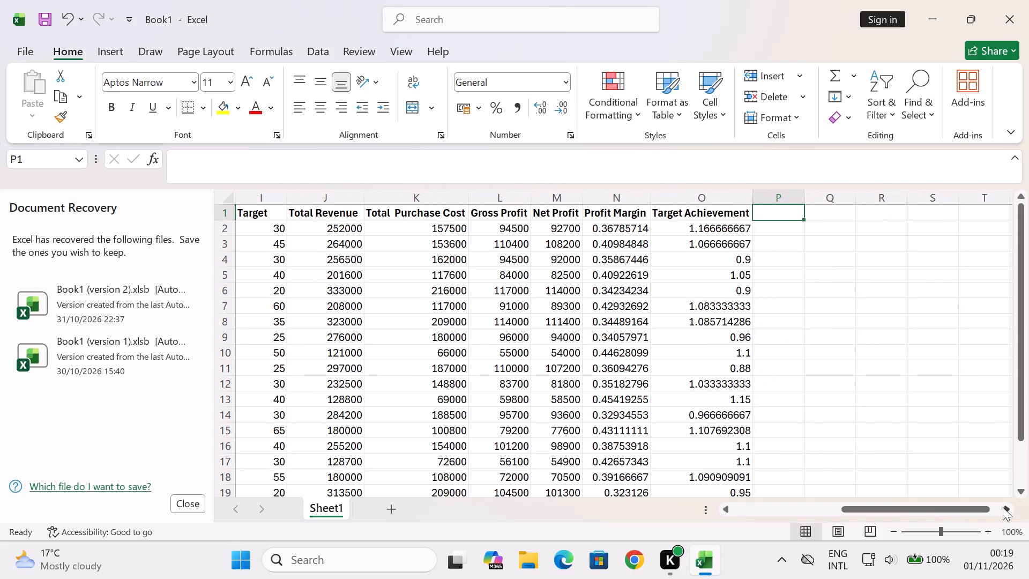
pyautogui.write('Performa')
pyautogui.write('nce')
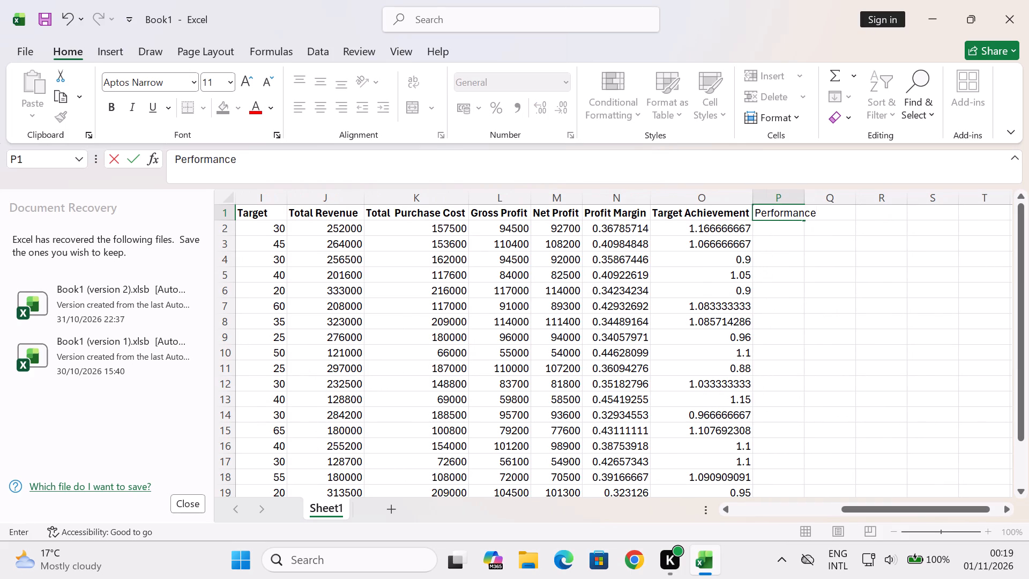
pyautogui.click(777, 259)
pyautogui.click(856, 256)
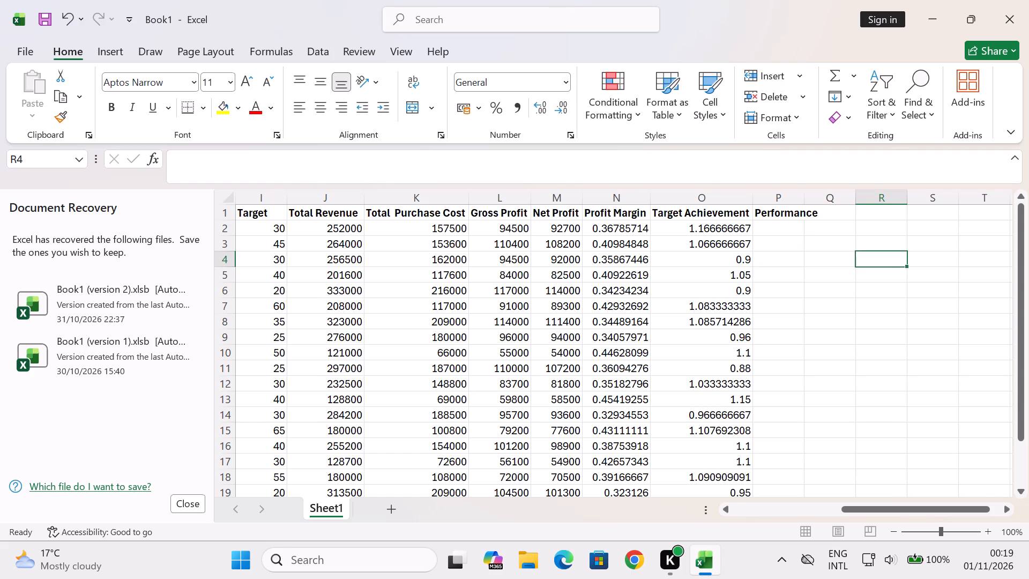
# Widen column P so the Performance header fits inside it.
pyautogui.moveTo(805, 196); pyautogui.dragTo(820, 196)
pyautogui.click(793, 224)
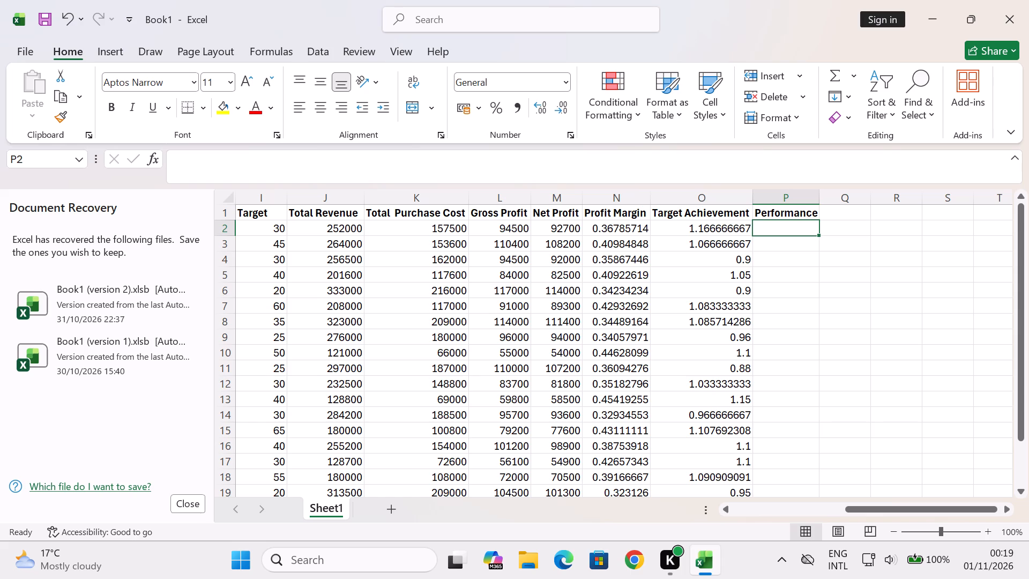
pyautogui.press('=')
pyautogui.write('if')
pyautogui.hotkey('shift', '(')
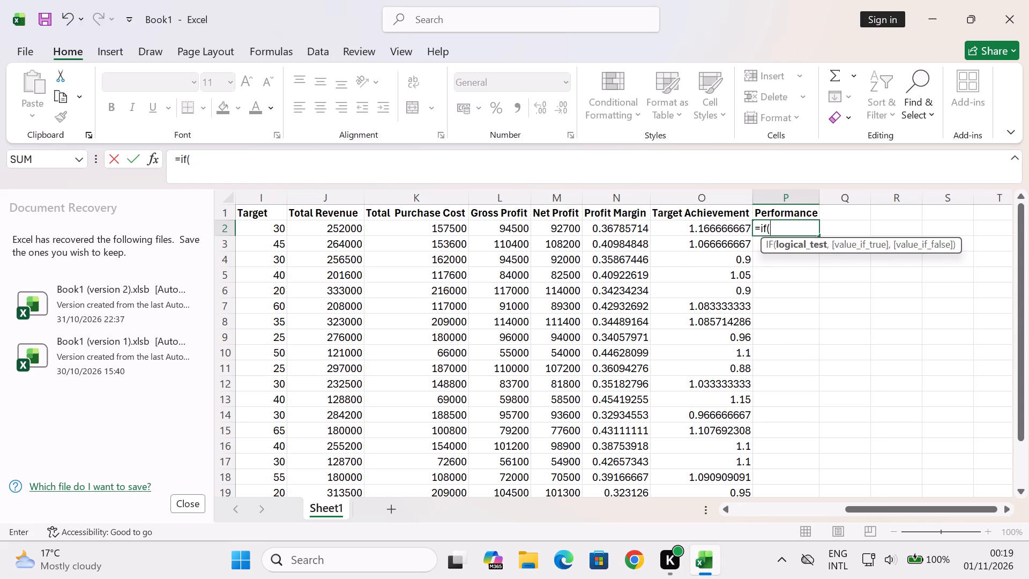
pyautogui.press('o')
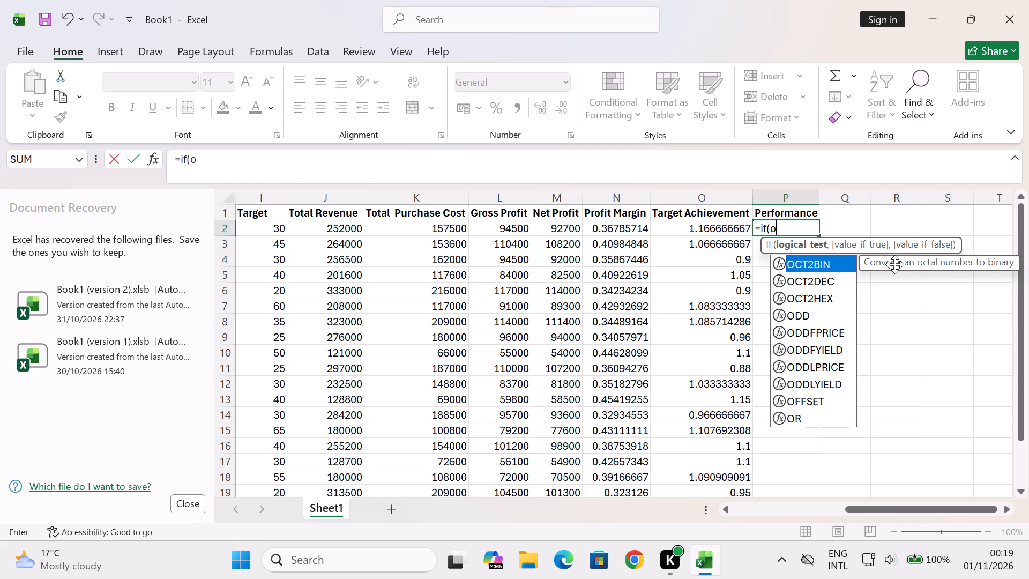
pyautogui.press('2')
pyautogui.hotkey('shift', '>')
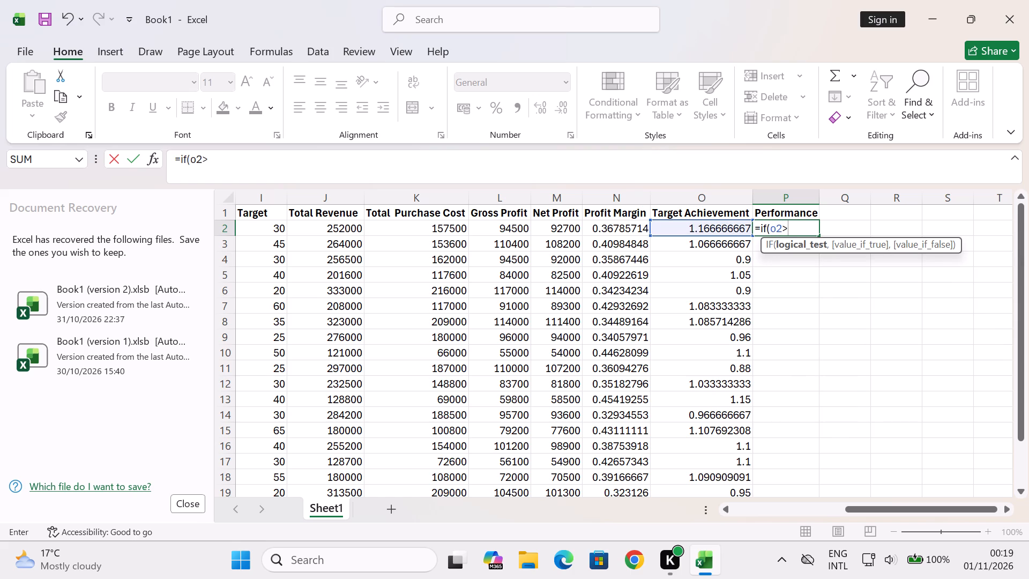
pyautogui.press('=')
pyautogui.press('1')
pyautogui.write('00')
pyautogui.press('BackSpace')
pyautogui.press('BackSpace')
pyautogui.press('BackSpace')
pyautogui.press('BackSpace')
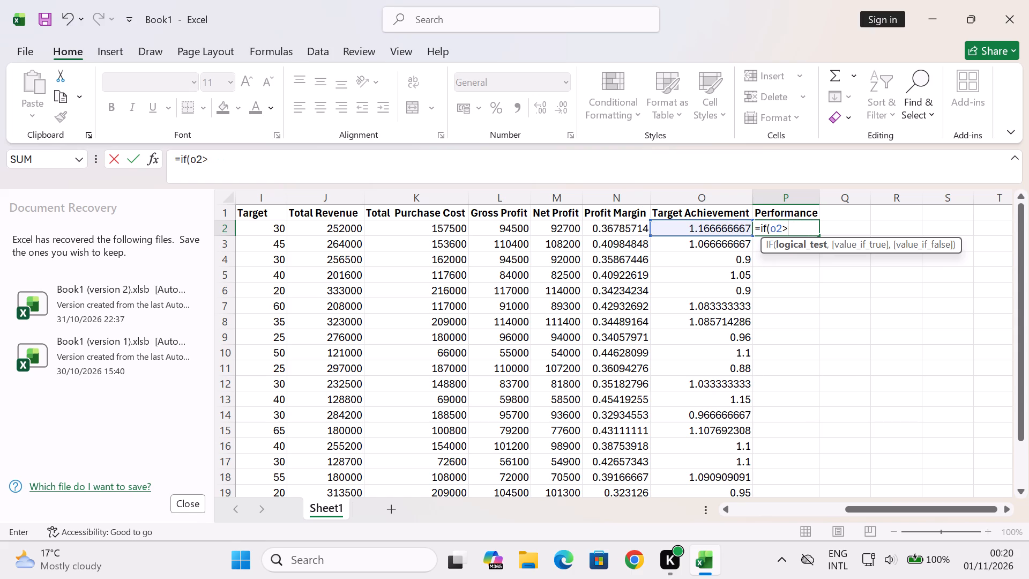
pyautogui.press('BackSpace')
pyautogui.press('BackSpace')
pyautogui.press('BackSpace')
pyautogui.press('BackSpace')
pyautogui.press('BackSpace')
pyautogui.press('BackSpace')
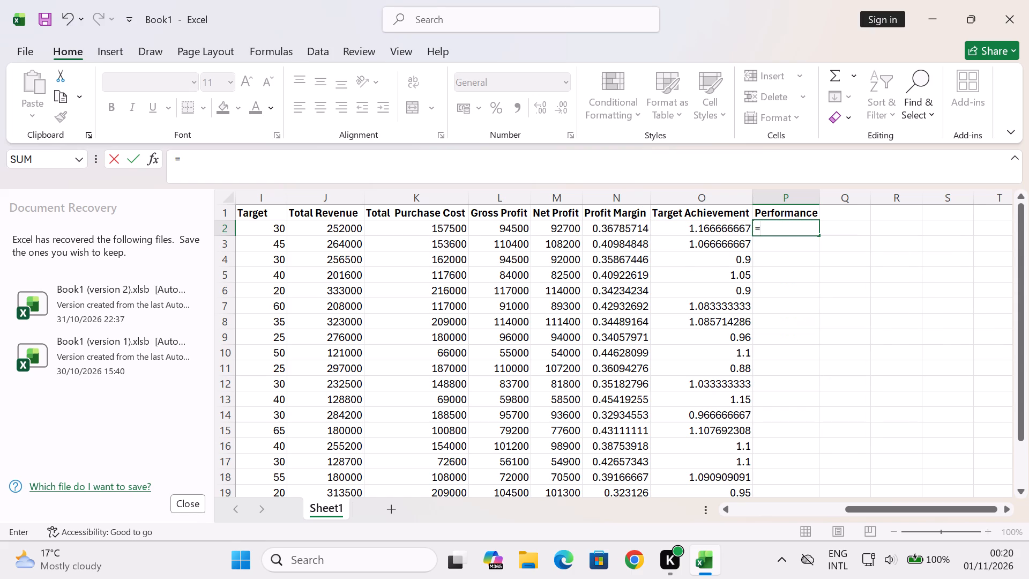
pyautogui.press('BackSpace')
# Replace the Target Achievement formula in O2 with =e2/i2*100.
pyautogui.press('Left')
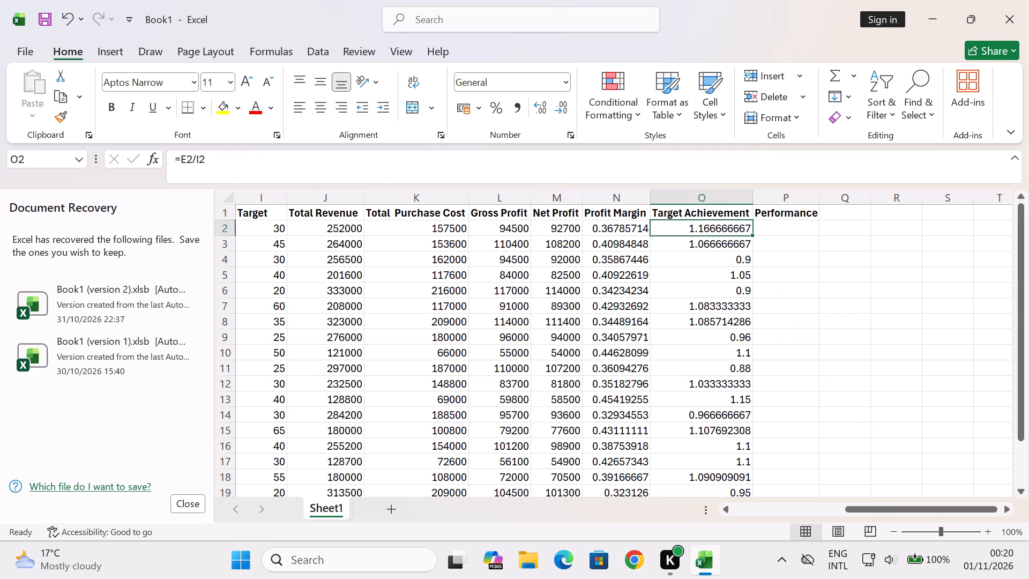
pyautogui.press('BackSpace')
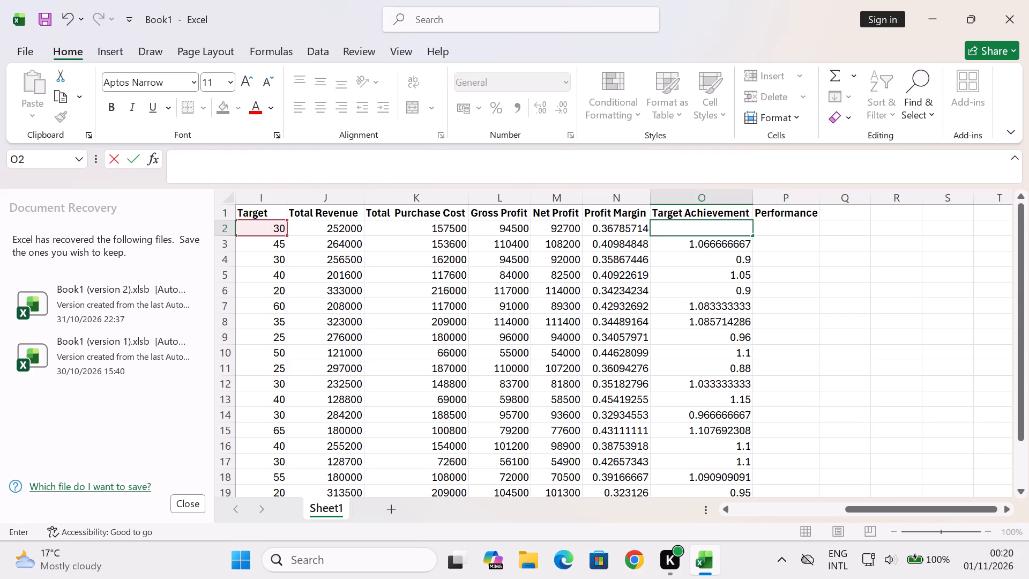
pyautogui.press('=')
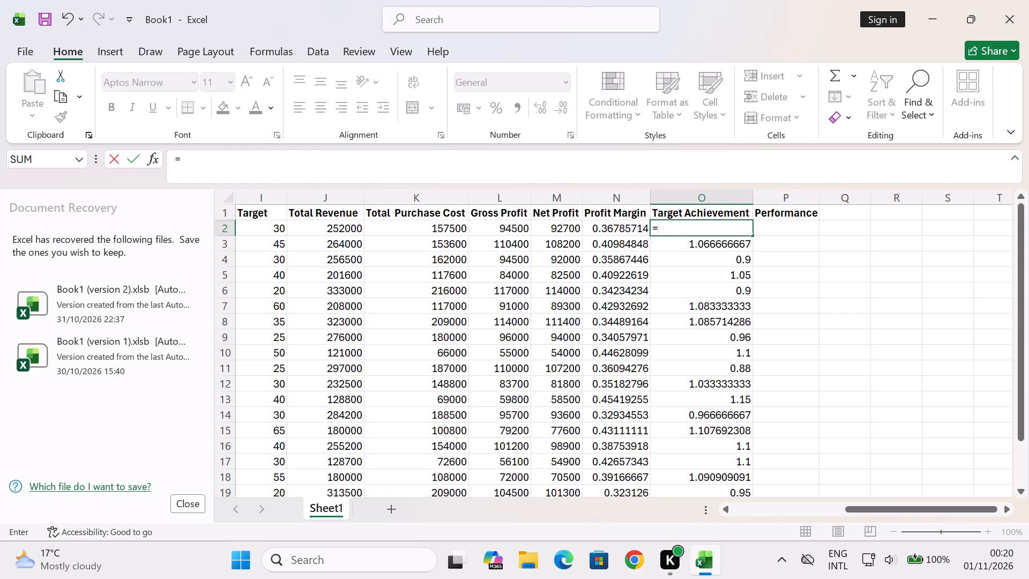
pyautogui.write('e2')
pyautogui.write('/i')
pyautogui.press('2')
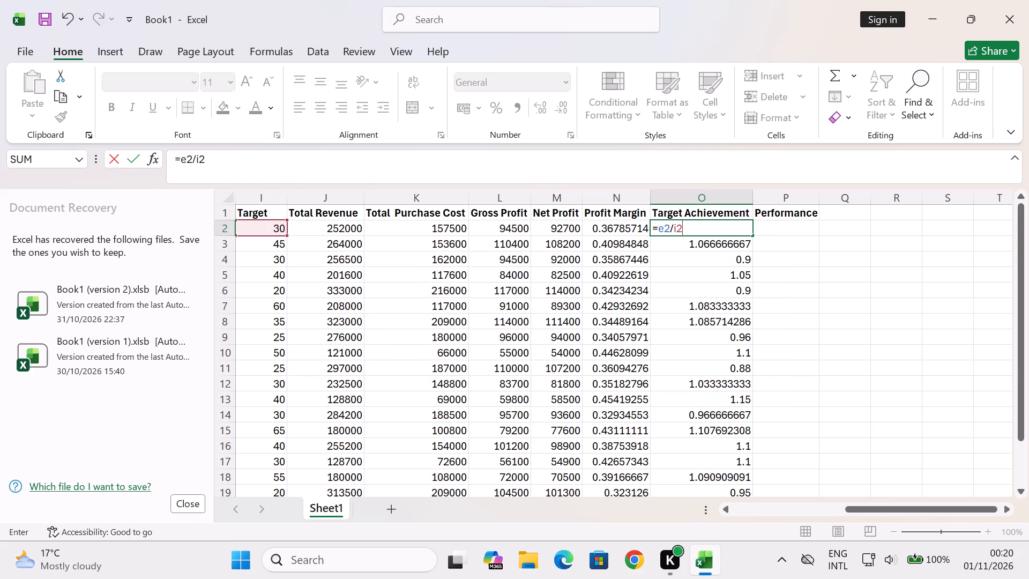
pyautogui.hotkey('shift', '*')
pyautogui.press('1')
pyautogui.write('00')
pyautogui.press('Return')
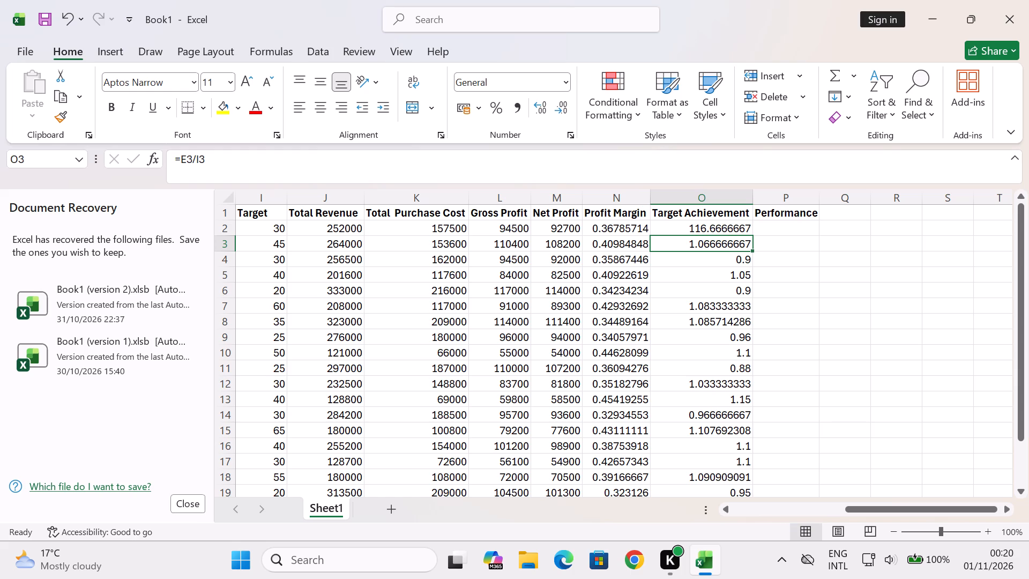
# Replace the Target Achievement formula in O3 with =e3/i3*100.
pyautogui.hotkey('shift', '*')
pyautogui.press('BackSpace')
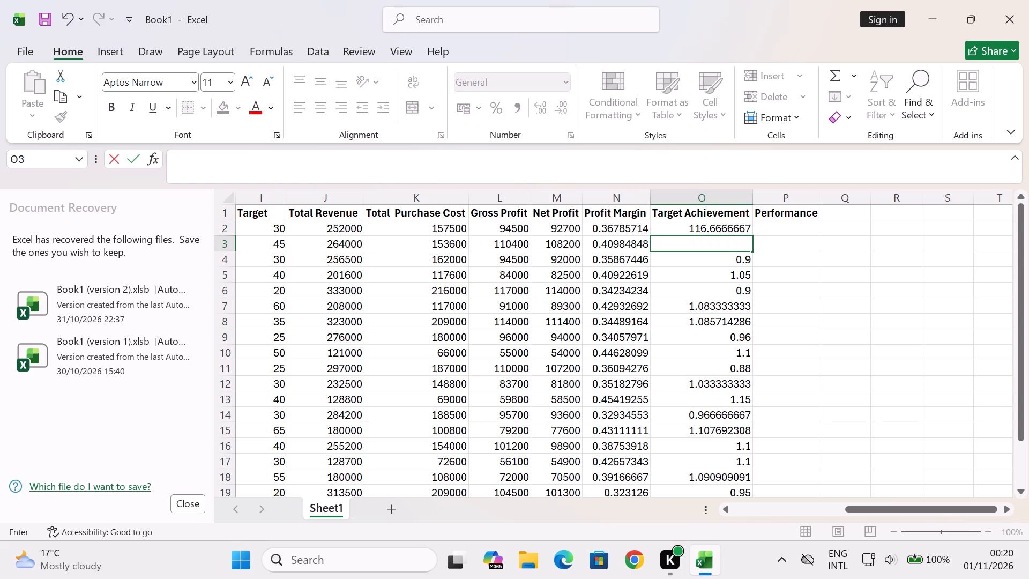
pyautogui.press('=')
pyautogui.write('e3')
pyautogui.write('/i3')
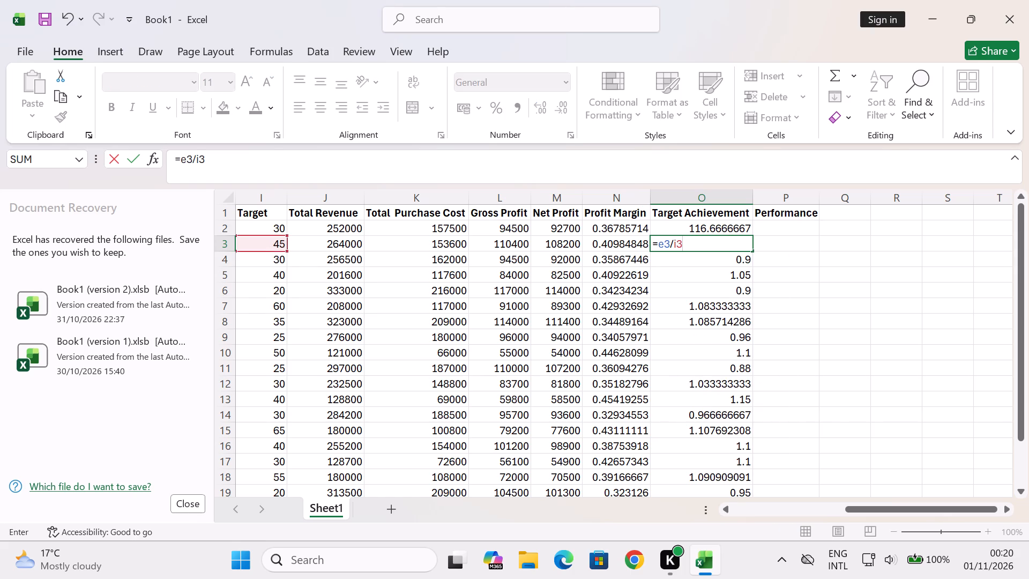
pyautogui.write('*1')
pyautogui.write('00')
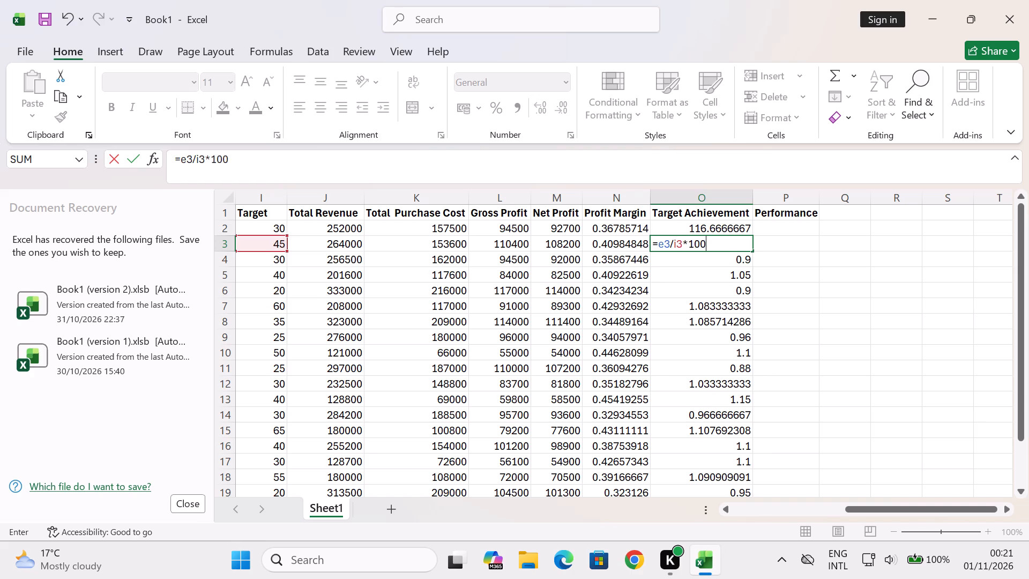
pyautogui.press('Return')
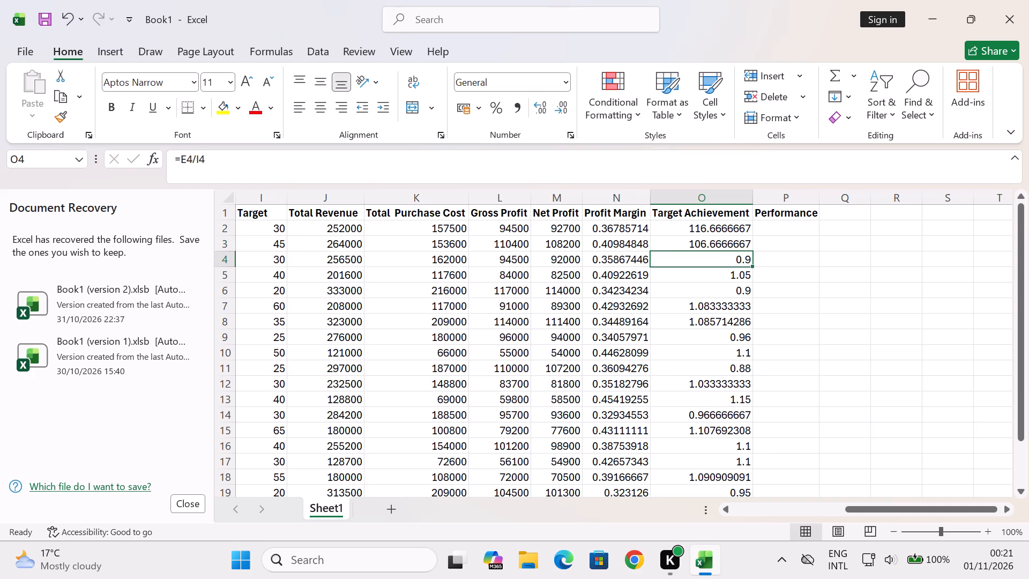
# Replace the Target Achievement formula in O4 with =e4/i4*100.
pyautogui.press('BackSpace')
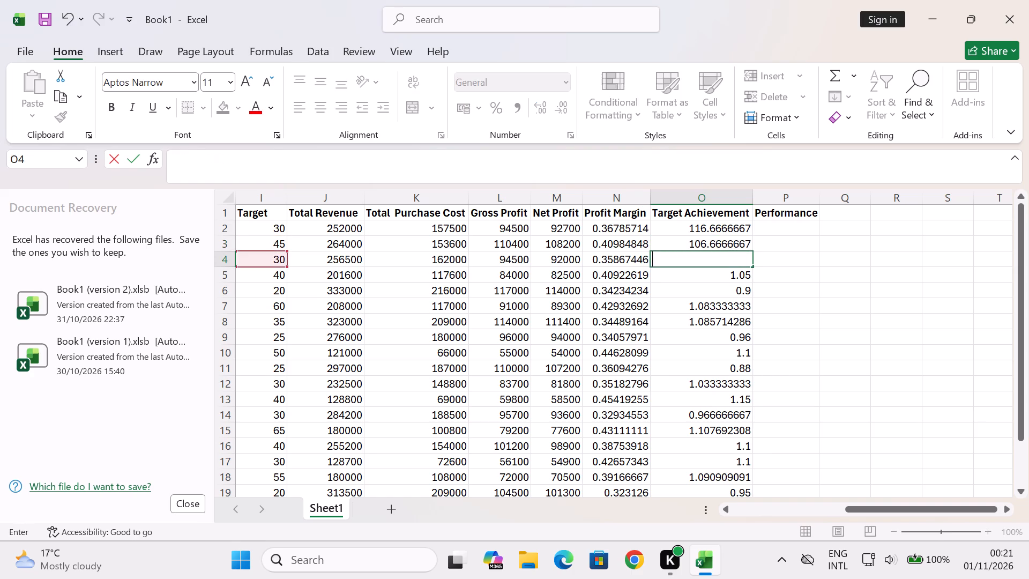
pyautogui.press('=')
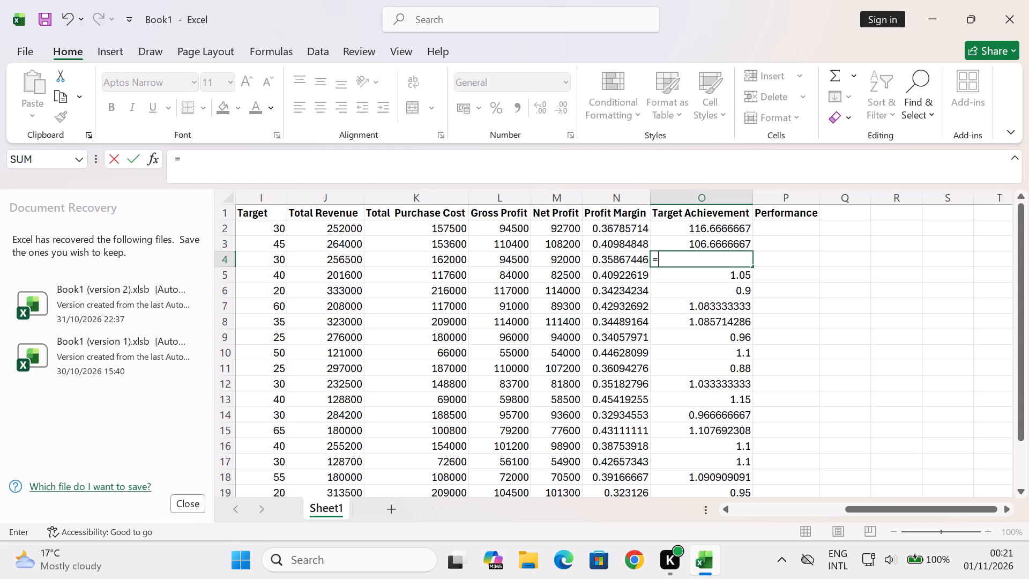
pyautogui.write('e4')
pyautogui.press('/')
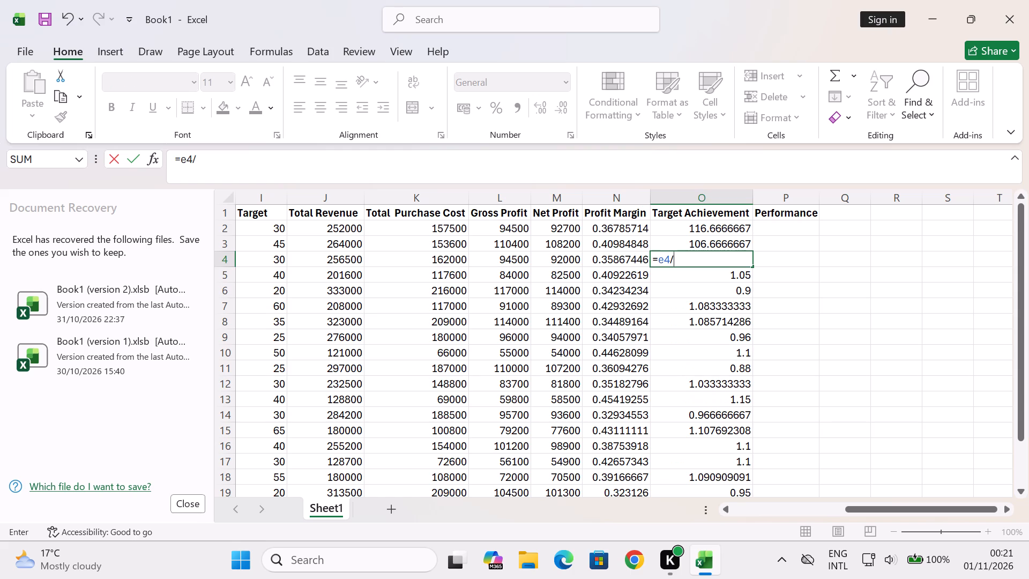
pyautogui.write('i4')
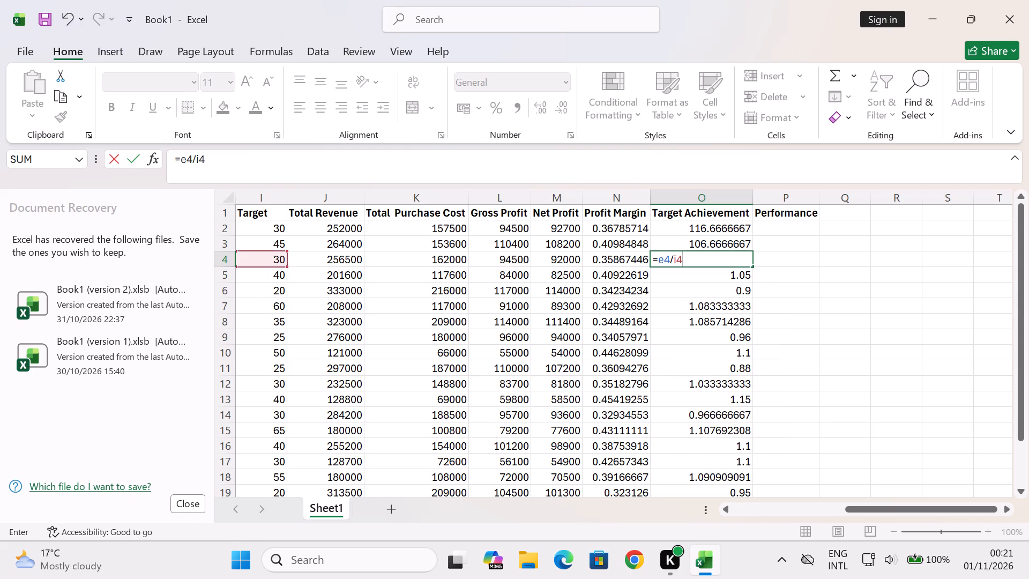
pyautogui.hotkey('shift', '*')
pyautogui.write('100')
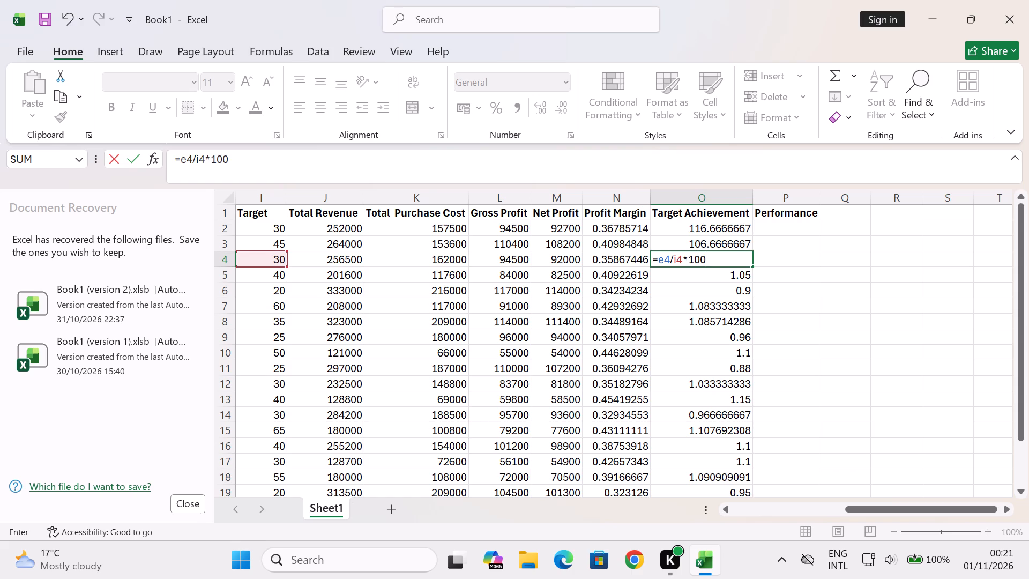
pyautogui.press('Return')
# Replace the Target Achievement formula in O5 with =e5/i5*100.
pyautogui.press('=')
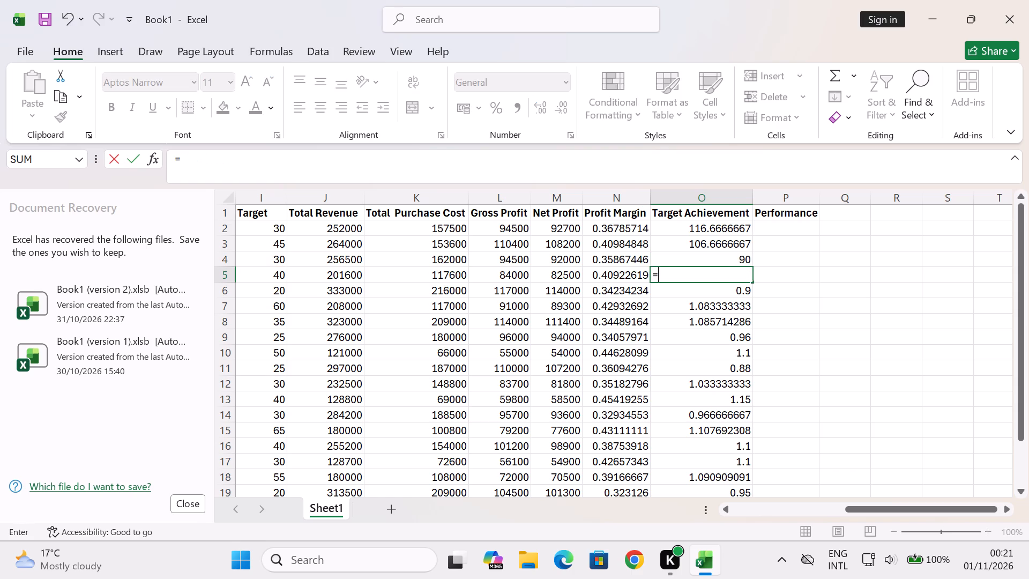
pyautogui.write('e5')
pyautogui.write('/i5')
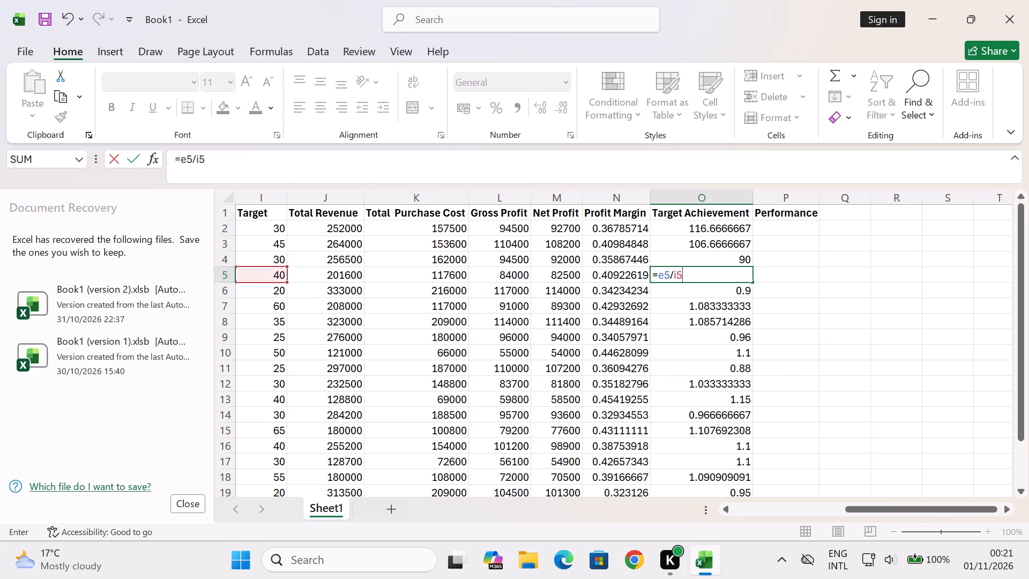
pyautogui.hotkey('shift', '*')
pyautogui.write('100')
pyautogui.press('Return')
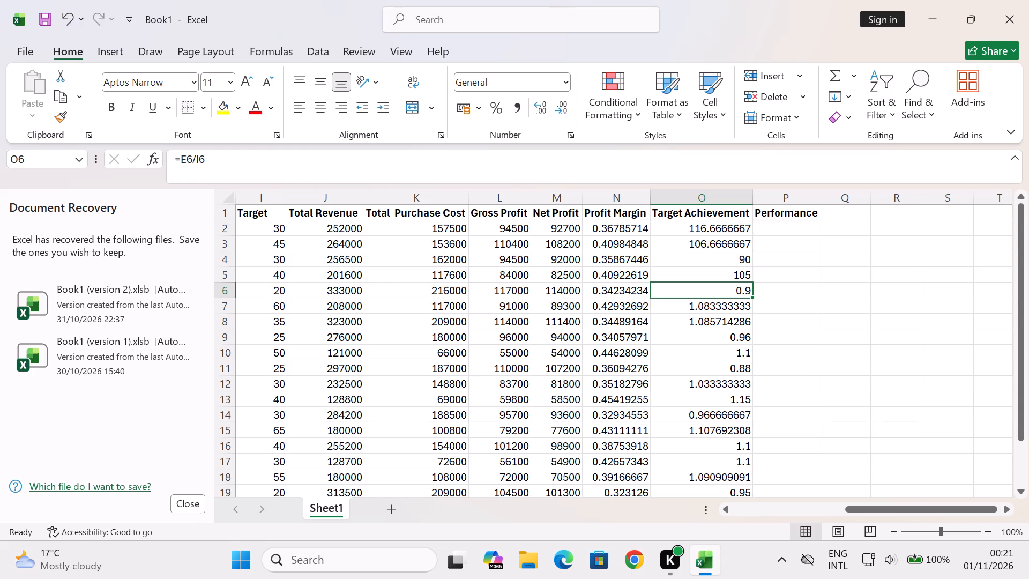
# Replace the Target Achievement formula in O6 with =e6/i6*100.
pyautogui.press('BackSpace')
pyautogui.press('=')
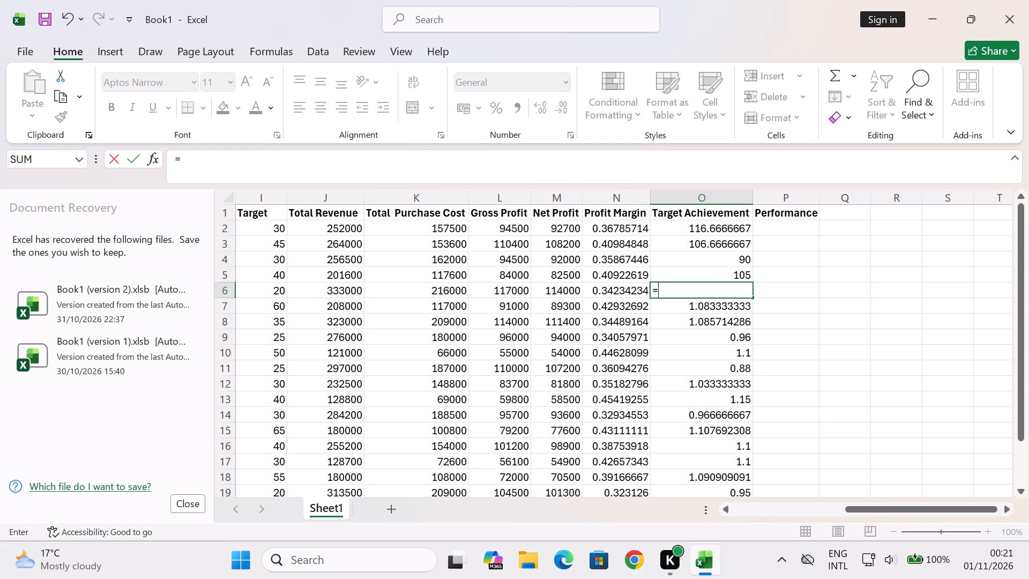
pyautogui.press('e')
pyautogui.press('6')
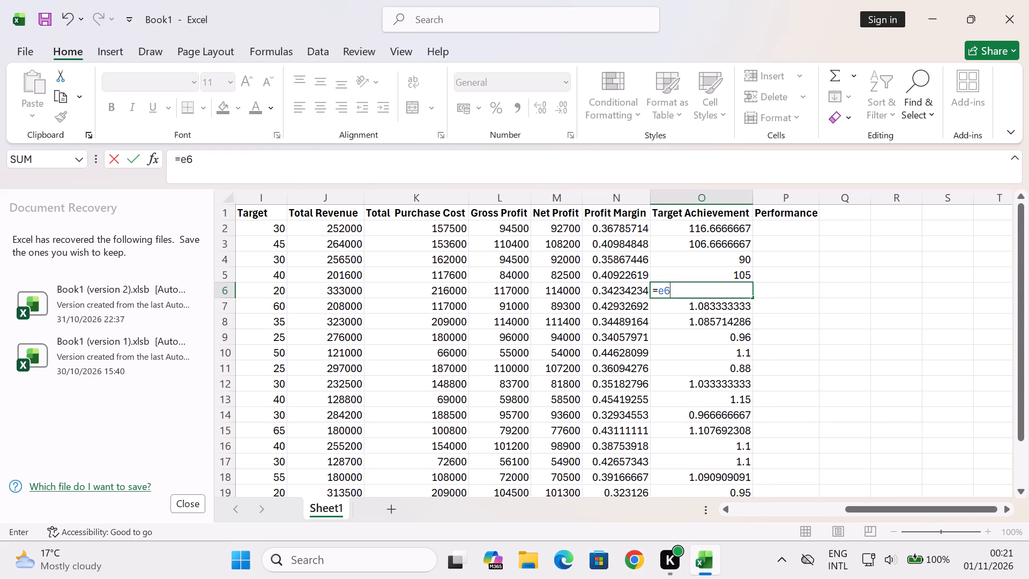
pyautogui.press('/')
pyautogui.write('i6')
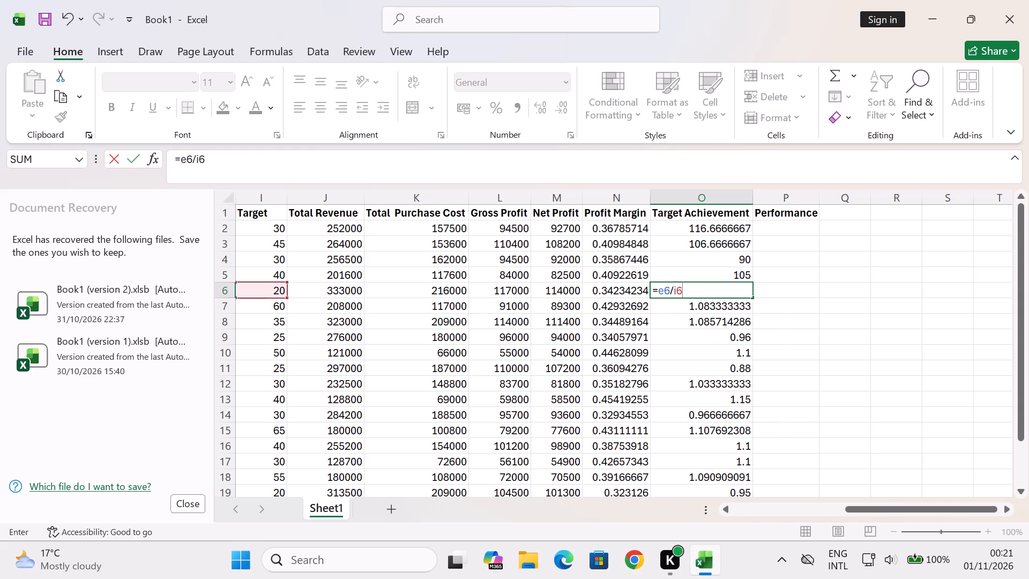
pyautogui.hotkey('shift', '*')
pyautogui.press('1')
pyautogui.write('00')
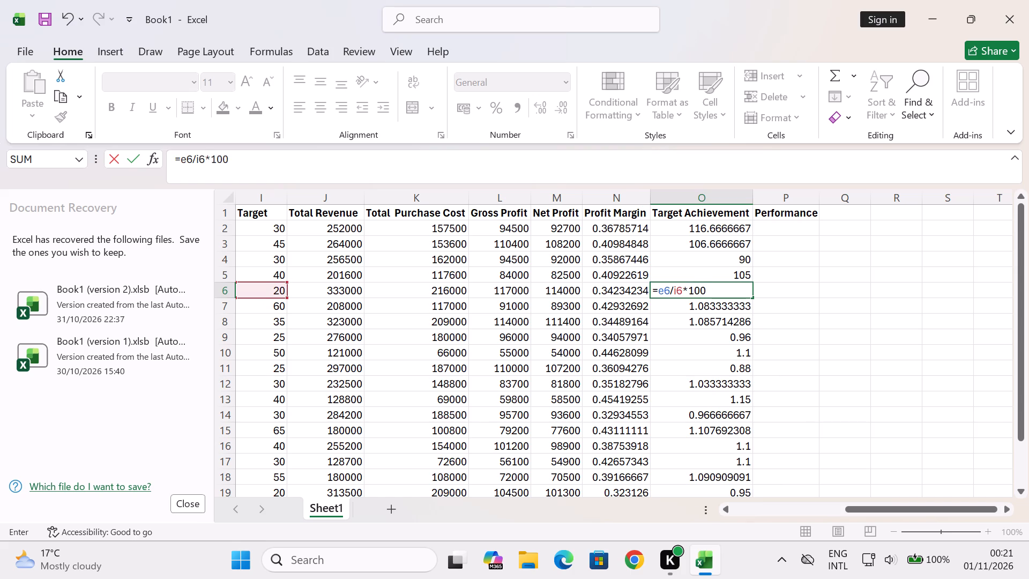
pyautogui.press('Return')
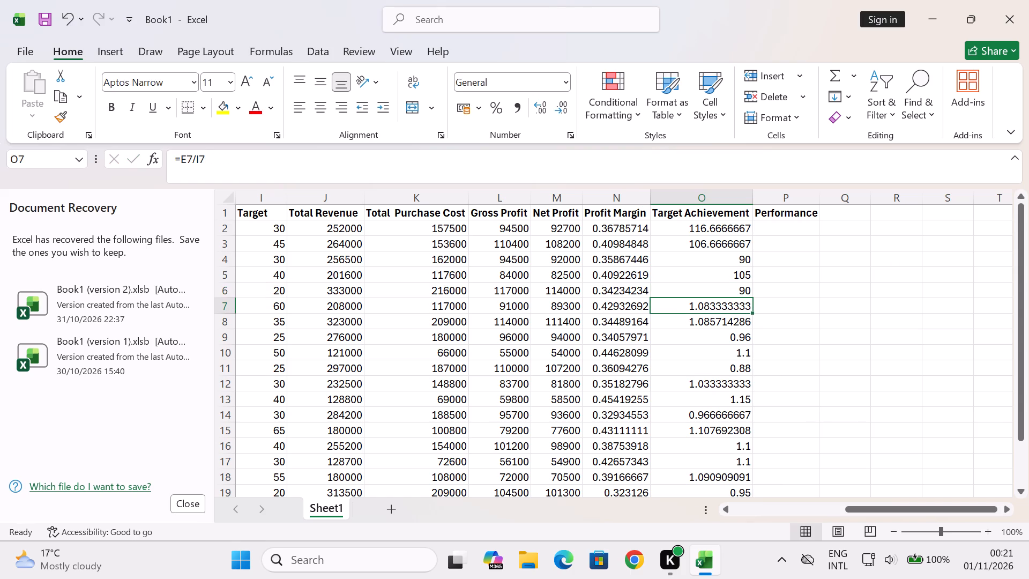
# Replace the Target Achievement formula in O7 with =e7/i7*100.
pyautogui.press('BackSpace')
pyautogui.press('=')
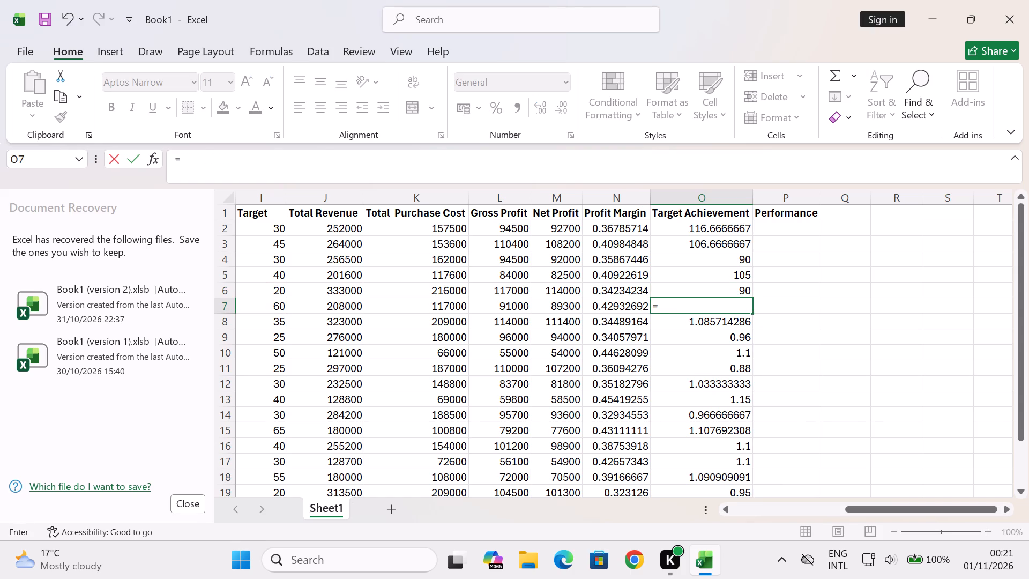
pyautogui.write('e7')
pyautogui.write('/i7')
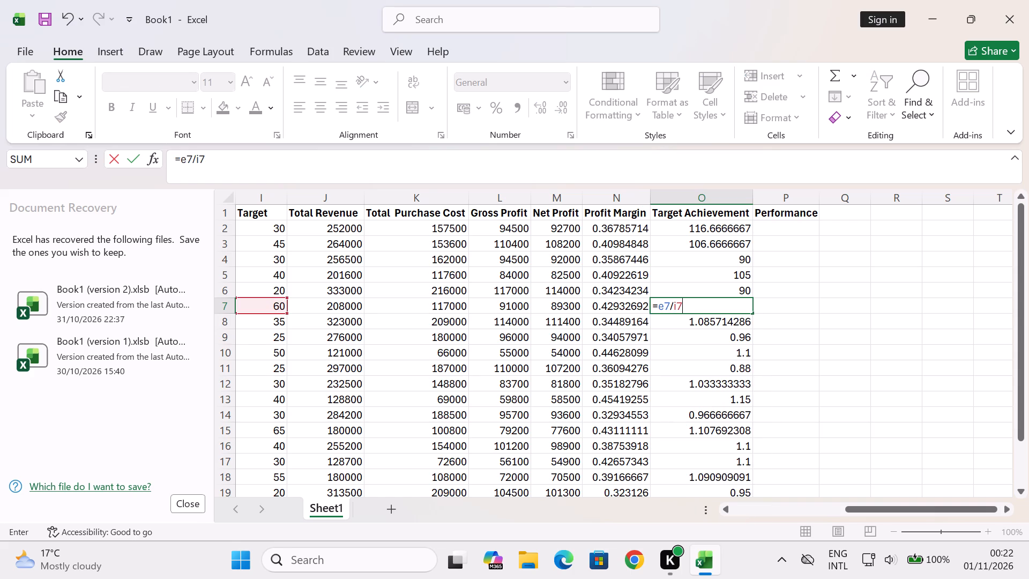
pyautogui.hotkey('shift', '*')
pyautogui.press('1')
pyautogui.write('00')
pyautogui.press('Return')
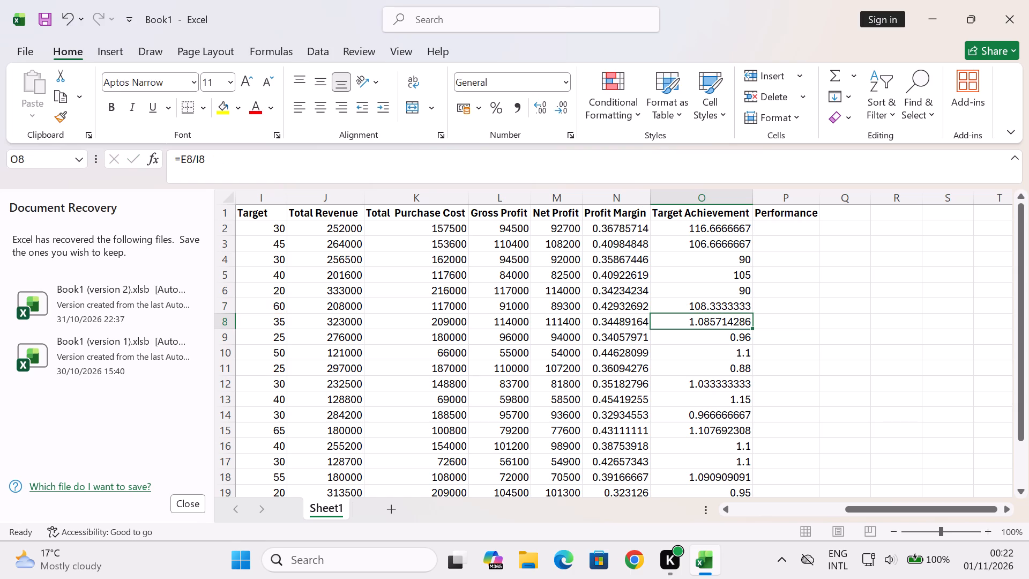
# Replace the Target Achievement formula in O8 with =e8/i8*100.
pyautogui.press('BackSpace')
pyautogui.press('=')
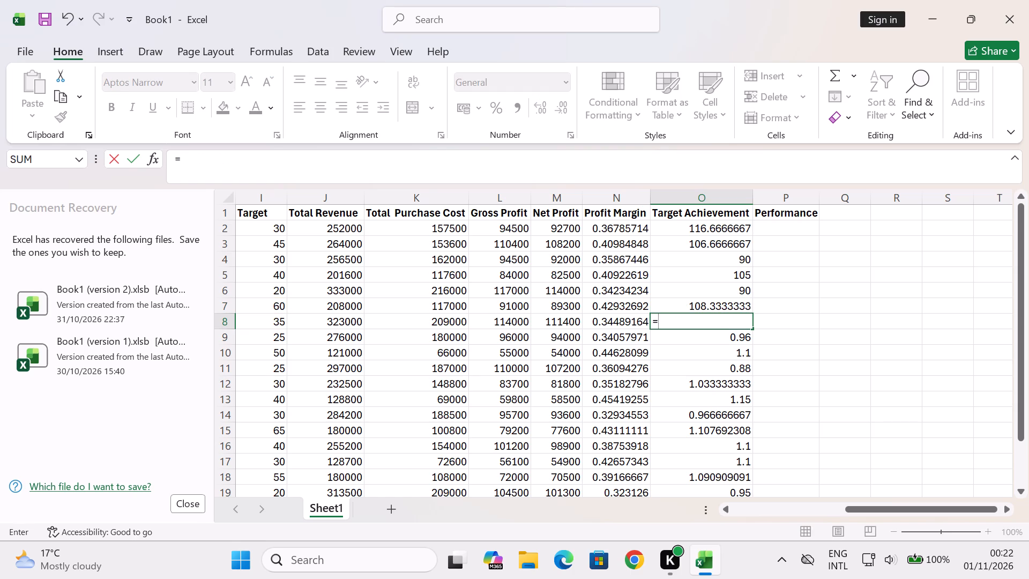
pyautogui.press('e')
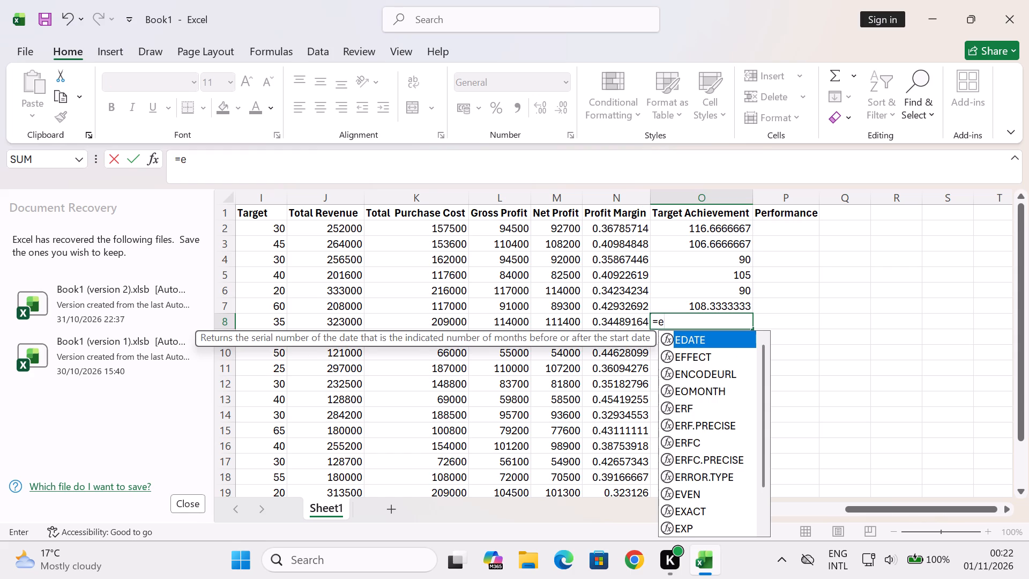
pyautogui.press('8')
pyautogui.write('/i8')
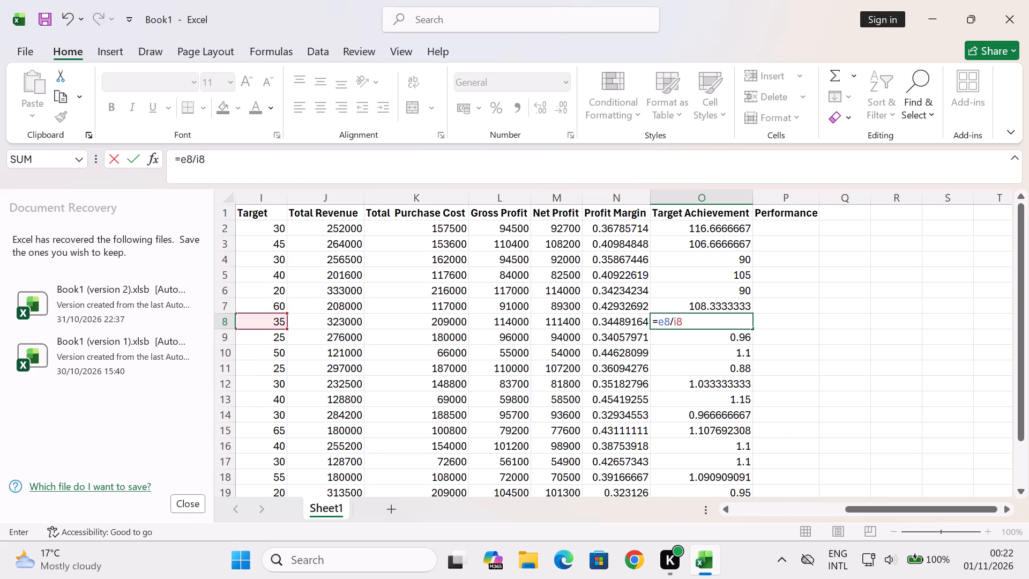
pyautogui.hotkey('shift', '*')
pyautogui.press('1')
pyautogui.write('00')
pyautogui.press('Return')
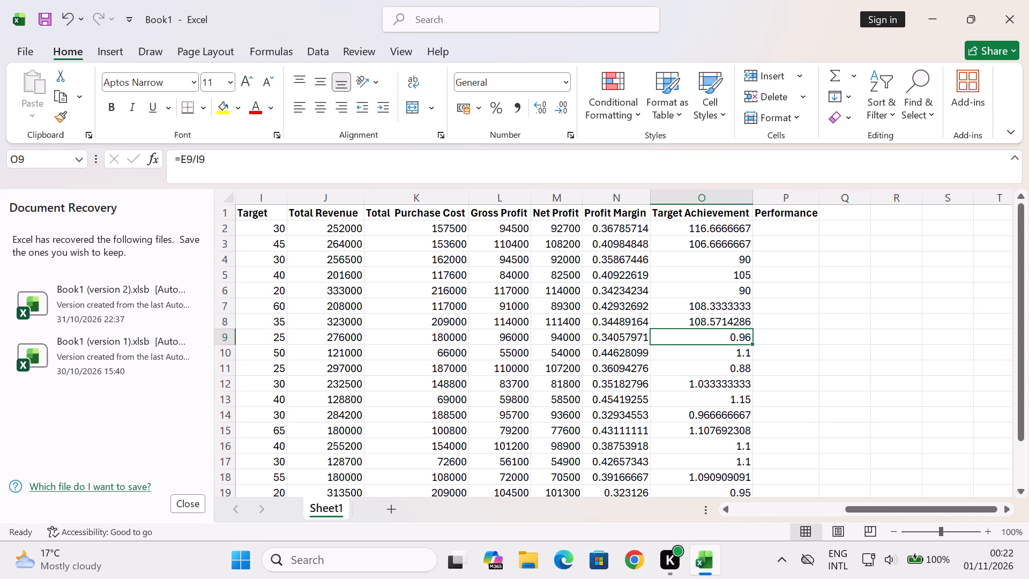
# Replace the Target Achievement formula in O9 with =e9/i9*100.
pyautogui.press('BackSpace')
pyautogui.press('=')
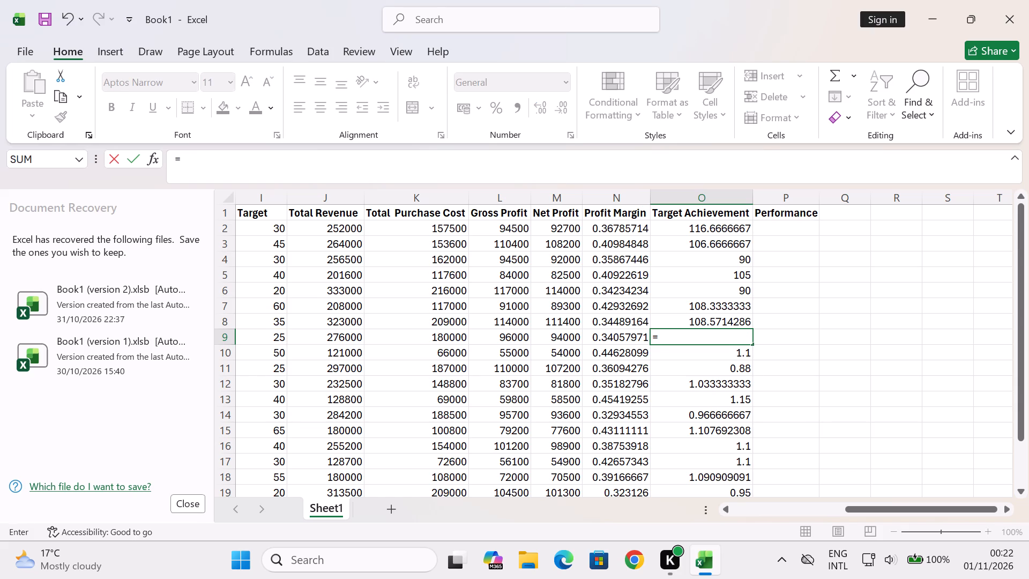
pyautogui.press('e')
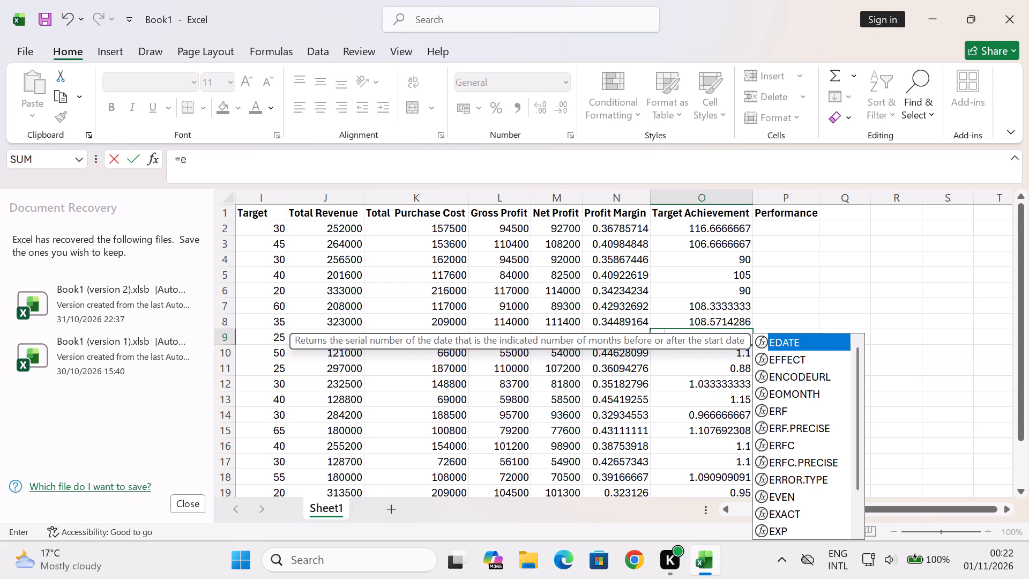
pyautogui.write('9/i9')
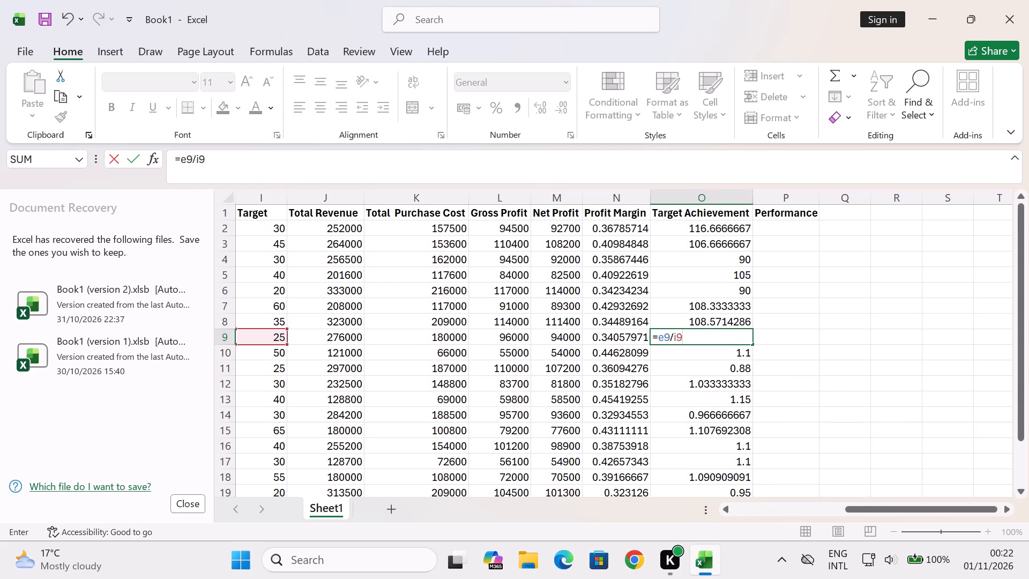
pyautogui.hotkey('shift', '*')
pyautogui.press('1')
pyautogui.write('00')
pyautogui.press('Return')
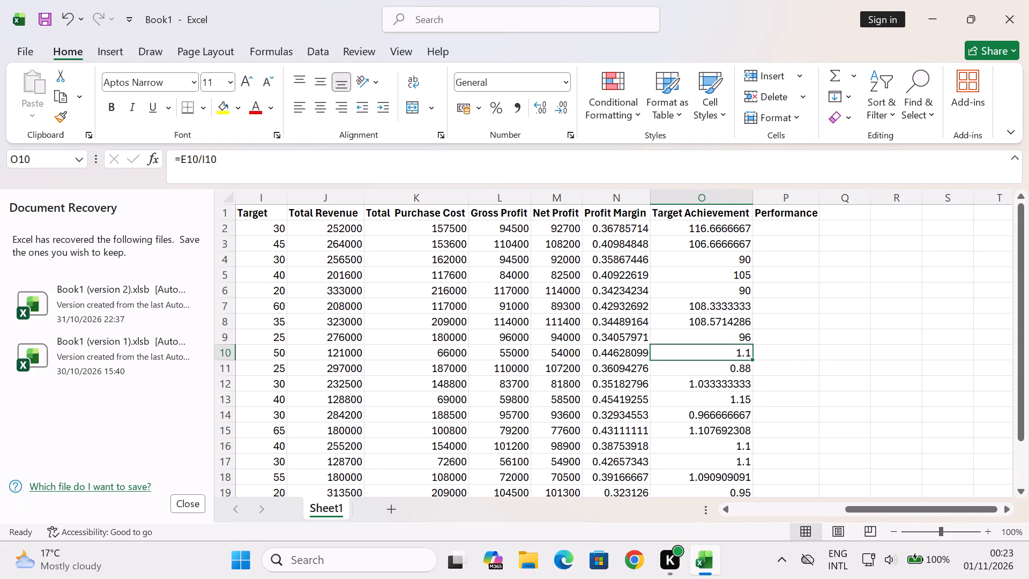
# Replace the Target Achievement formula in O10 with =e10/i10*100.
pyautogui.press('BackSpace')
pyautogui.press('=')
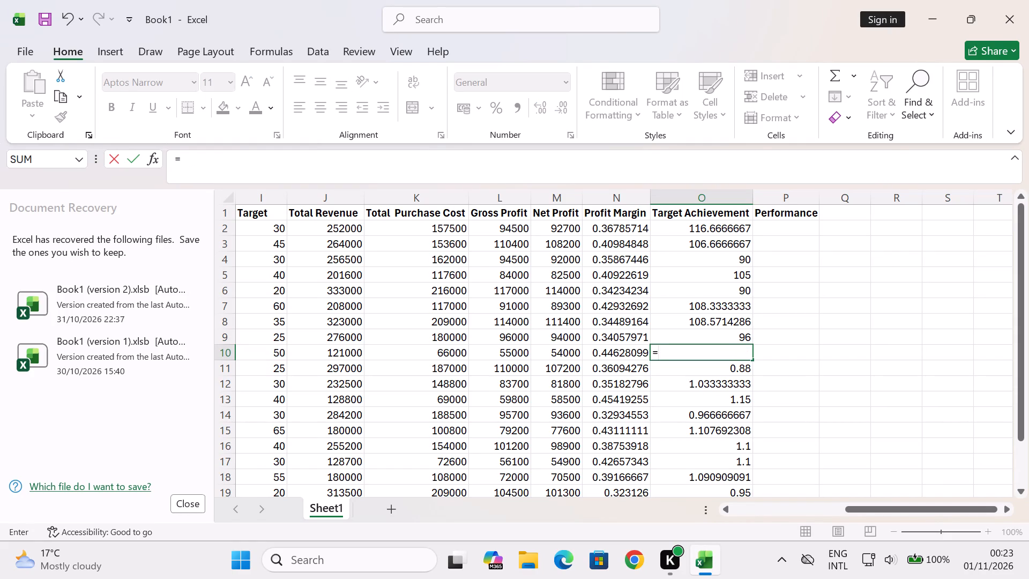
pyautogui.press('e')
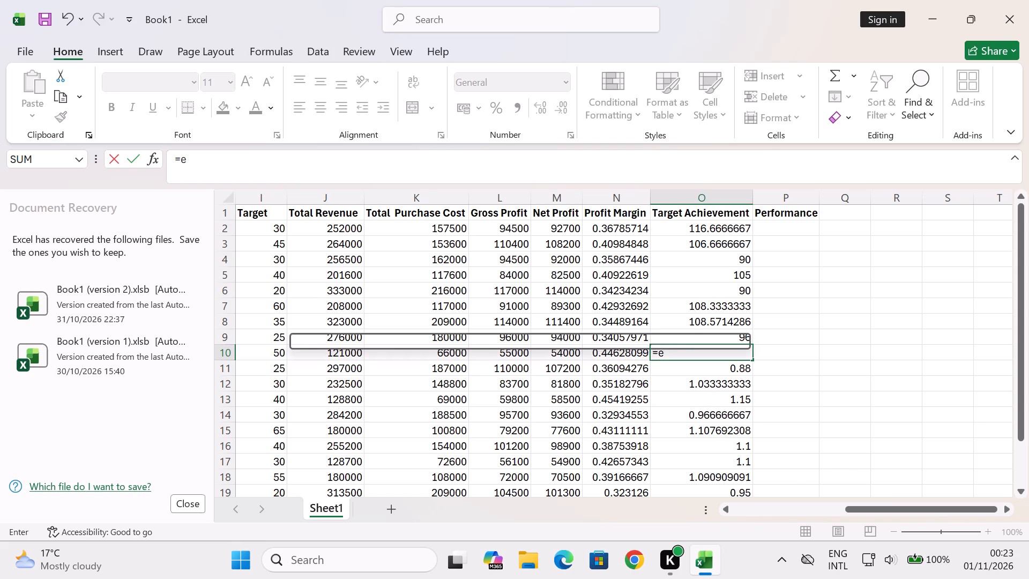
pyautogui.press('1')
pyautogui.press('0')
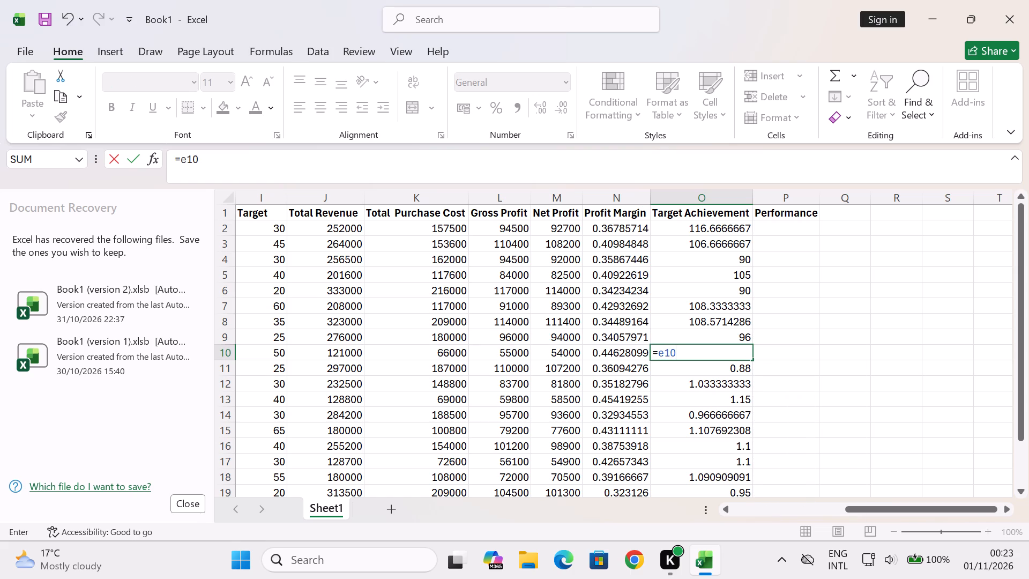
pyautogui.write('/i1')
pyautogui.press('0')
pyautogui.hotkey('shift', '*')
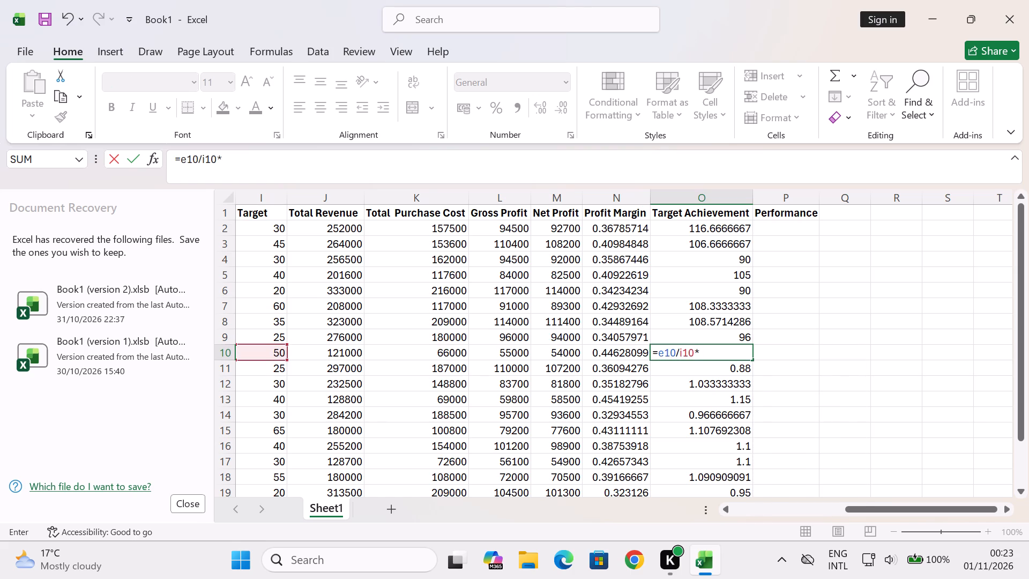
pyautogui.press('1')
pyautogui.write('00')
pyautogui.press('Return')
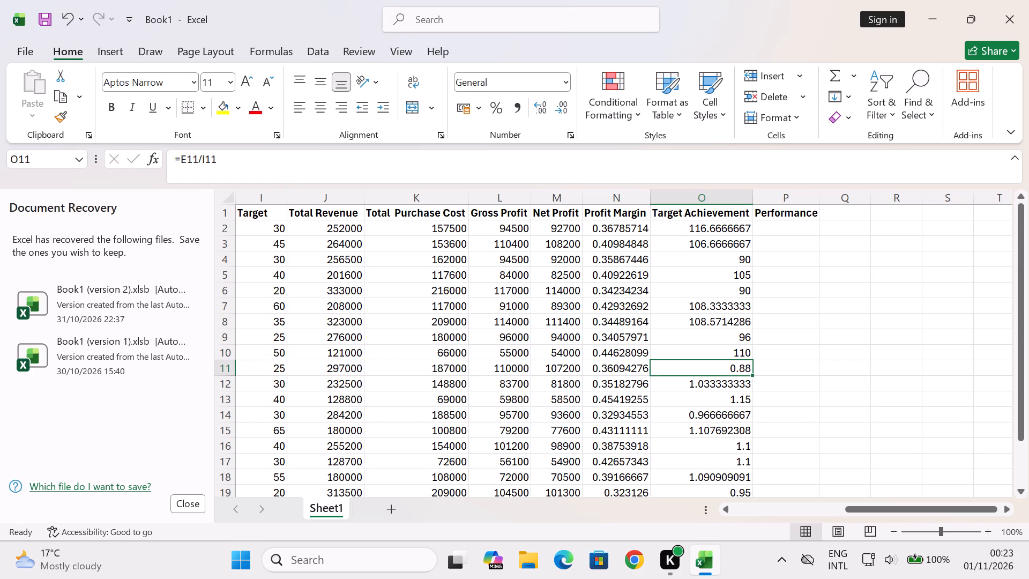
# Replace the Target Achievement formula in O11 with =e11/i11*100.
pyautogui.press('BackSpace')
pyautogui.press('=')
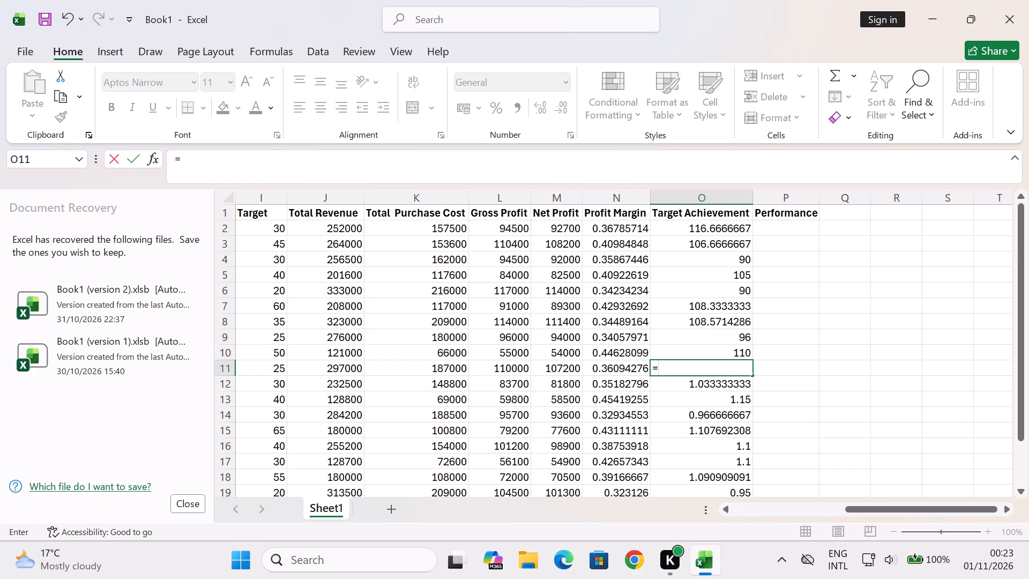
pyautogui.write('e11')
pyautogui.press('/')
pyautogui.write('i11')
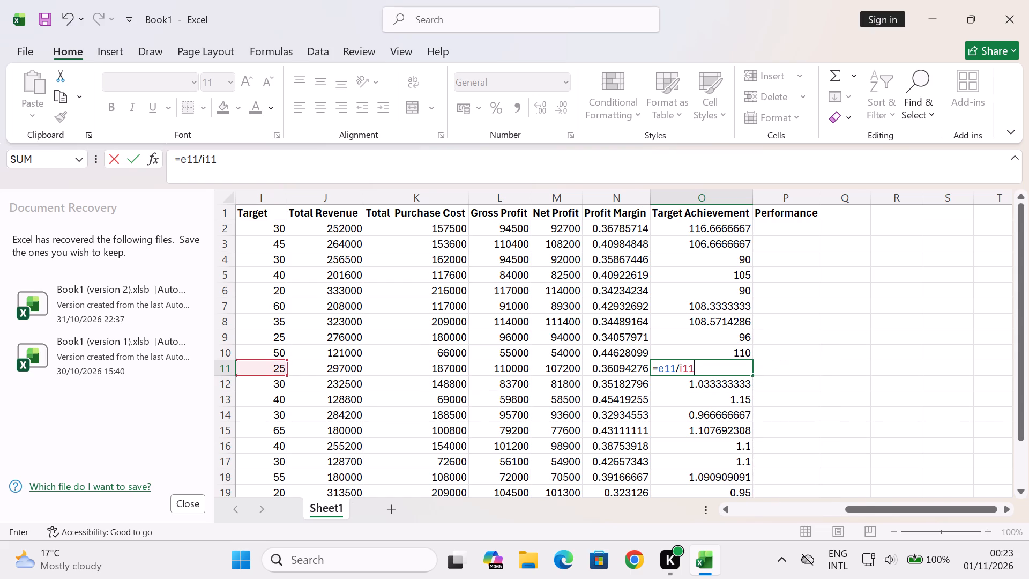
pyautogui.hotkey('shift', '*')
pyautogui.press('1')
pyautogui.write('00')
pyautogui.press('Return')
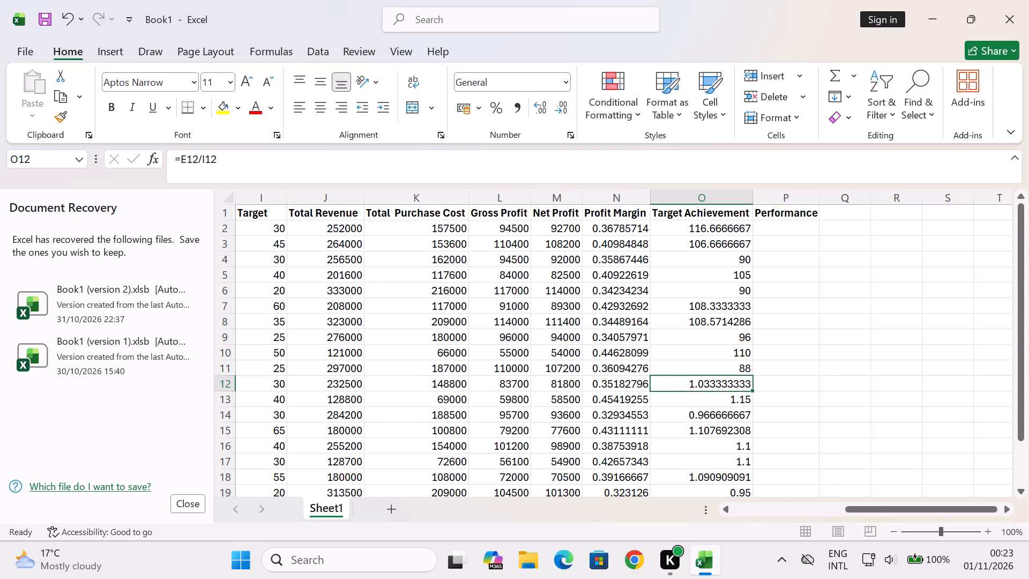
# Replace the Target Achievement formula in O12 with =e12/i12*100.
pyautogui.press('=')
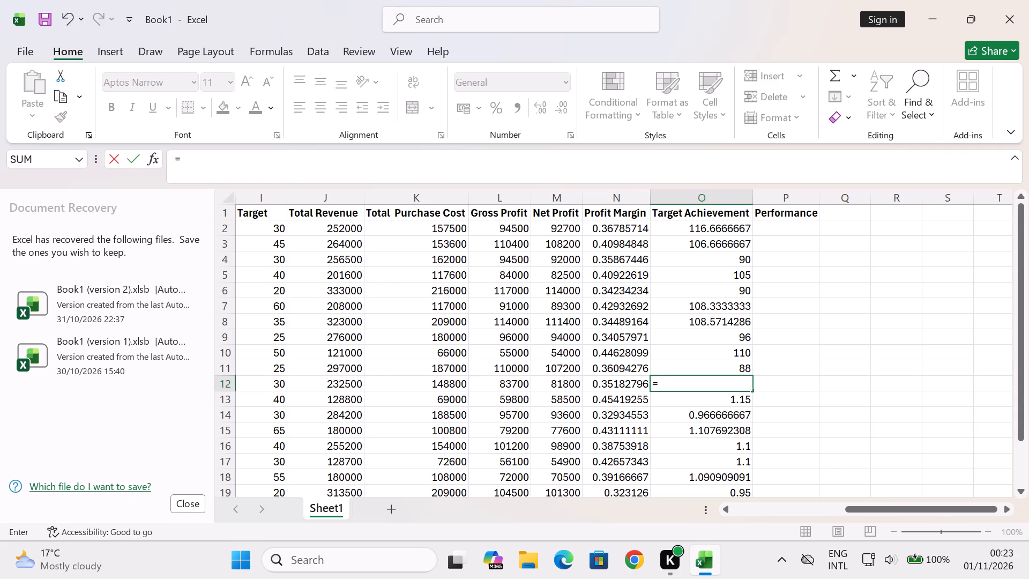
pyautogui.press('e')
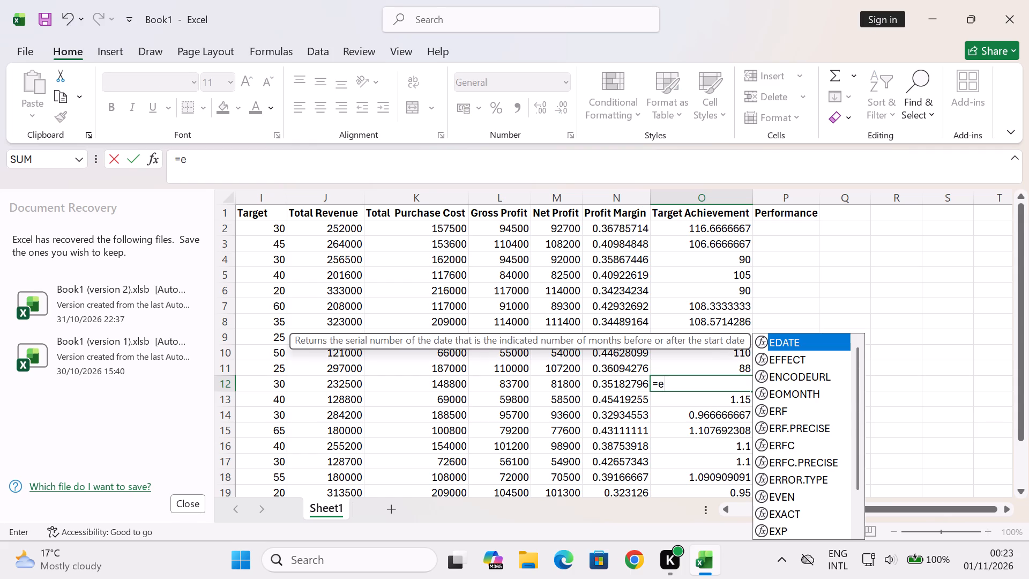
pyautogui.write('12')
pyautogui.write('/i12')
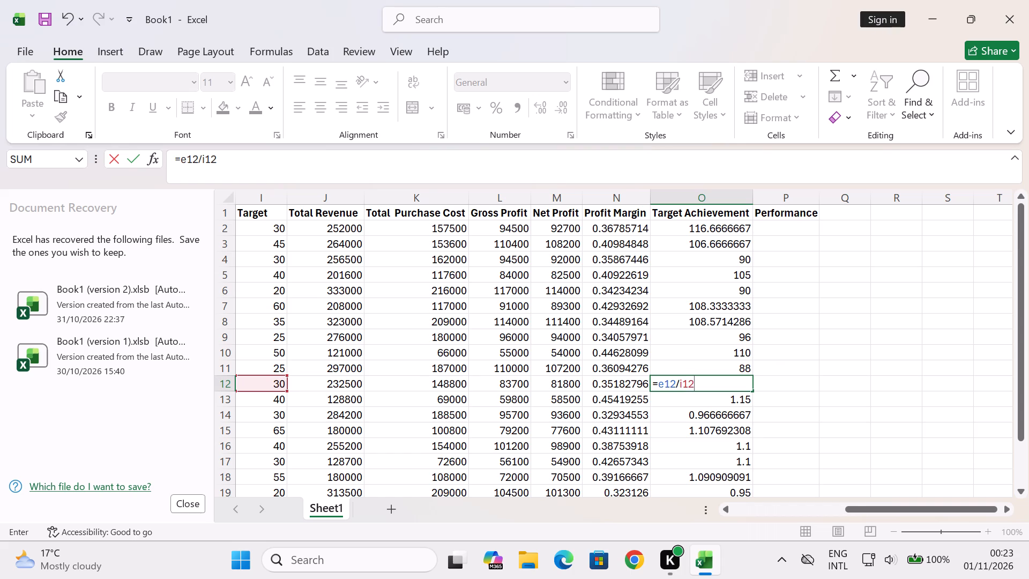
pyautogui.write('*1')
pyautogui.write('00')
pyautogui.press('Return')
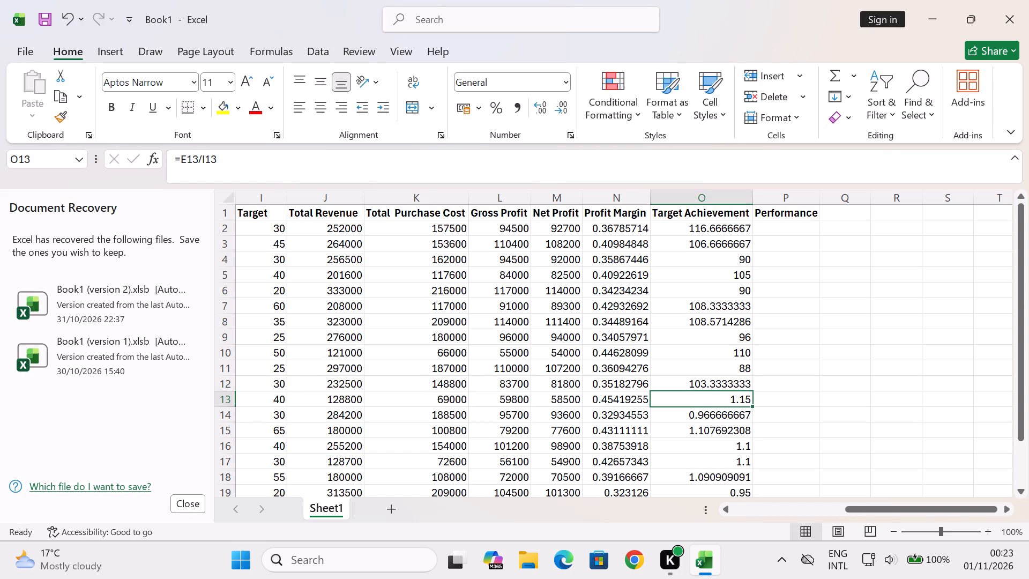
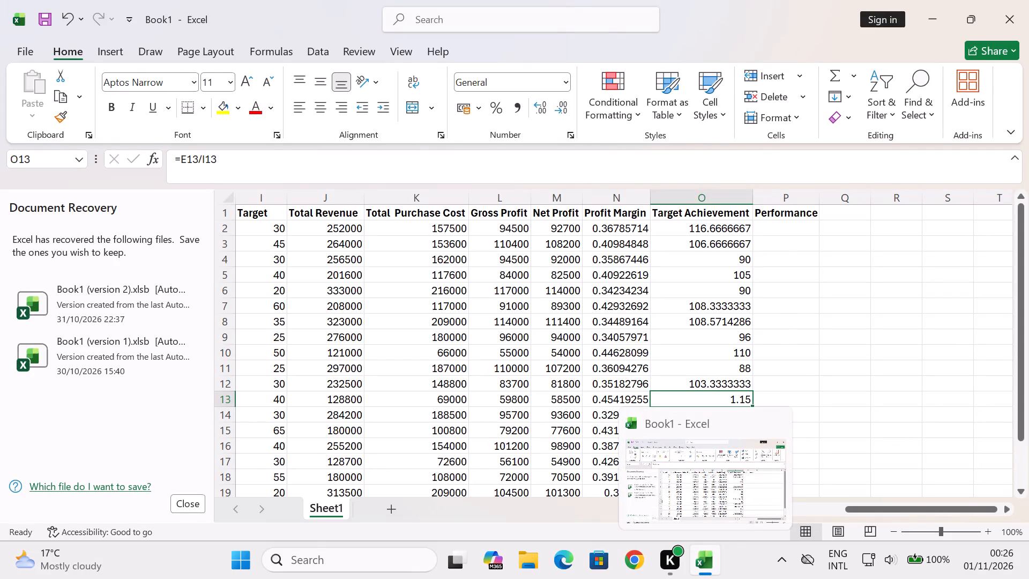
# Replace the Target Achievement formula in O13 with =e13/i13*100.
pyautogui.press('BackSpace')
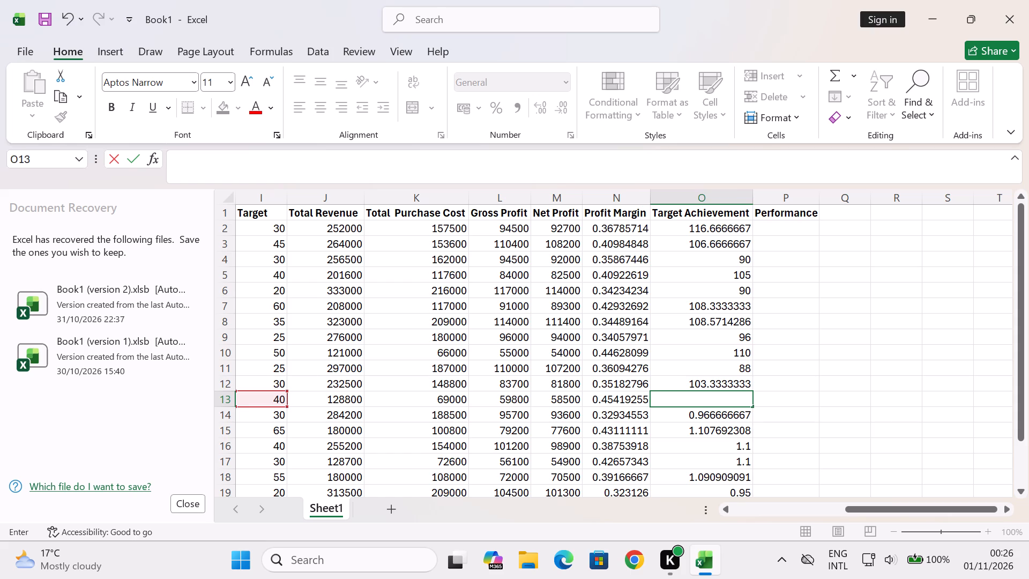
pyautogui.press('=')
pyautogui.press('e')
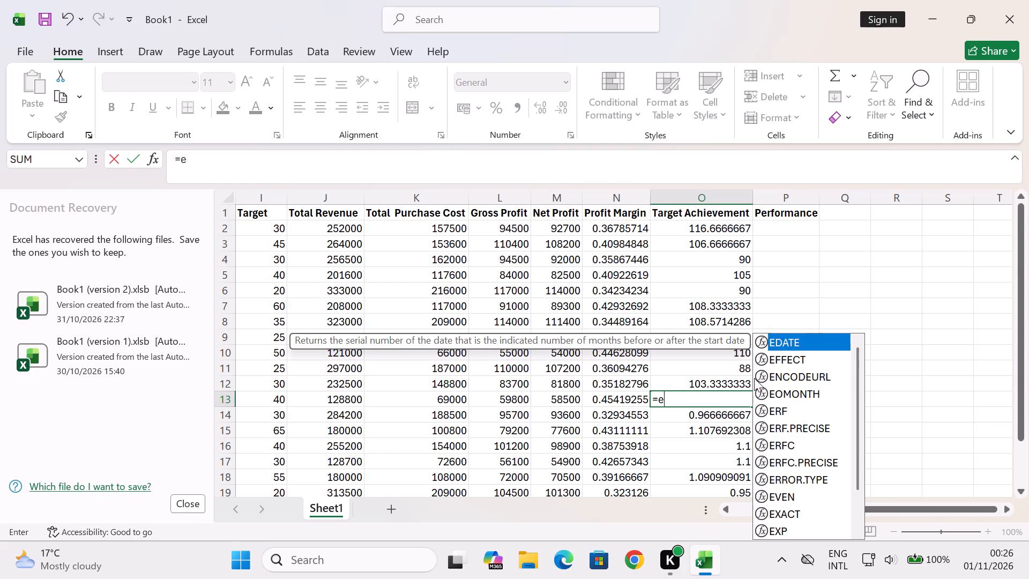
pyautogui.write('13')
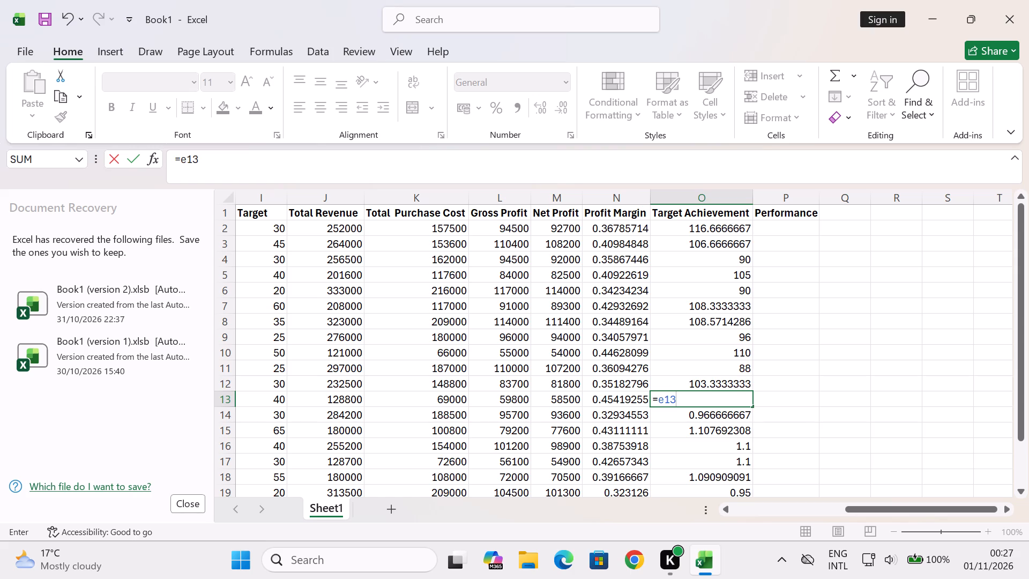
pyautogui.write('/i')
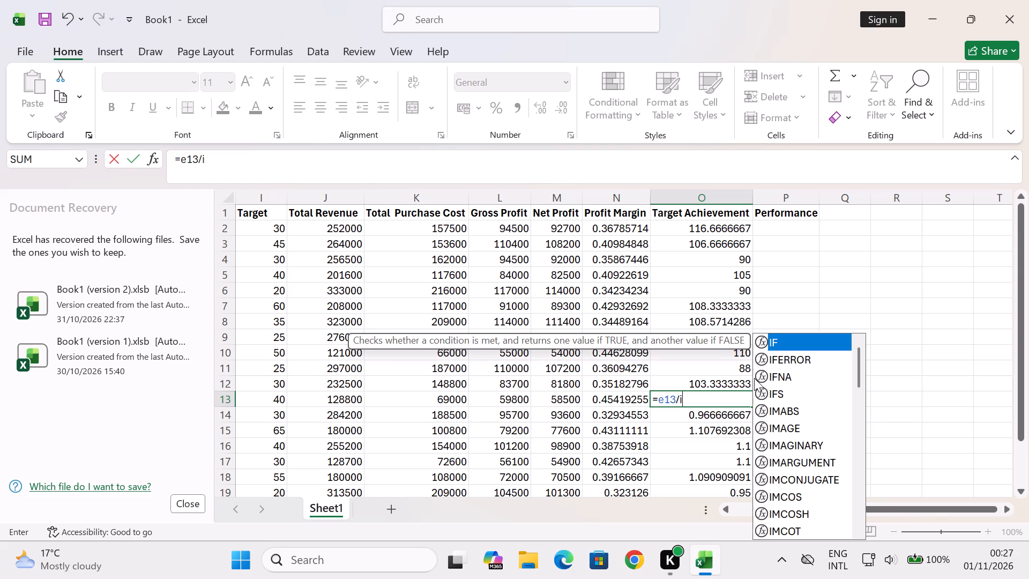
pyautogui.write('13')
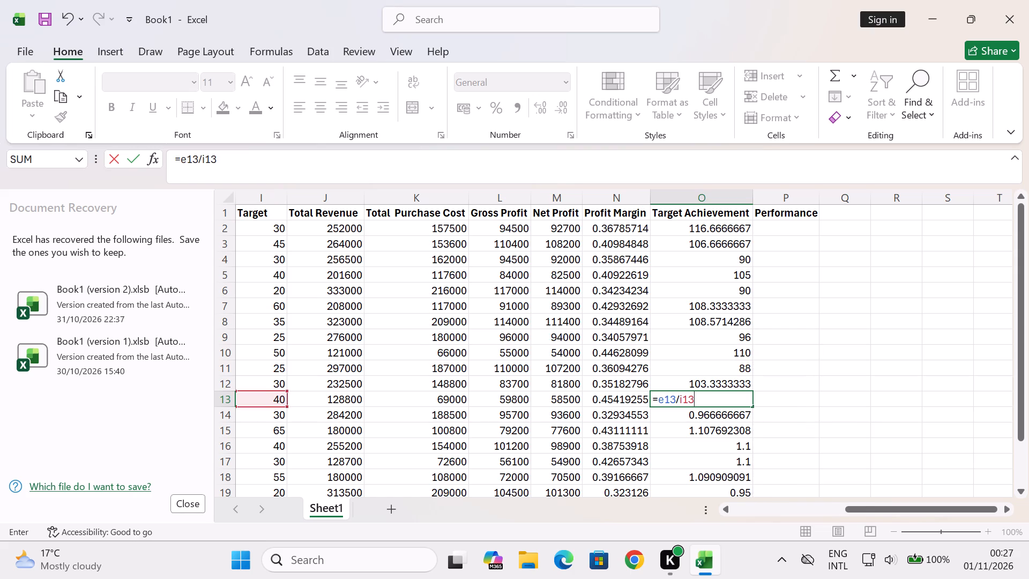
pyautogui.write('*100')
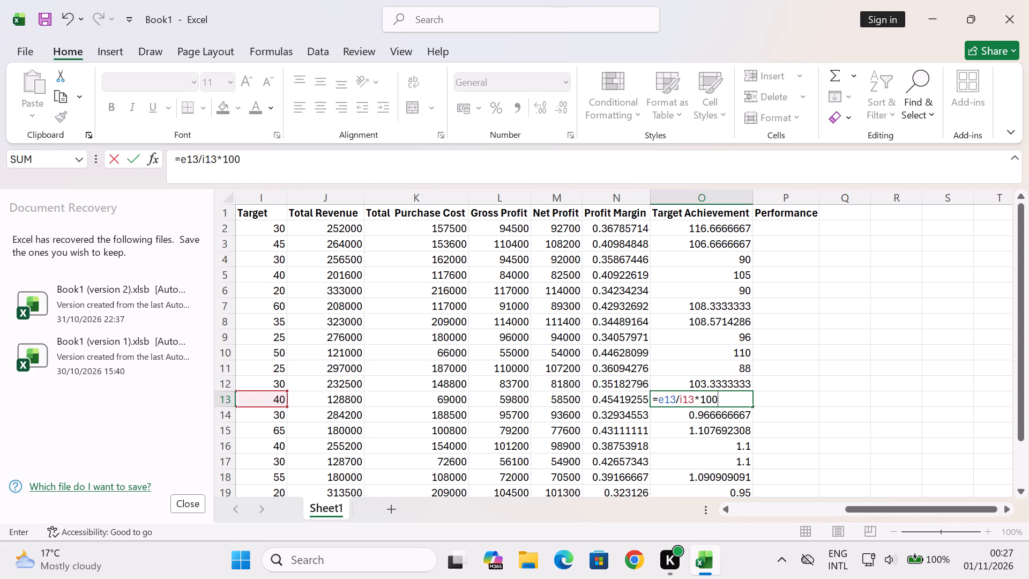
pyautogui.press('Return')
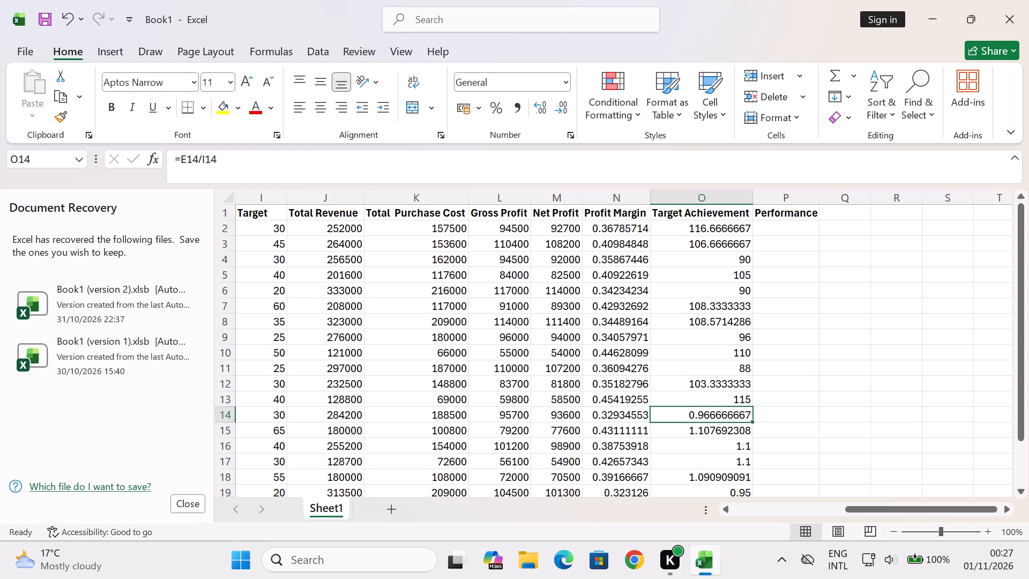
# Replace the Target Achievement formula in O14 with =e14/i14*100.
pyautogui.press('BackSpace')
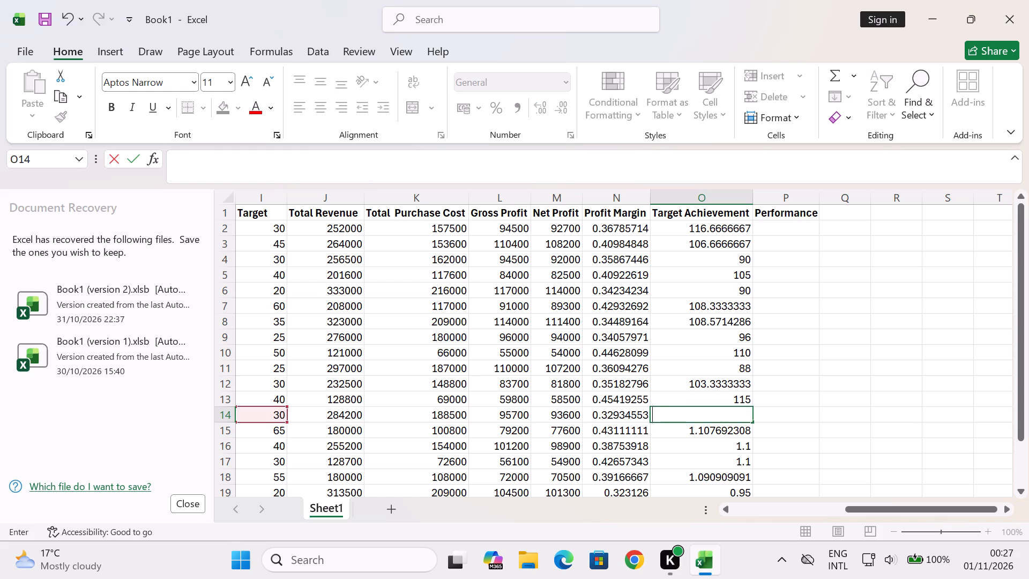
pyautogui.press('=')
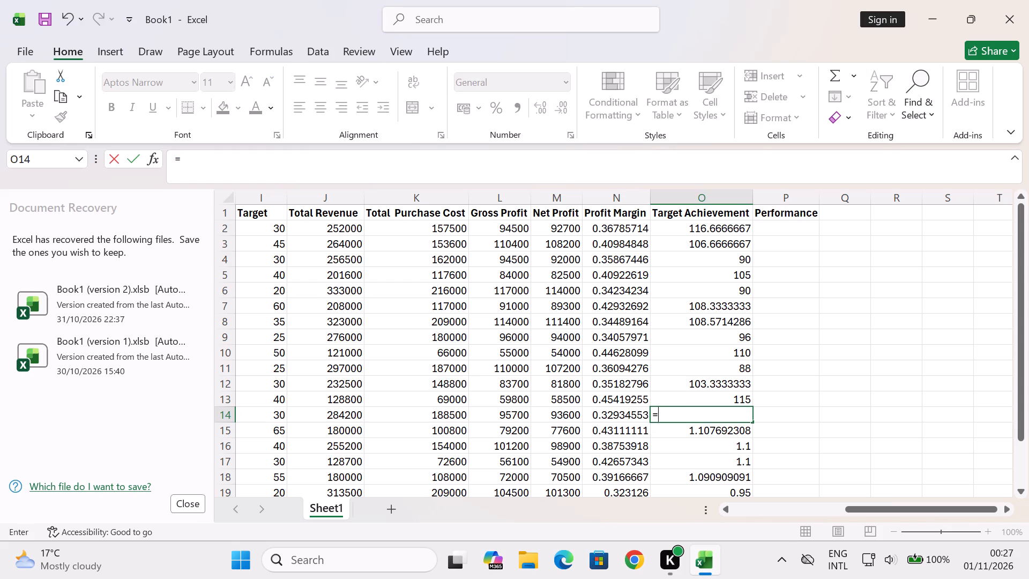
pyautogui.press('e')
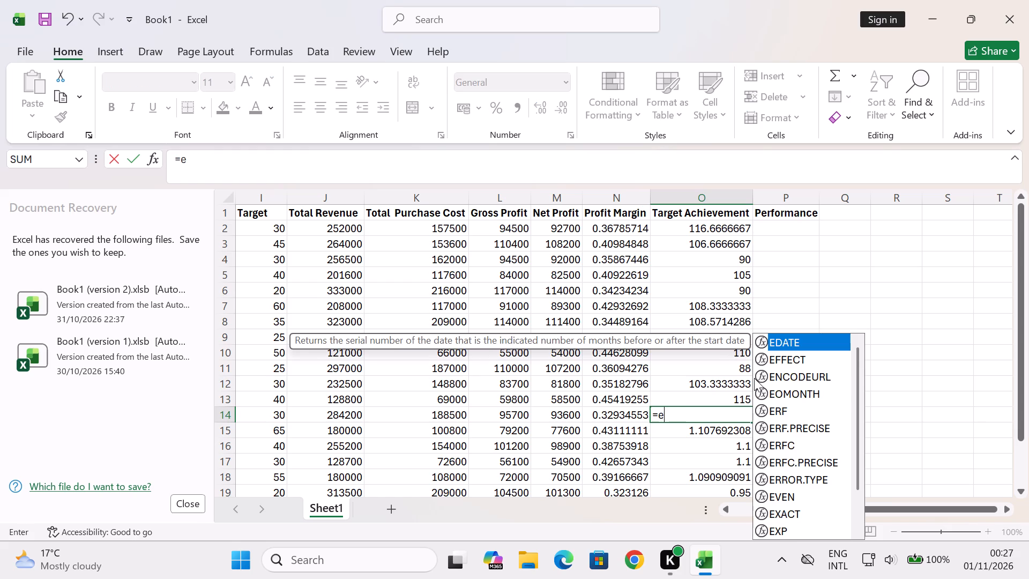
pyautogui.write('14')
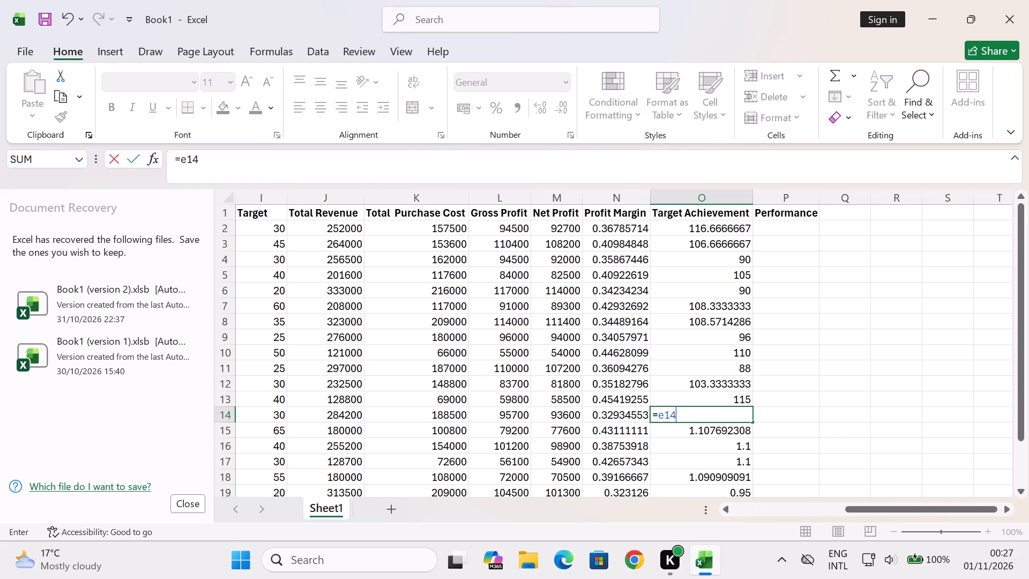
pyautogui.press('/')
pyautogui.press('i')
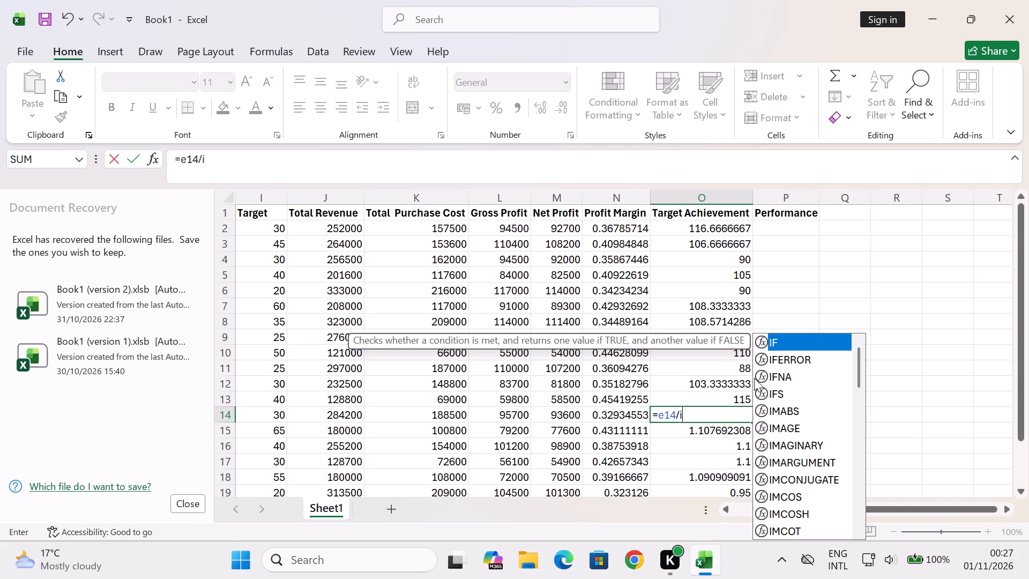
pyautogui.write('14')
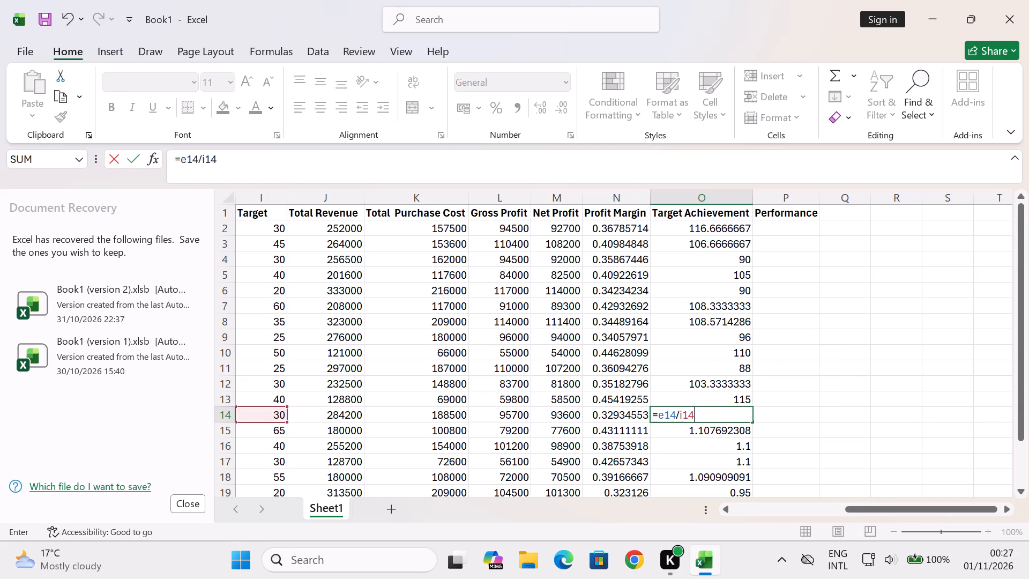
pyautogui.hotkey('shift', '*')
pyautogui.press('1')
pyautogui.write('00')
pyautogui.press('Return')
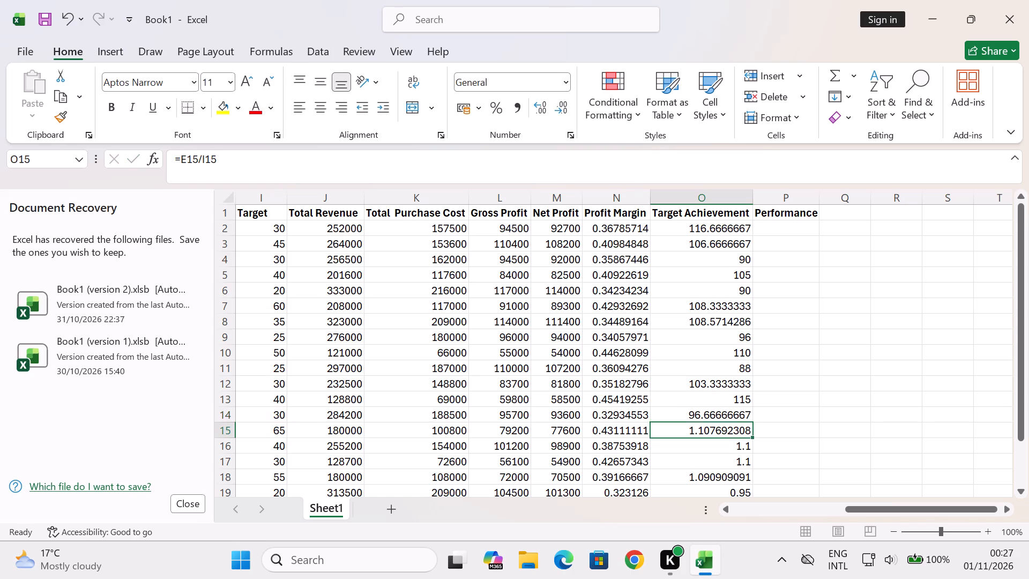
# Replace the Target Achievement formula in O15 with =e15/i15*100.
pyautogui.press('=')
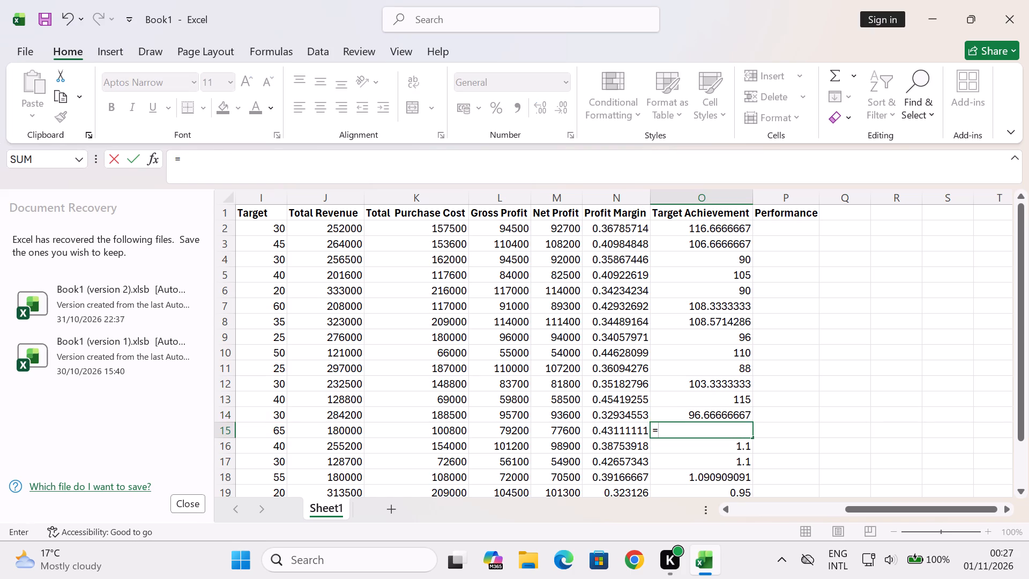
pyautogui.press('e')
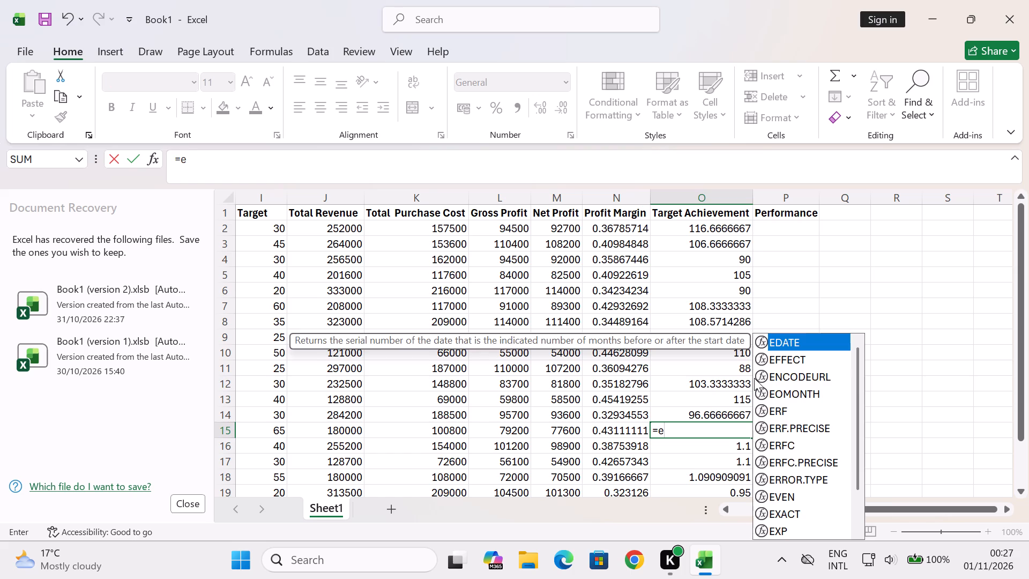
pyautogui.write('15')
pyautogui.write('/i')
pyautogui.press('1')
pyautogui.press('5')
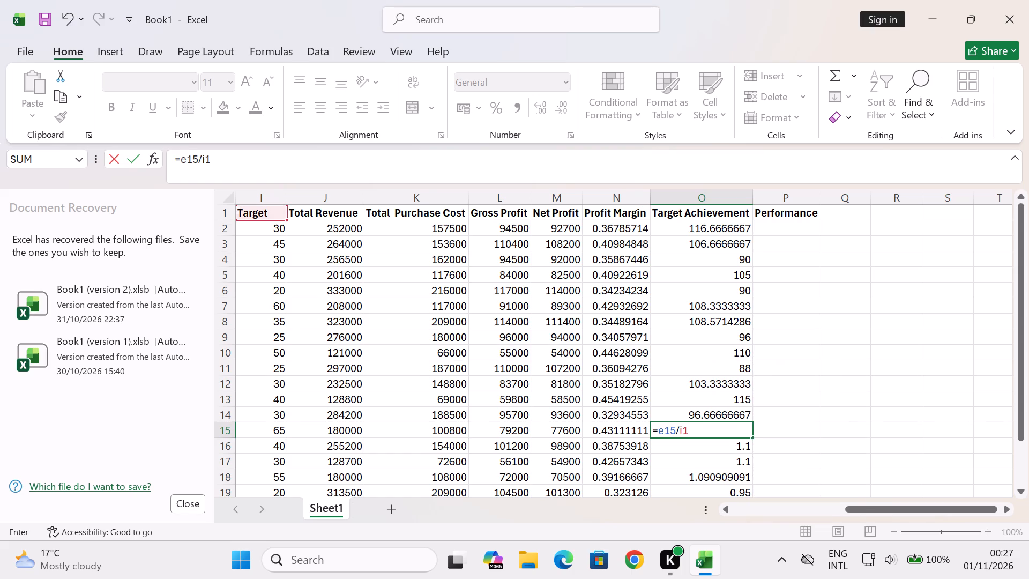
pyautogui.hotkey('shift', '*')
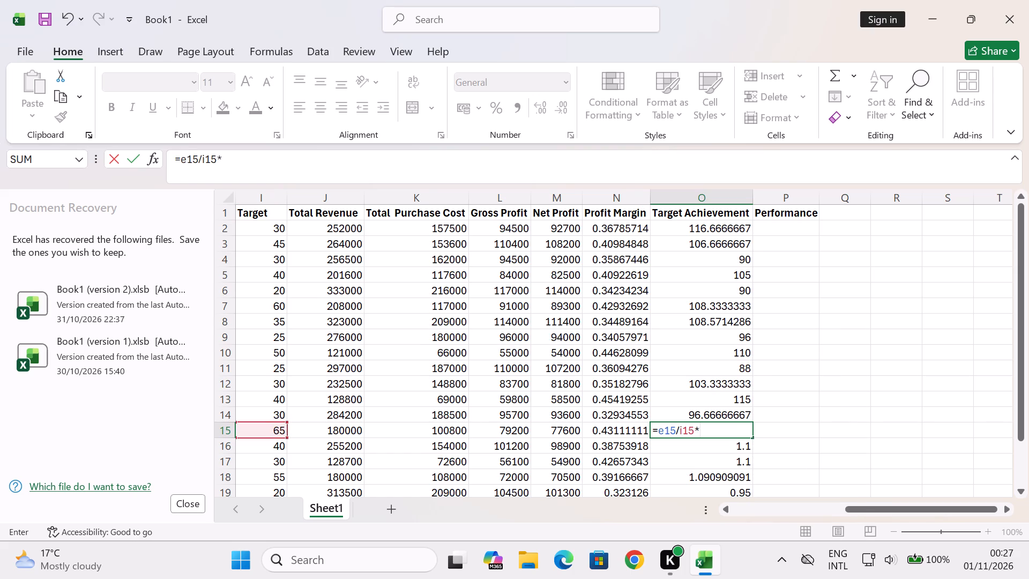
pyautogui.press('1')
pyautogui.write('00')
pyautogui.press('Return')
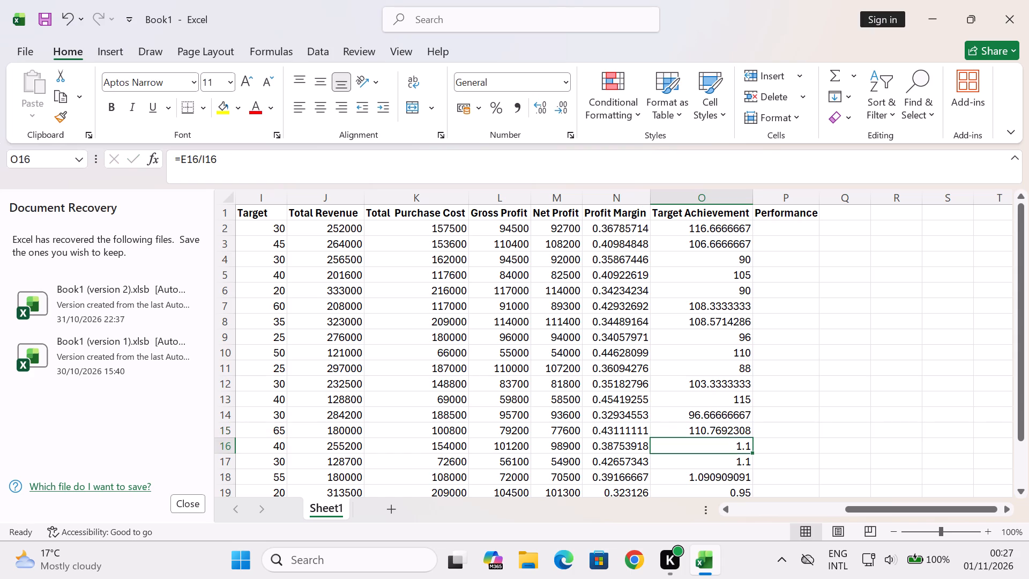
# Replace the Target Achievement formula in O16 with =e16/i16*100.
pyautogui.press('BackSpace')
pyautogui.press('=')
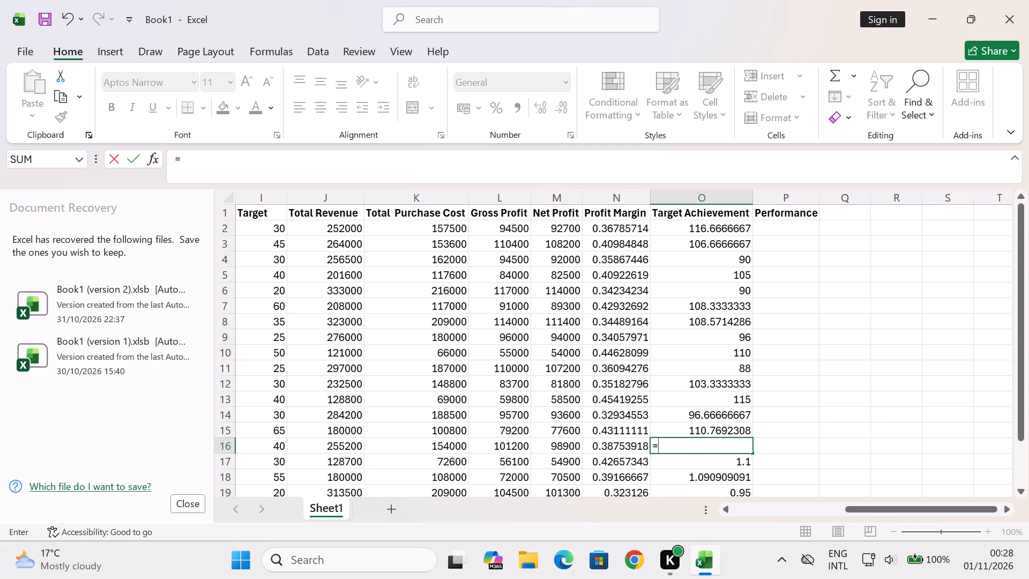
pyautogui.press('e')
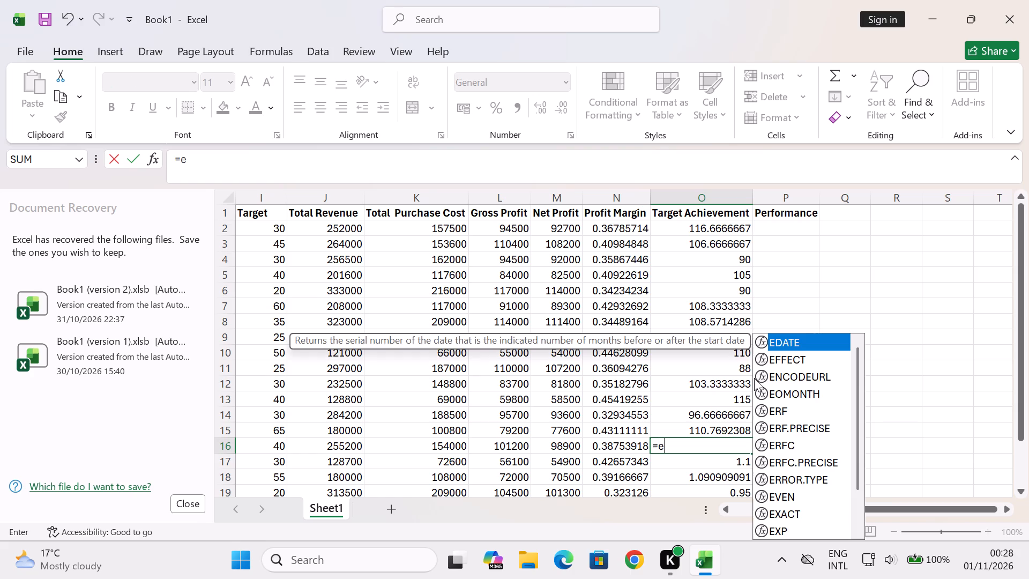
pyautogui.press('1')
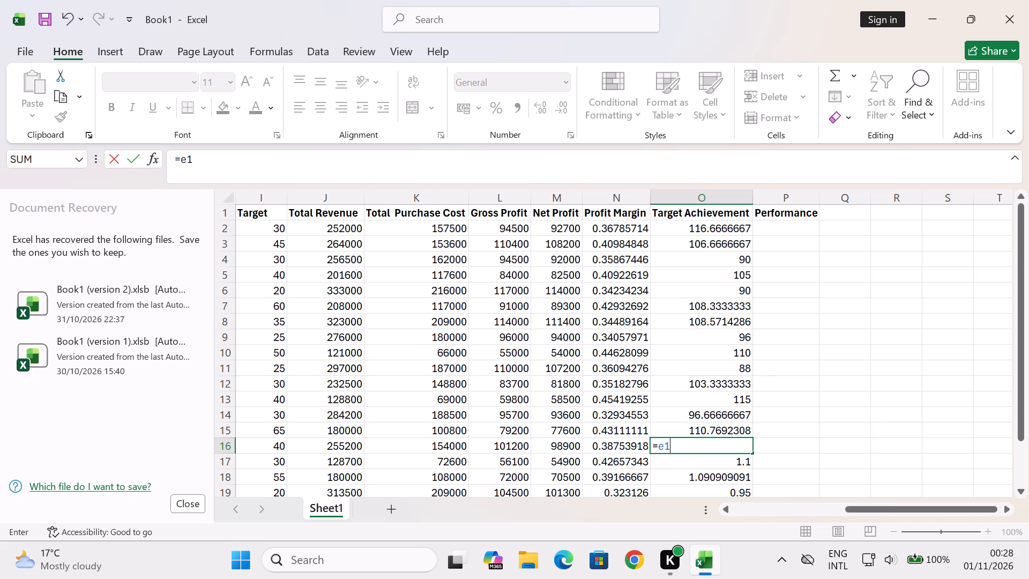
pyautogui.press('6')
pyautogui.write('/i1')
pyautogui.press('6')
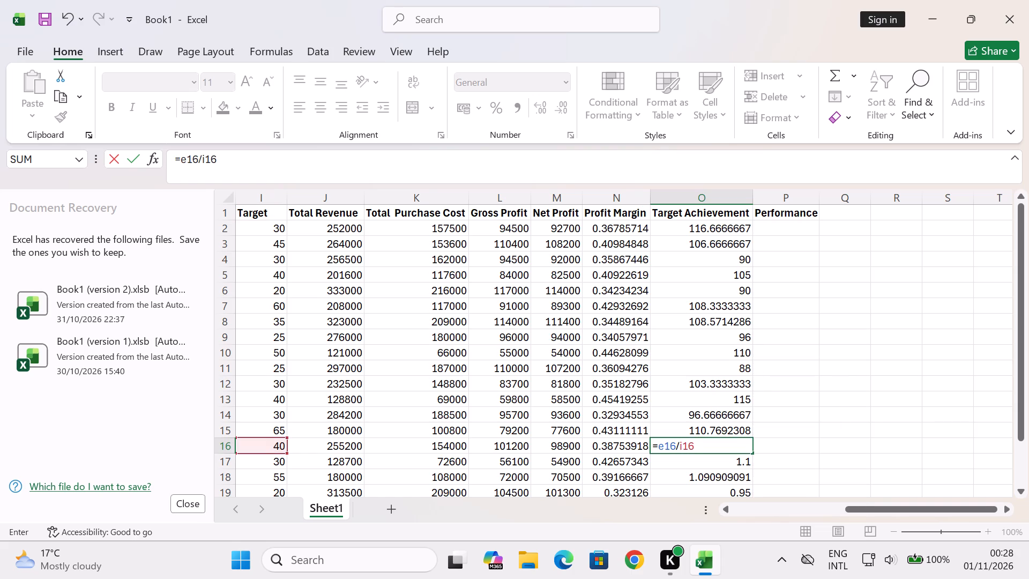
pyautogui.hotkey('shift', '*')
pyautogui.press('1')
pyautogui.write('00')
pyautogui.press('Return')
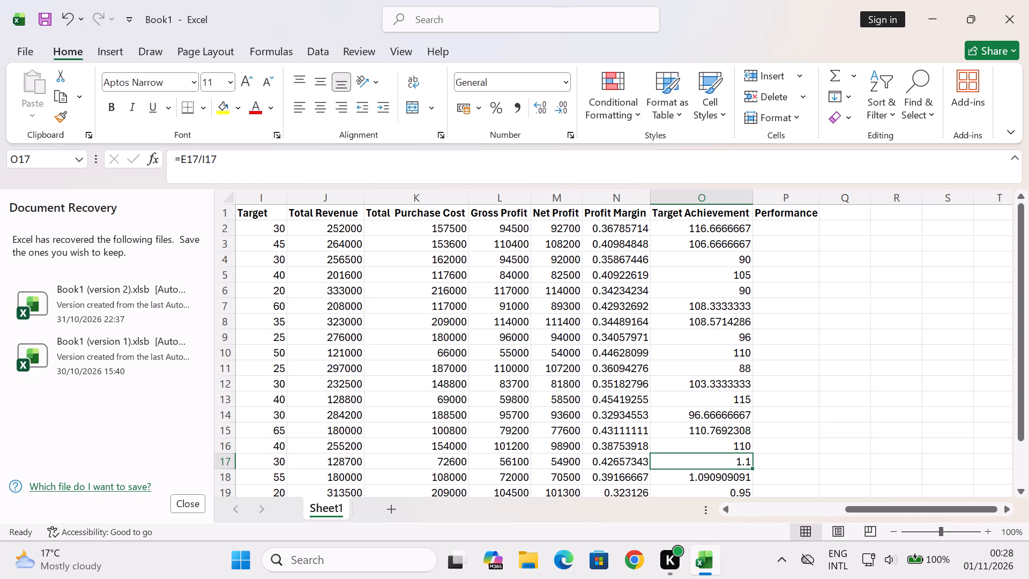
# Replace the Target Achievement formula in O17 with =e17/i17*100.
pyautogui.press('BackSpace')
pyautogui.press('=')
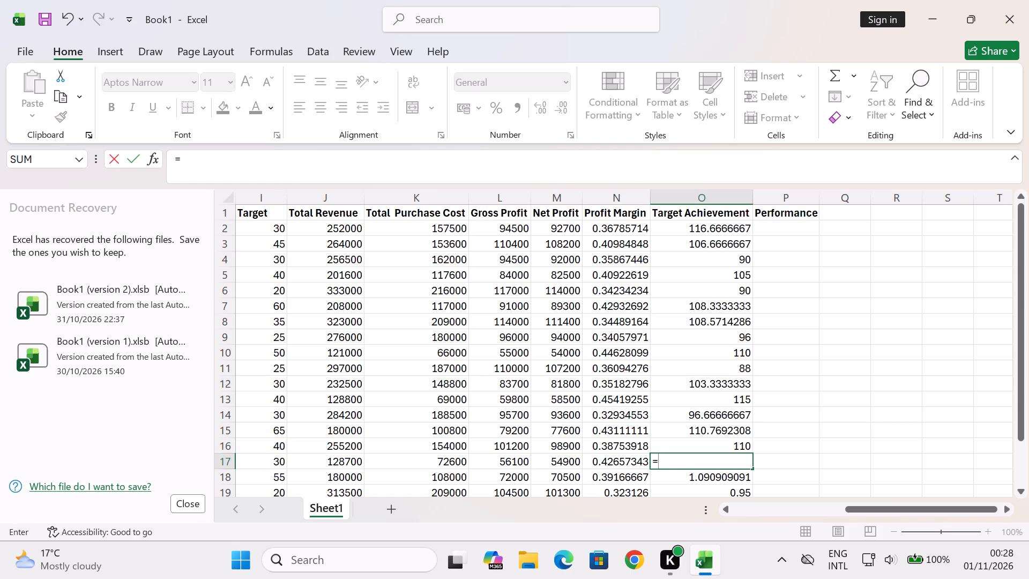
pyautogui.write('e1')
pyautogui.press('7')
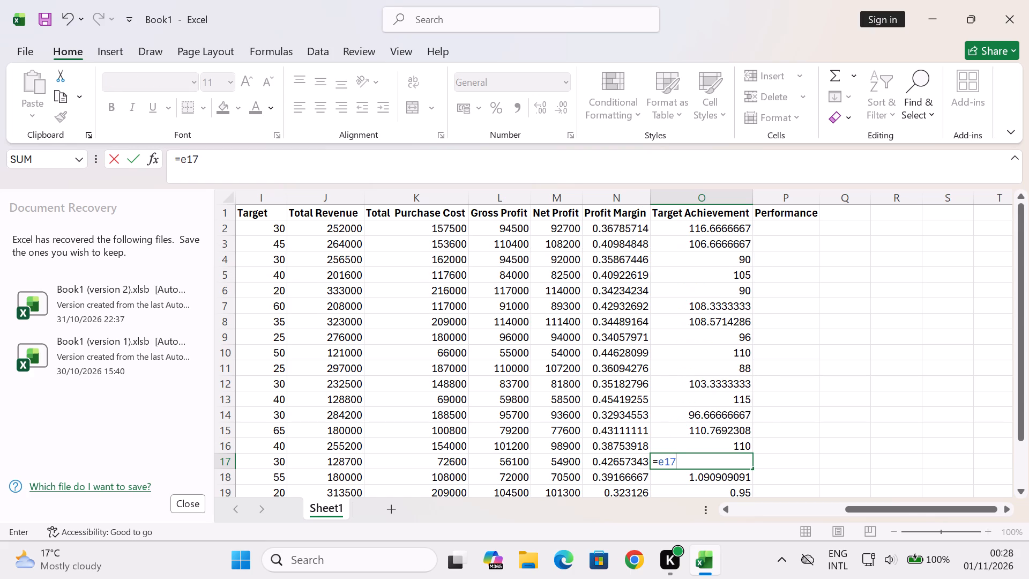
pyautogui.press('/')
pyautogui.press('i')
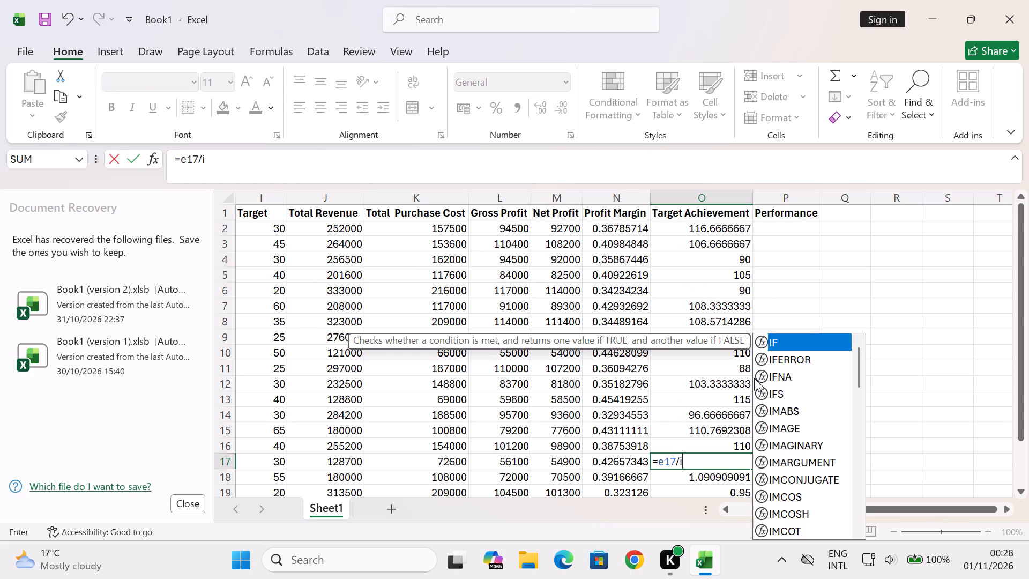
pyautogui.press('1')
pyautogui.press('7')
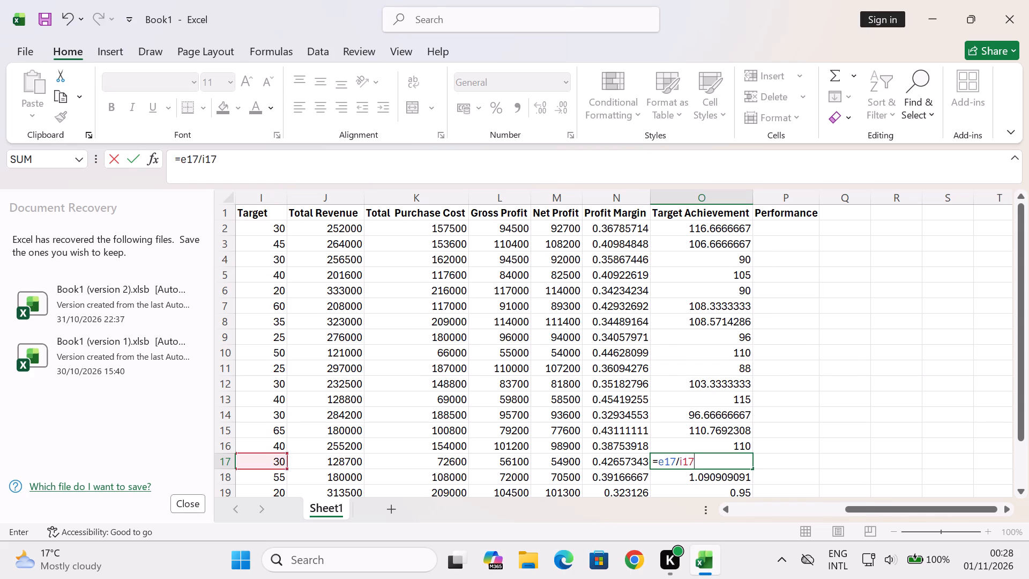
pyautogui.write('*100')
pyautogui.press('Return')
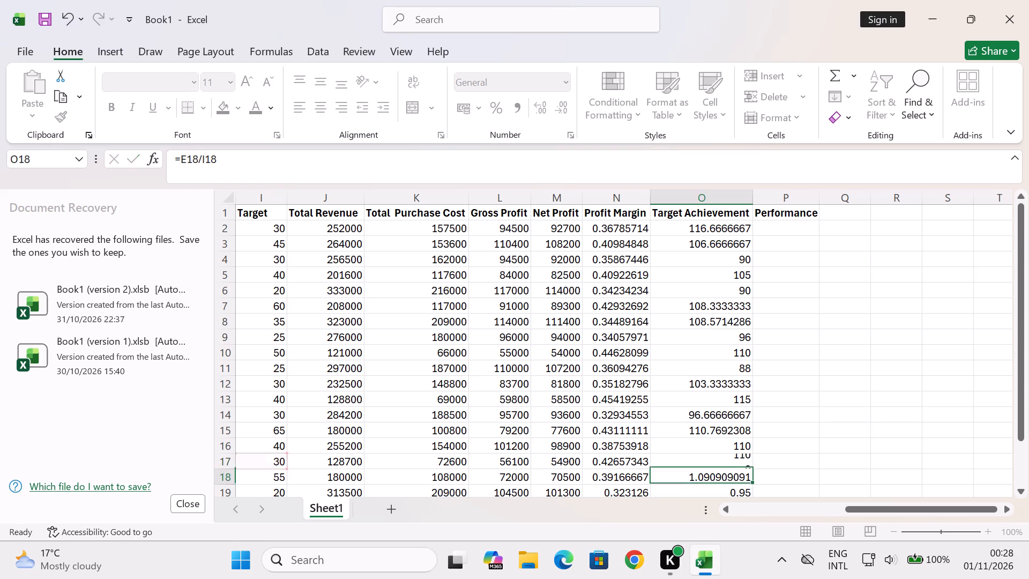
# Clear the Target Achievement formula in O18 and start a new formula in its place.
pyautogui.press('BackSpace')
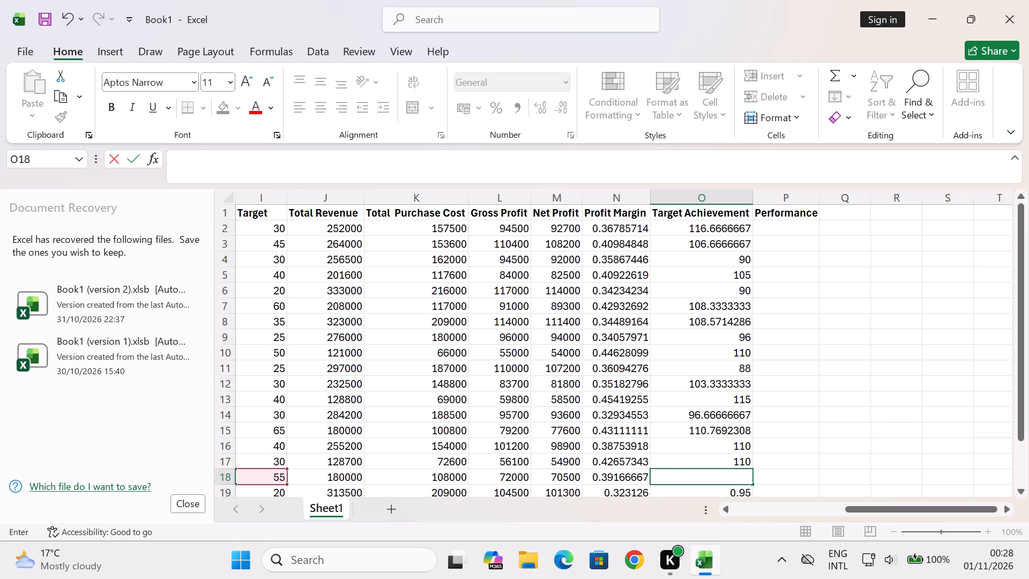
pyautogui.press('=')
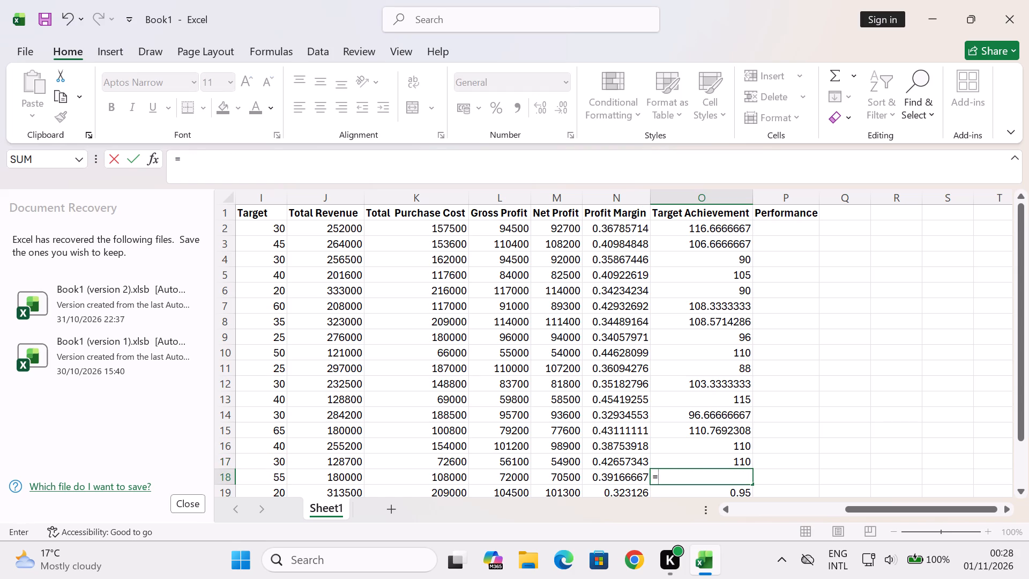
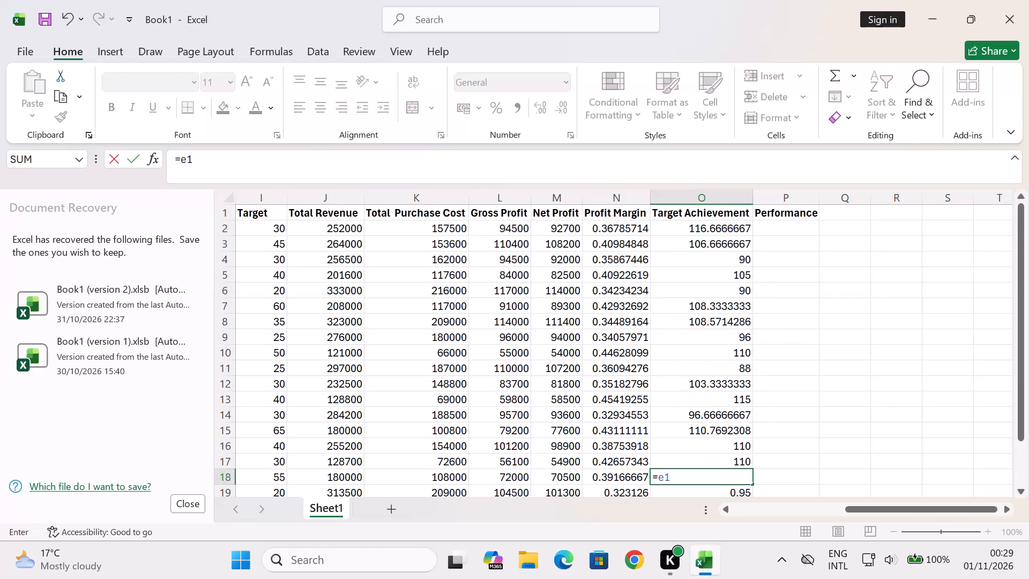
# Complete the Target Achievement formula in O18 as =e18/i18*100.
pyautogui.write('8/i18')
pyautogui.write('*1')
pyautogui.write('00')
pyautogui.press('Return')
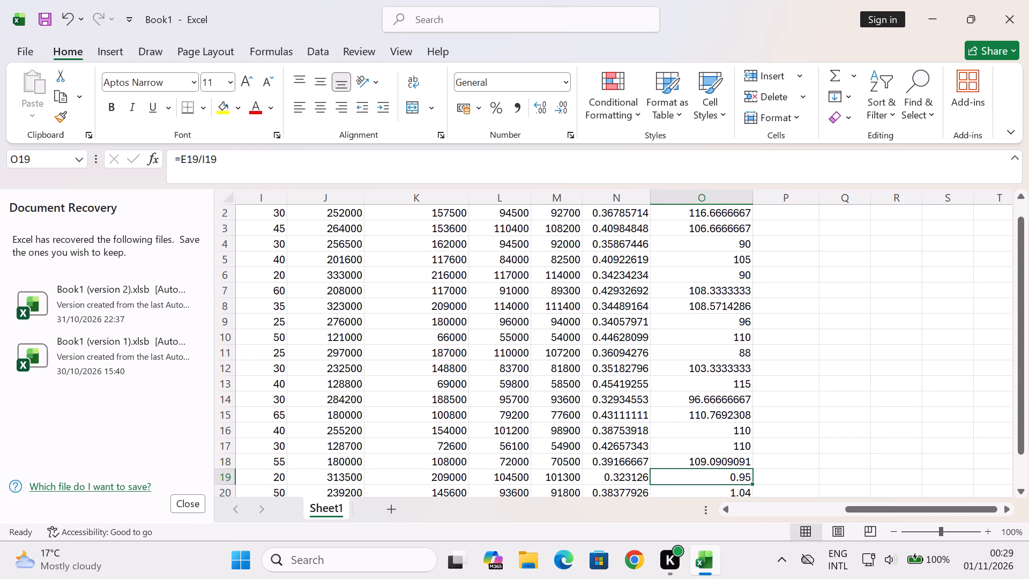
# Clear the Target Achievement formula in O19 and start a new formula in its place.
pyautogui.press('BackSpace')
pyautogui.press('=')
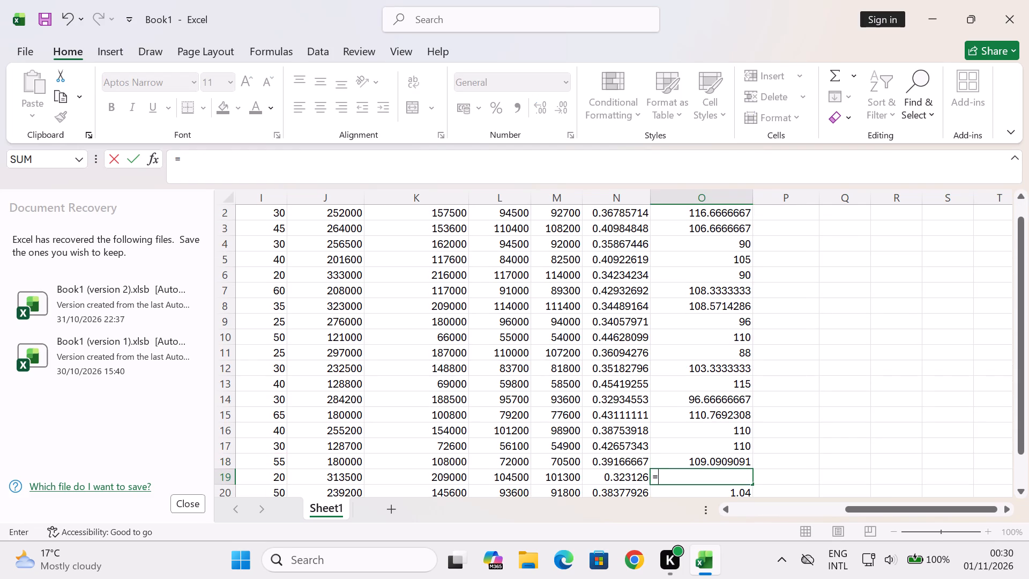
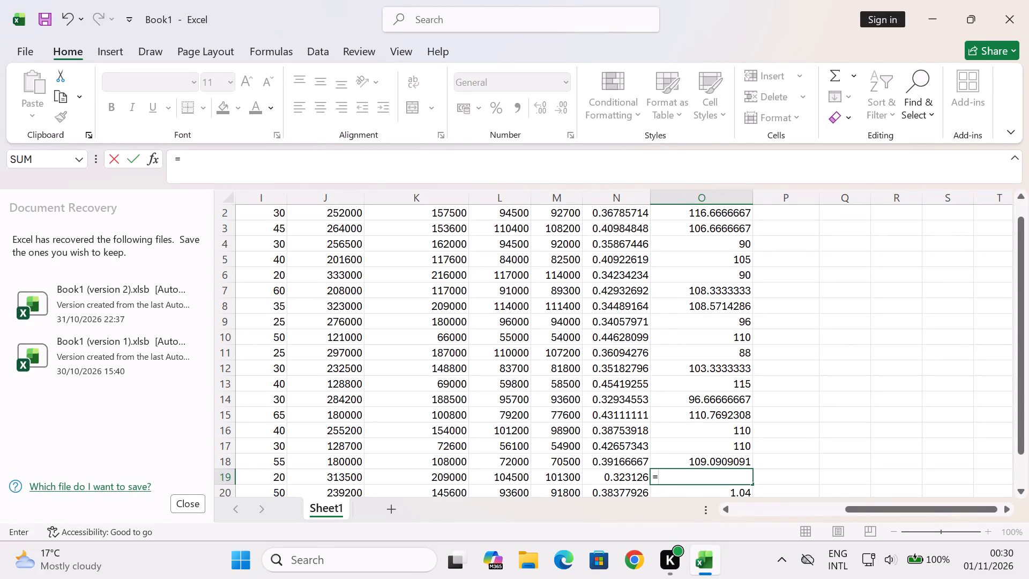
# Complete the Target Achievement formula in O19 as =e19/i19*100.
pyautogui.write('e1')
pyautogui.press('9')
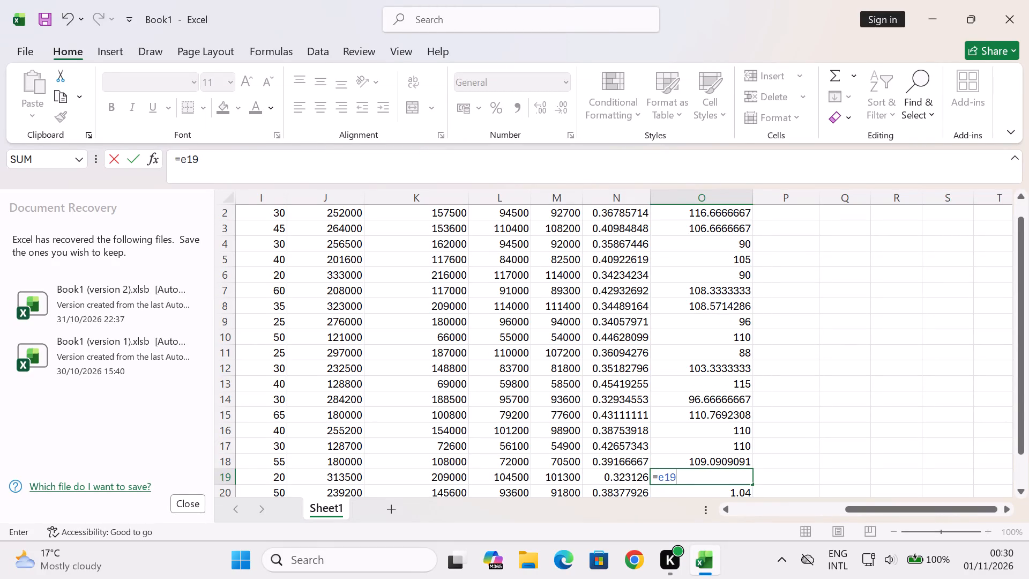
pyautogui.write('/i1')
pyautogui.press('9')
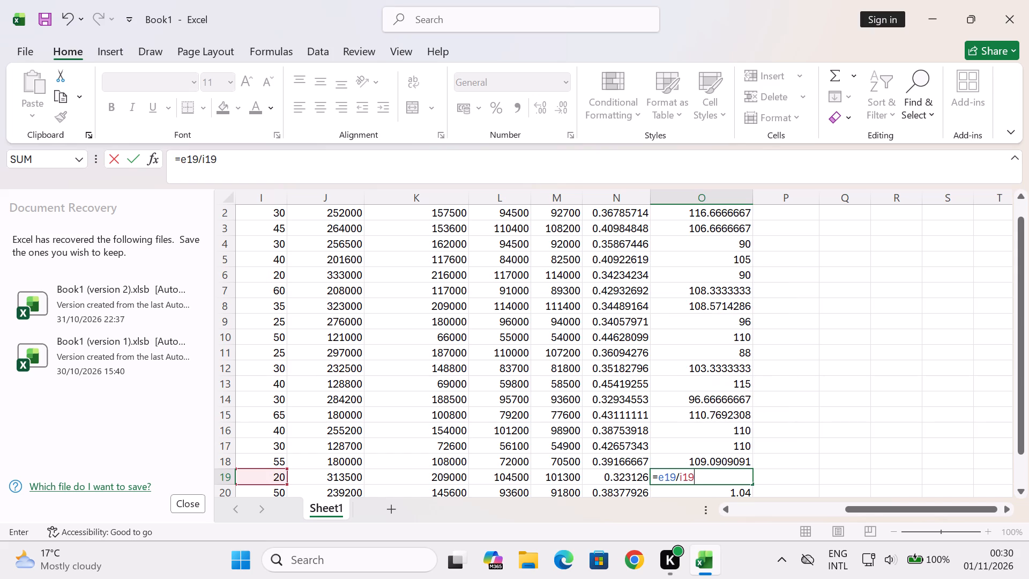
pyautogui.write('*1')
pyautogui.write('00')
pyautogui.press('Return')
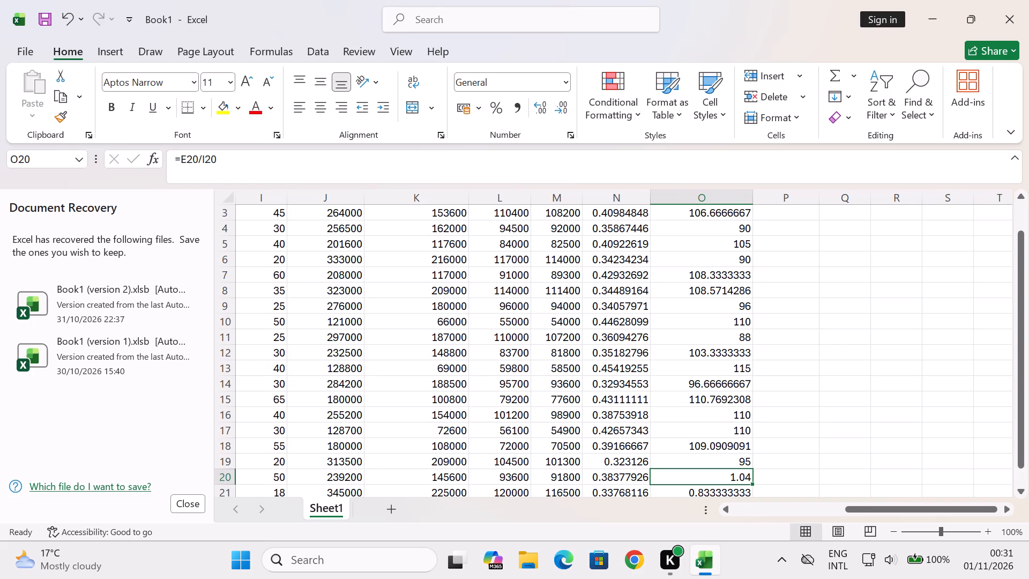
# Replace the Target Achievement formula in O20 with =e20/i20*100.
pyautogui.press('BackSpace')
pyautogui.press('=')
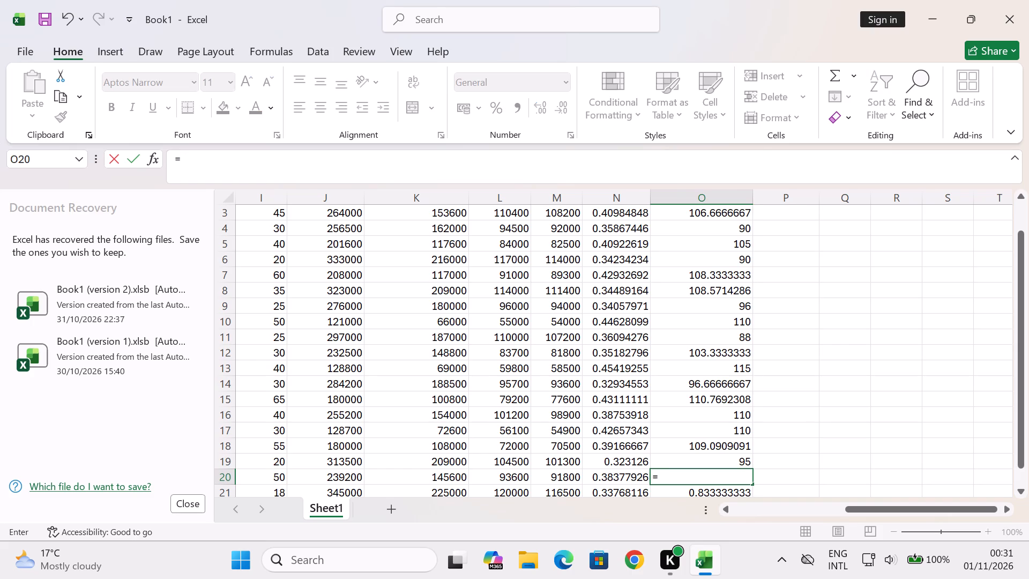
pyautogui.write('e2')
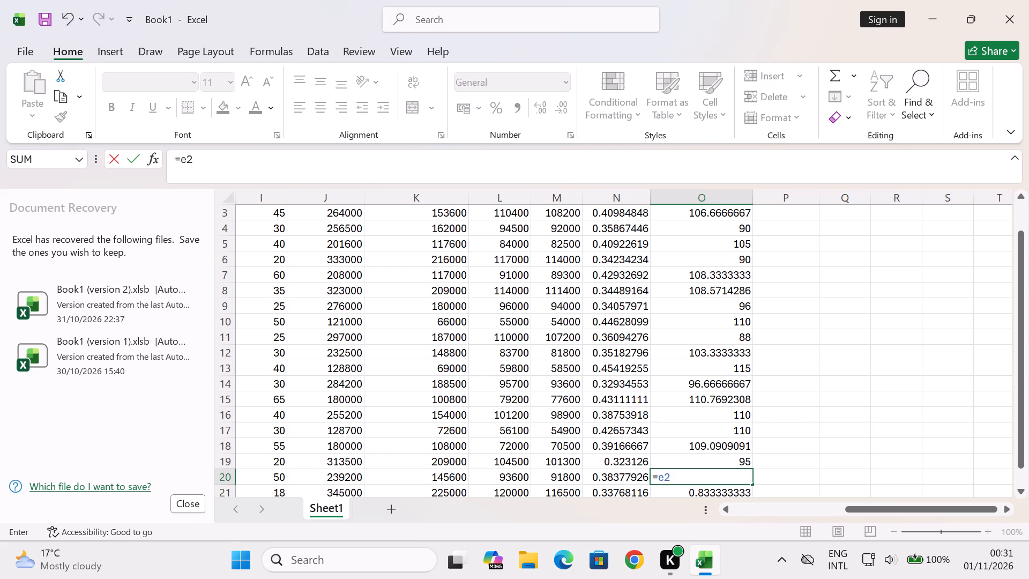
pyautogui.write('0/i2')
pyautogui.press('0')
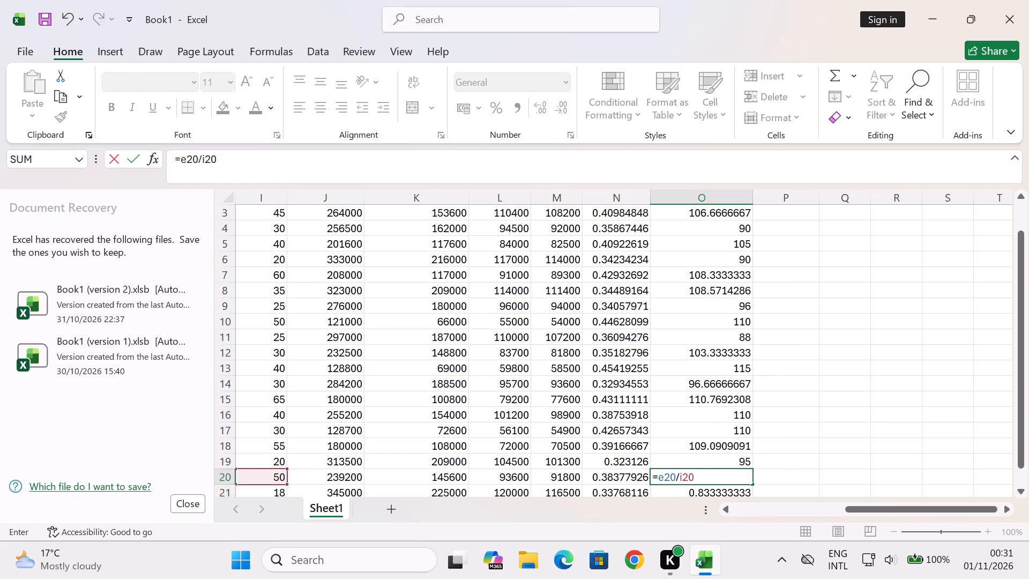
pyautogui.hotkey('shift', '*')
pyautogui.write('100')
pyautogui.press('Return')
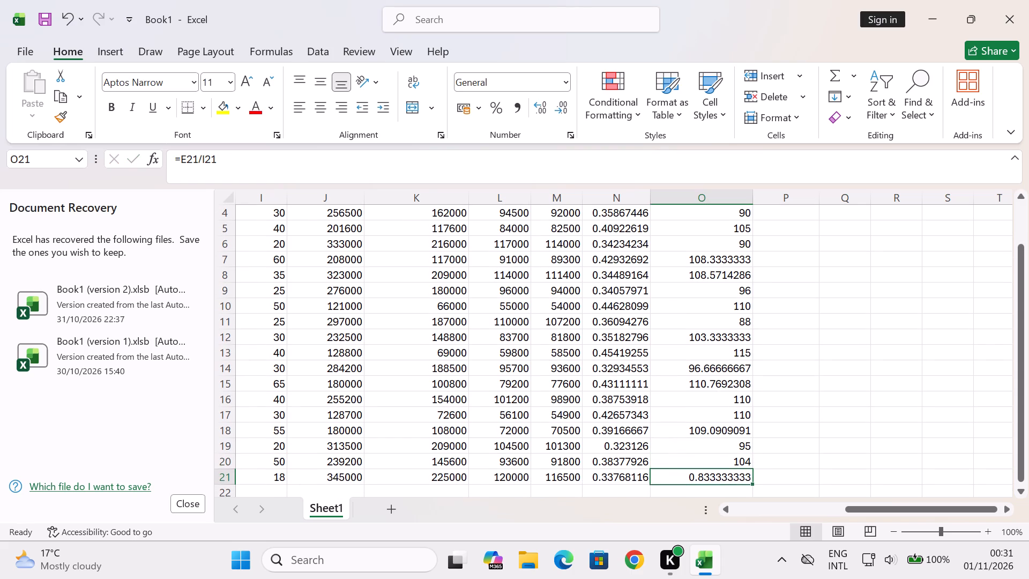
# Replace the Target Achievement formula in O21 with =e21/i21*100.
pyautogui.press('BackSpace')
pyautogui.press('=')
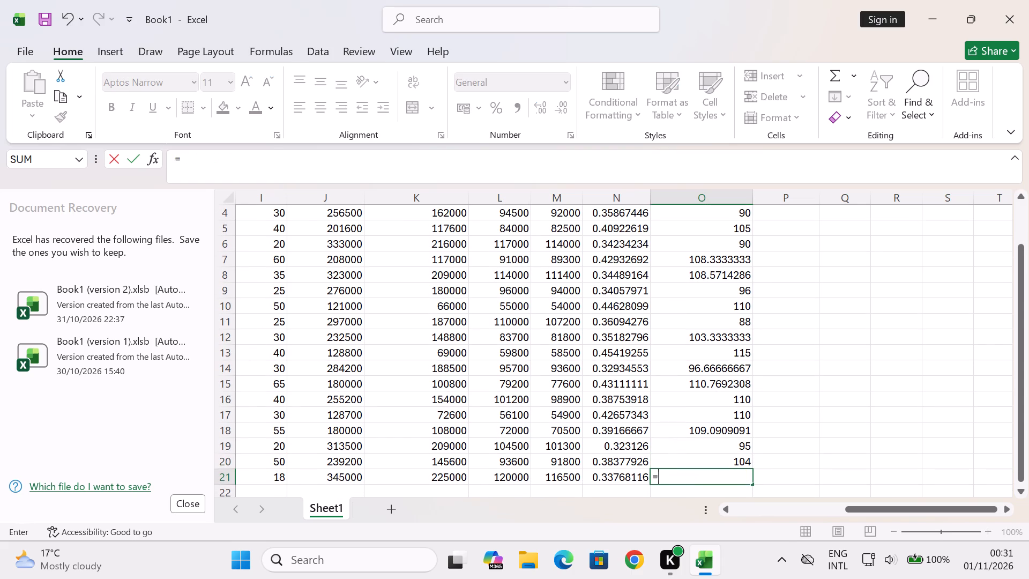
pyautogui.write('e21')
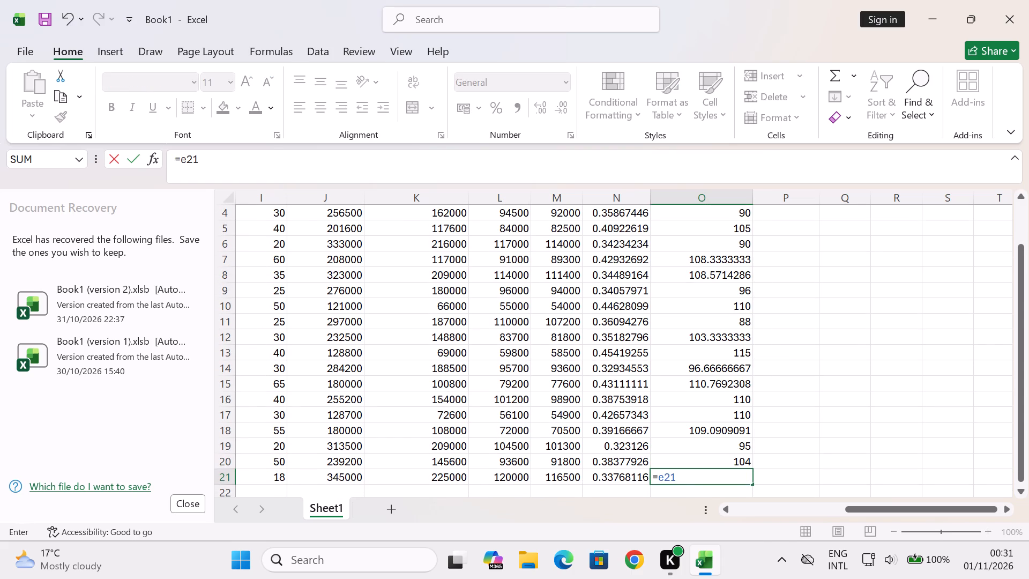
pyautogui.write('/i21')
pyautogui.hotkey('shift', '*')
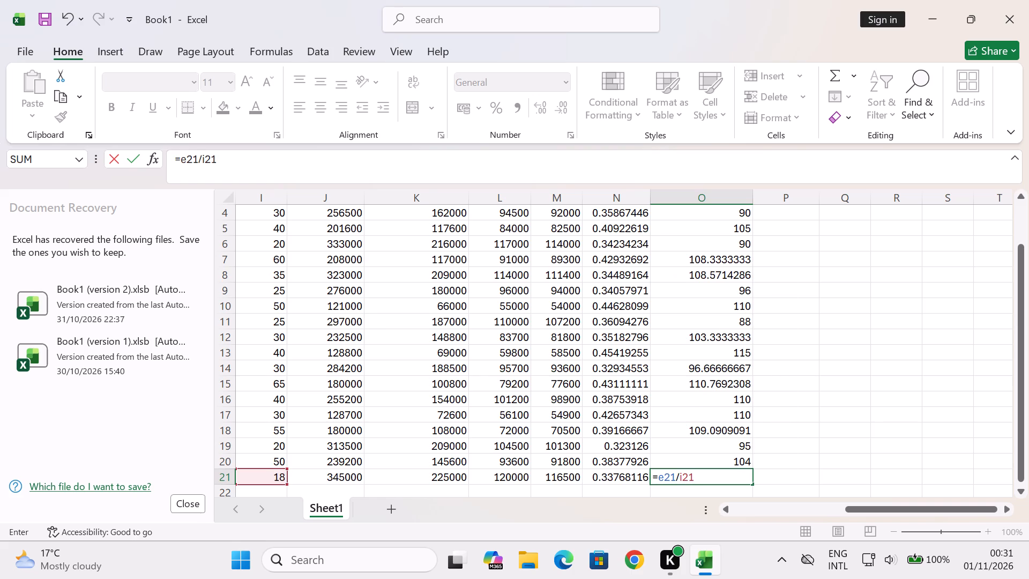
pyautogui.press('1')
pyautogui.write('00')
pyautogui.press('Return')
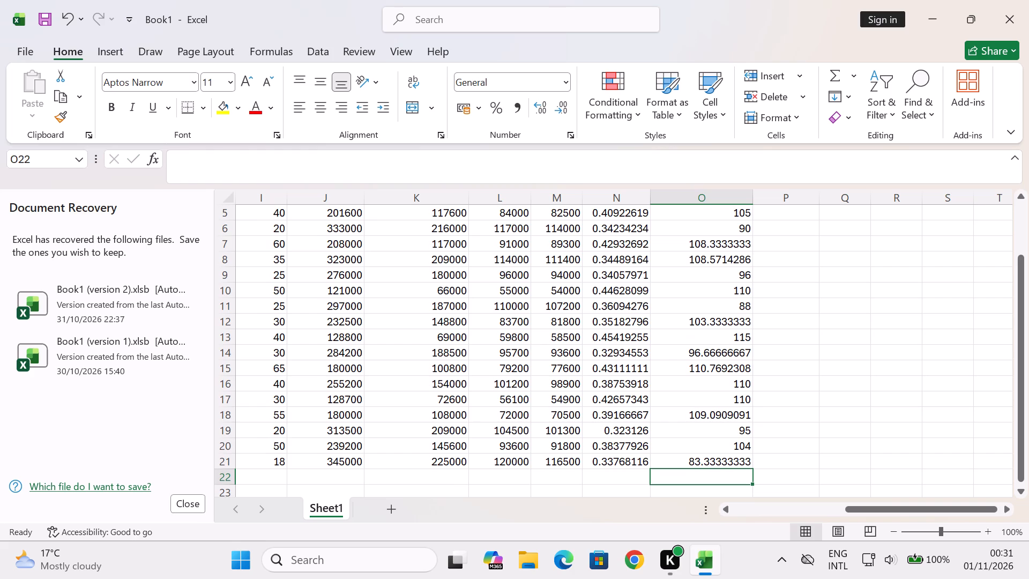
# Start the Performance formula in P2 with an IF function testing o2>=100%.
pyautogui.click(822, 409)
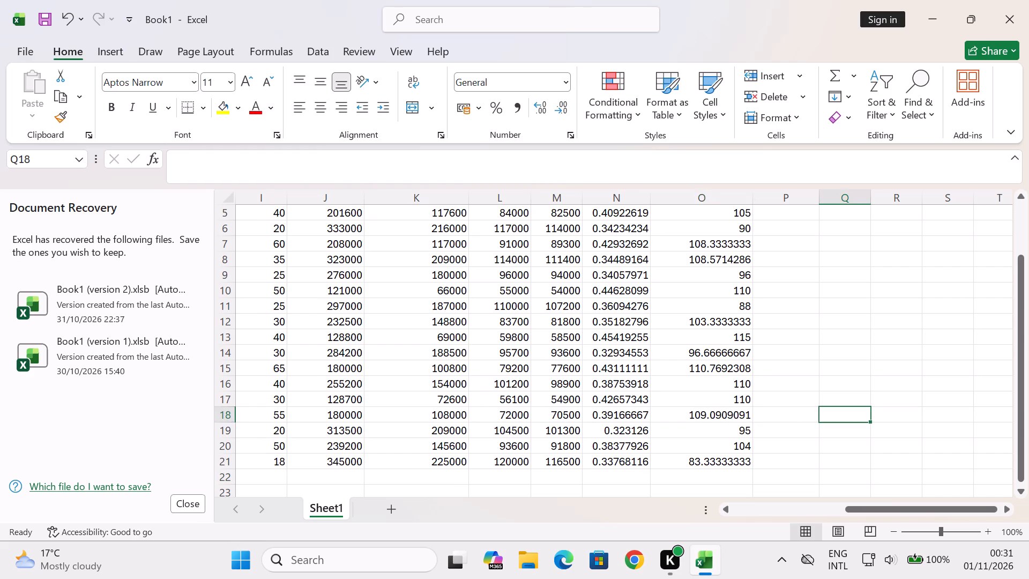
pyautogui.click(792, 373)
pyautogui.press('Up')
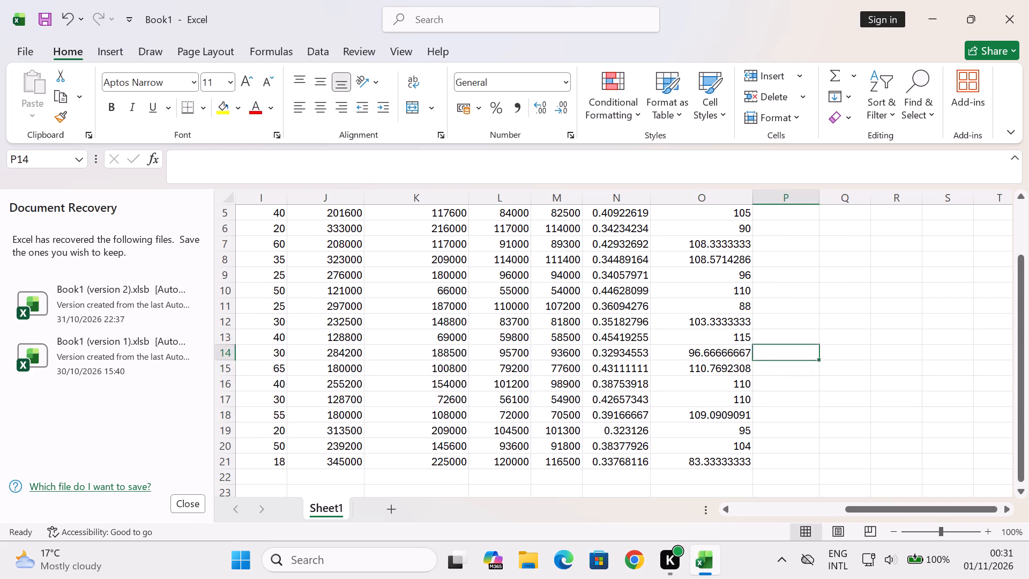
pyautogui.press('Up')
pyautogui.press('Up')
pyautogui.press('Up')
pyautogui.press('Up')
pyautogui.press('Up')
pyautogui.press('Up')
pyautogui.press('Up')
pyautogui.press('Up')
pyautogui.press('Up')
pyautogui.press('Up')
pyautogui.press('Up')
pyautogui.press('Up')
pyautogui.press('Up')
pyautogui.press('Up')
pyautogui.press('Up')
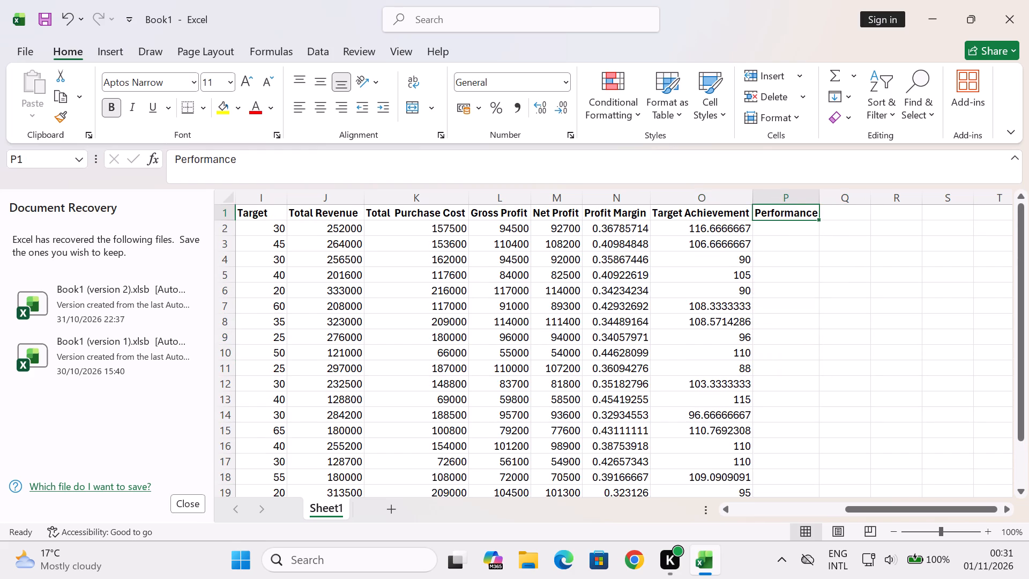
pyautogui.press('Down')
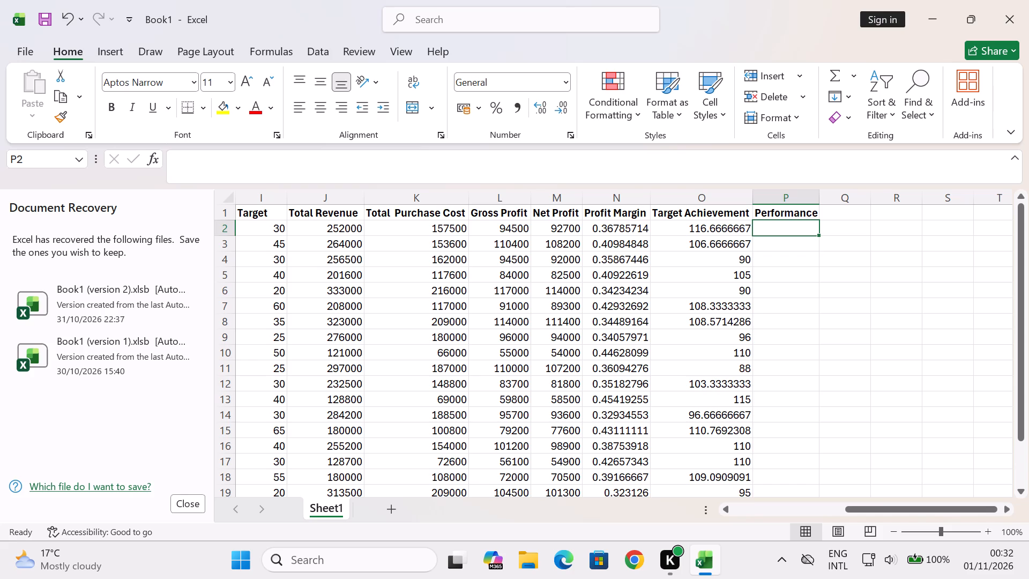
pyautogui.press('=')
pyautogui.write('if')
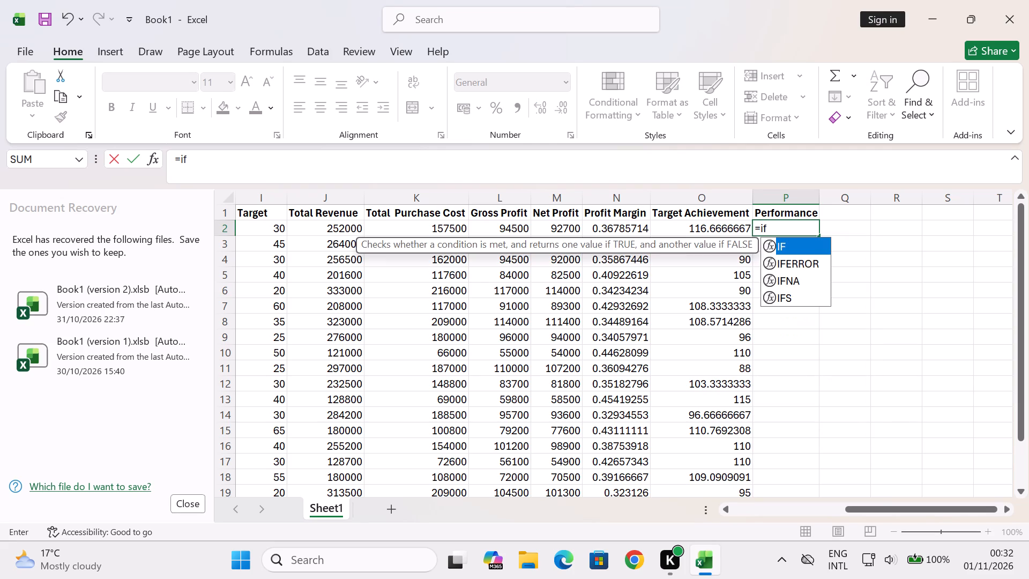
pyautogui.hotkey('shift', '(')
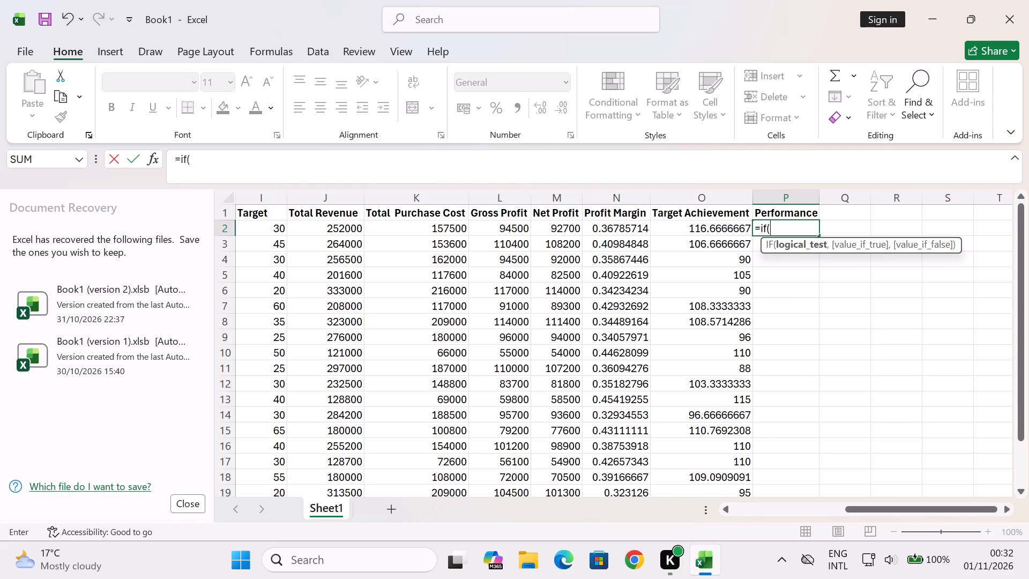
pyautogui.press('o')
pyautogui.press('2')
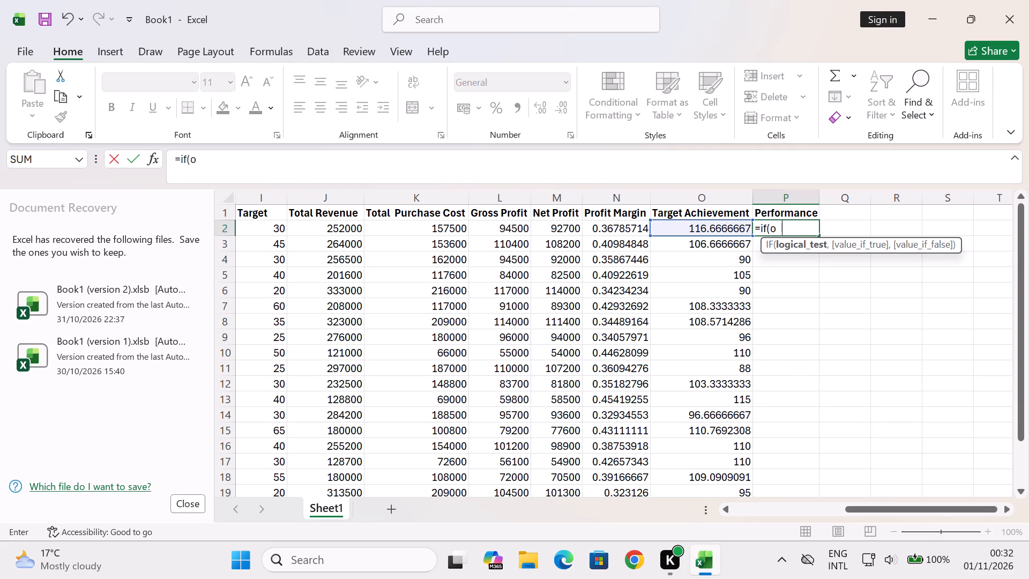
pyautogui.write('>=')
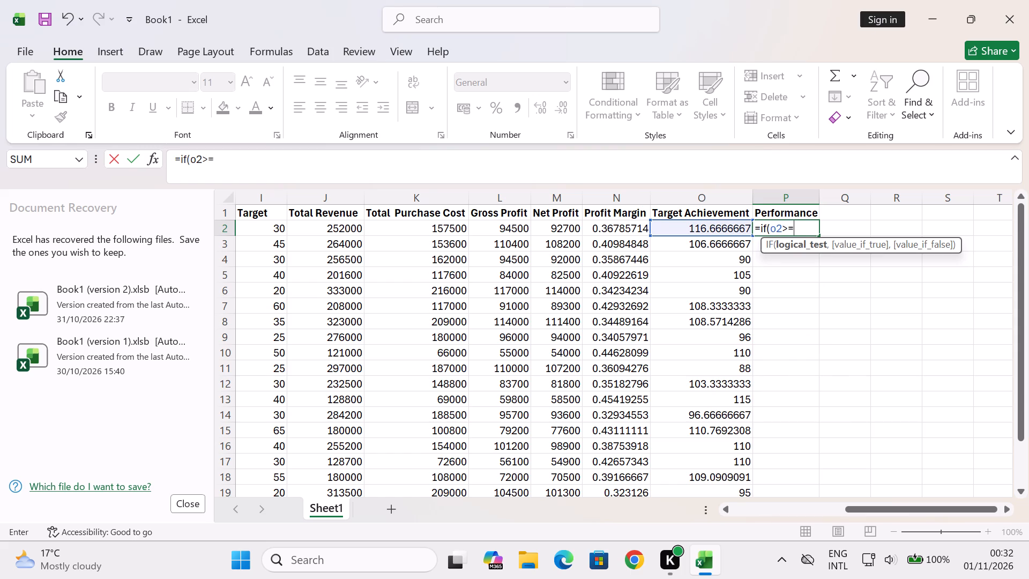
pyautogui.press('1')
pyautogui.write('00')
pyautogui.hotkey('shift', '%')
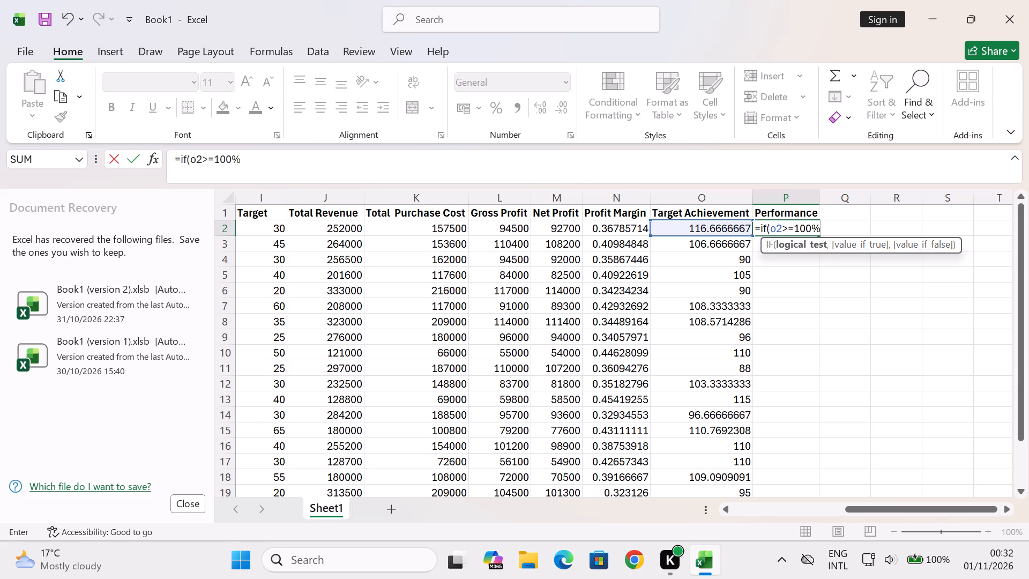
pyautogui.press(',')
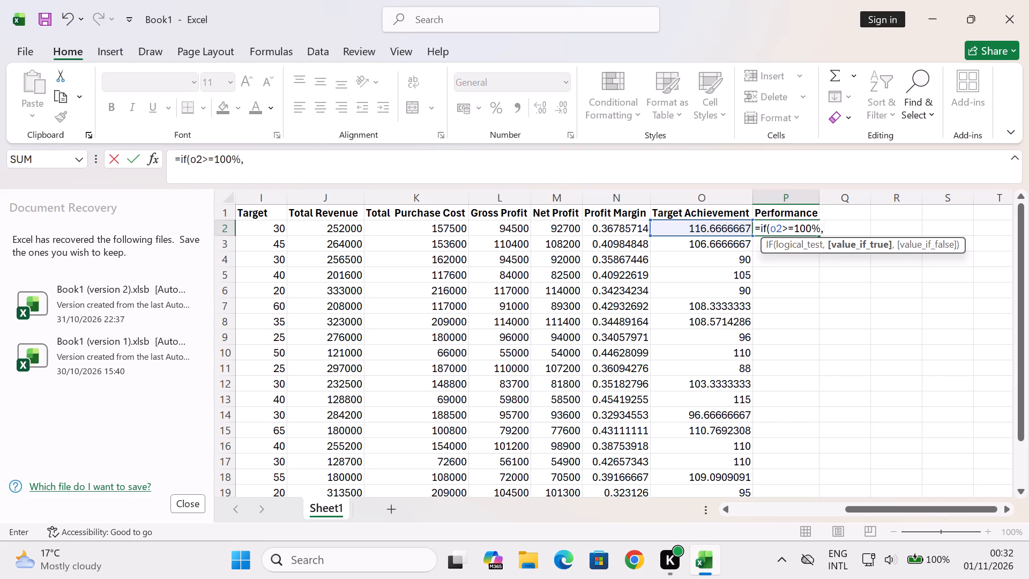
# Add "Target Achieved" as the value-if-true result of the IF formula in P2.
pyautogui.write('"\'')
pyautogui.press('BackSpace')
pyautogui.write('Target')
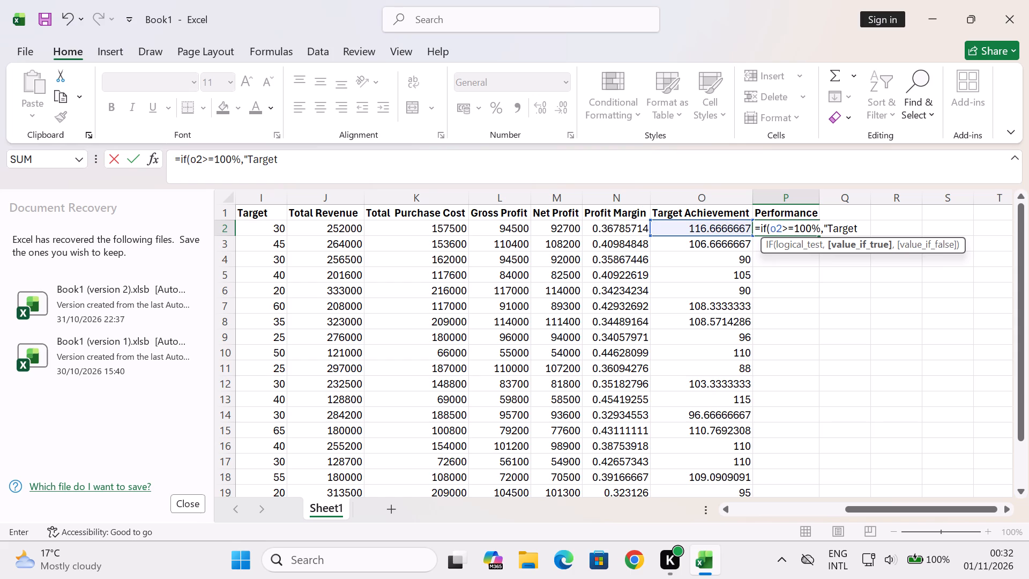
pyautogui.press('space')
pyautogui.write('Ac')
pyautogui.write('hieved')
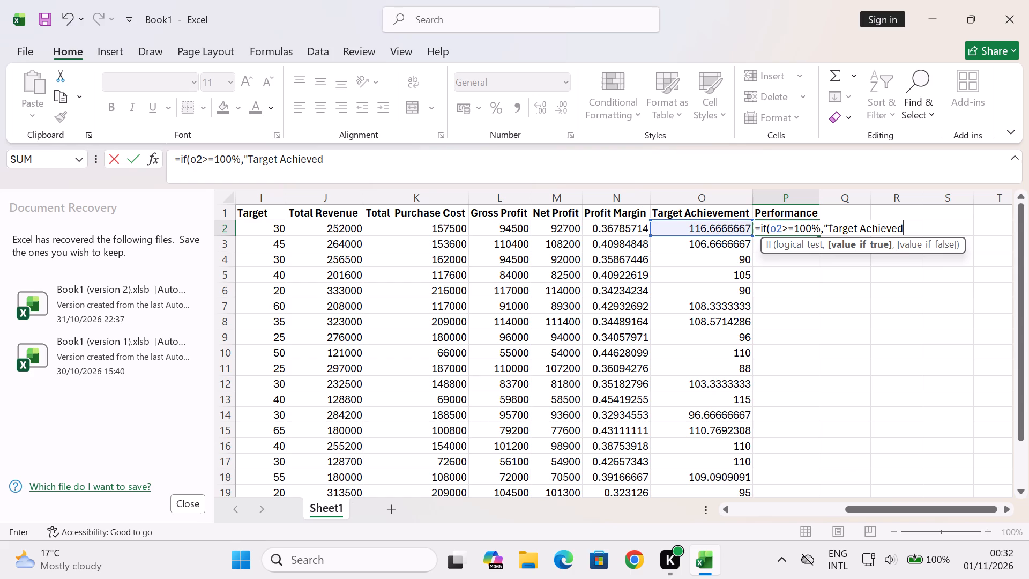
pyautogui.write('"\'')
pyautogui.press('BackSpace')
pyautogui.press(',')
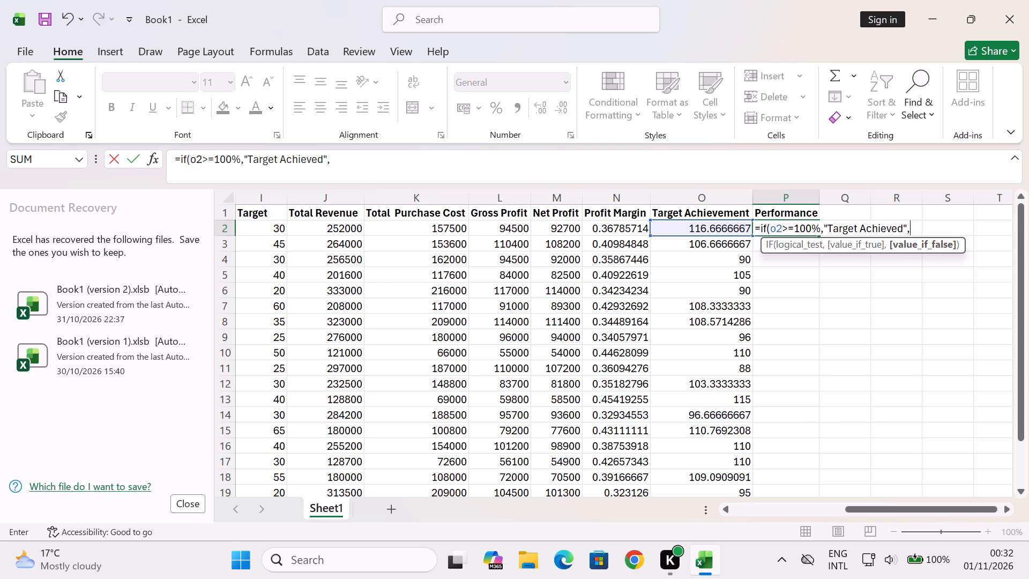
# Nest a second IF function in the P2 formula as the value-if-false, testing o2>=80%.
pyautogui.write('if')
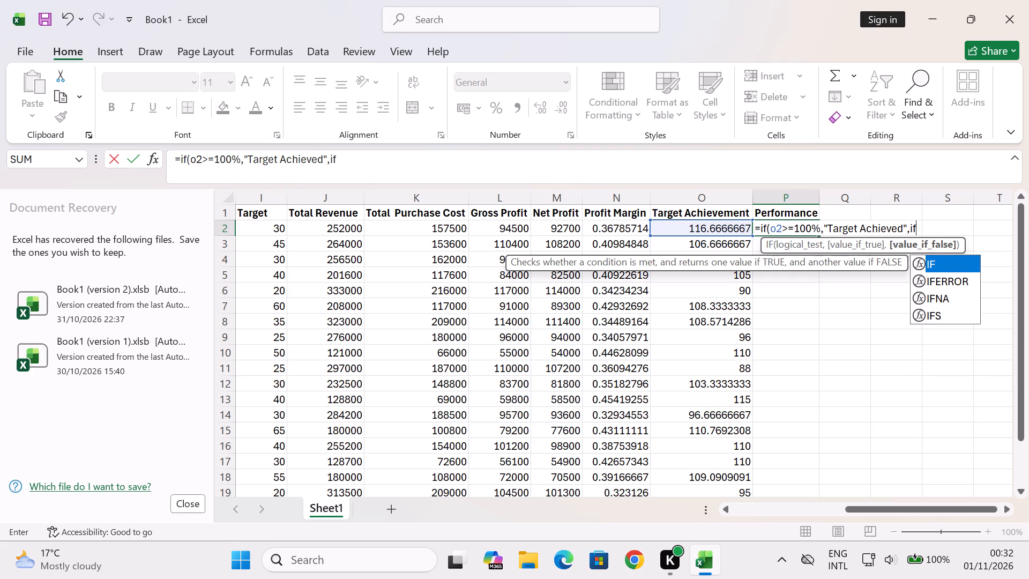
pyautogui.write('(o')
pyautogui.press('2')
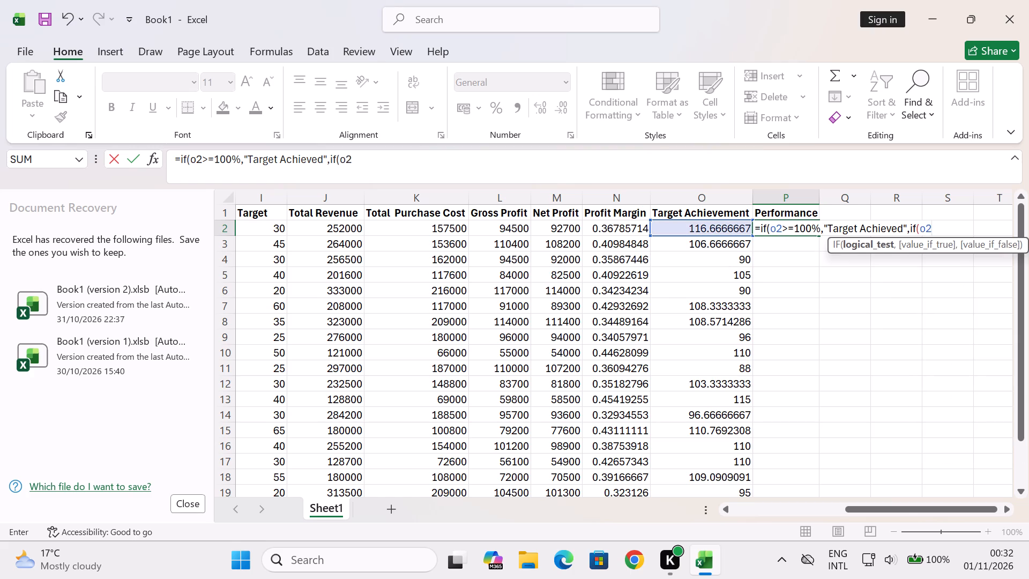
pyautogui.press('shift+less')
pyautogui.press('BackSpace')
pyautogui.hotkey('shift', '>')
pyautogui.press('=')
pyautogui.write('80')
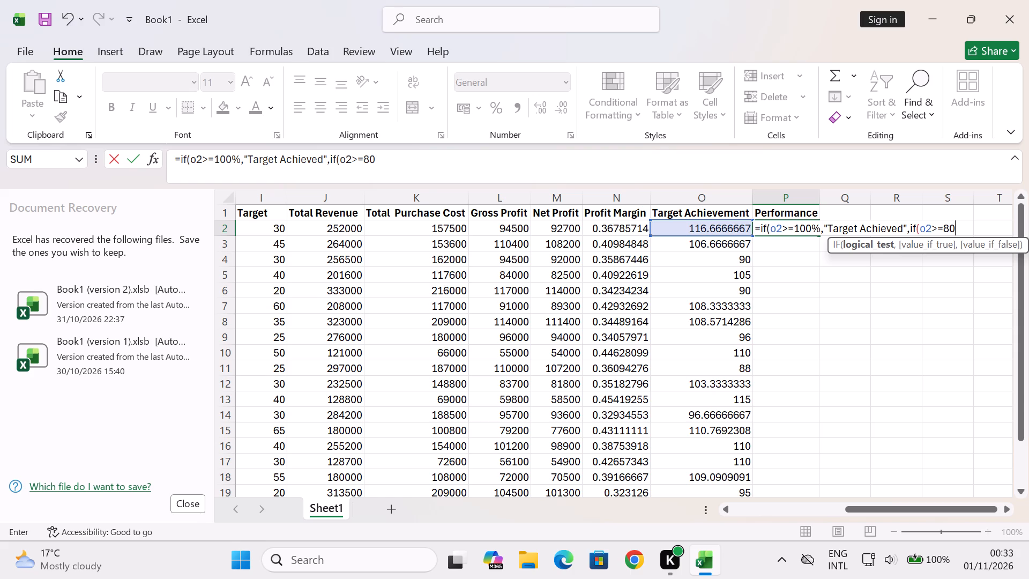
pyautogui.hotkey('shift', '%')
pyautogui.press(',')
# Add "Near Target" as the value-if-true result of the nested IF in P2.
pyautogui.write('"\'')
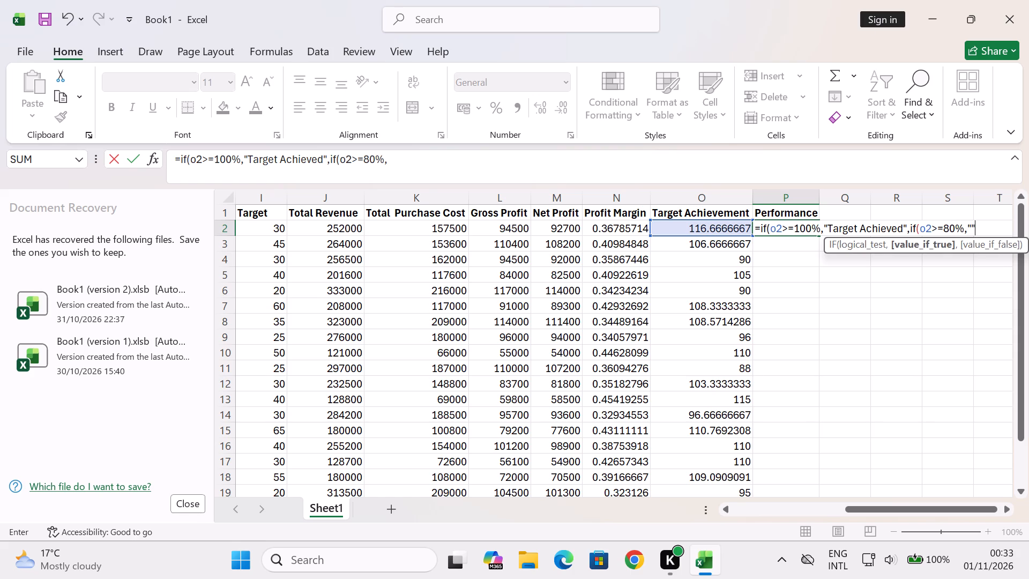
pyautogui.press('BackSpace')
pyautogui.write('Near')
pyautogui.press('space')
pyautogui.write('Targ')
pyautogui.write('et')
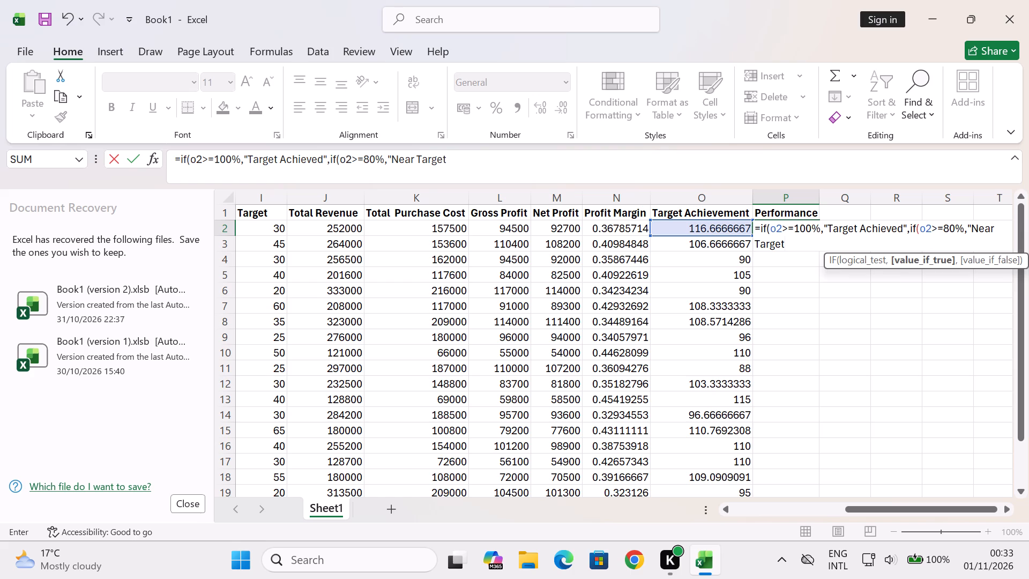
pyautogui.write('"\'')
pyautogui.press('BackSpace')
pyautogui.press(',')
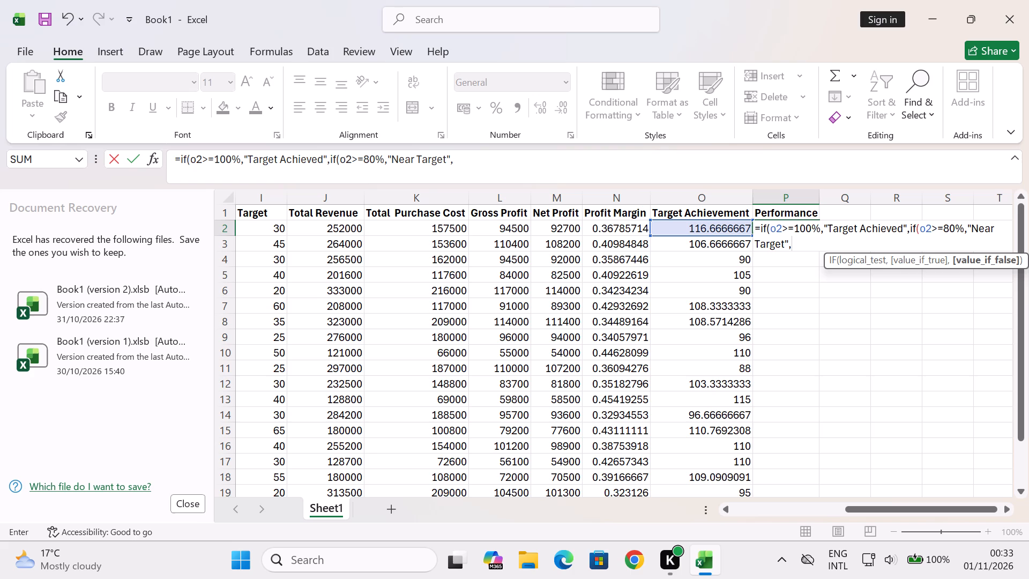
# Add "Below Target" as the nested IF's value-if-false result, close both functions and enter the formula in P2.
pyautogui.write('"\'')
pyautogui.press('BackSpace')
pyautogui.hotkey('shift', 'b')
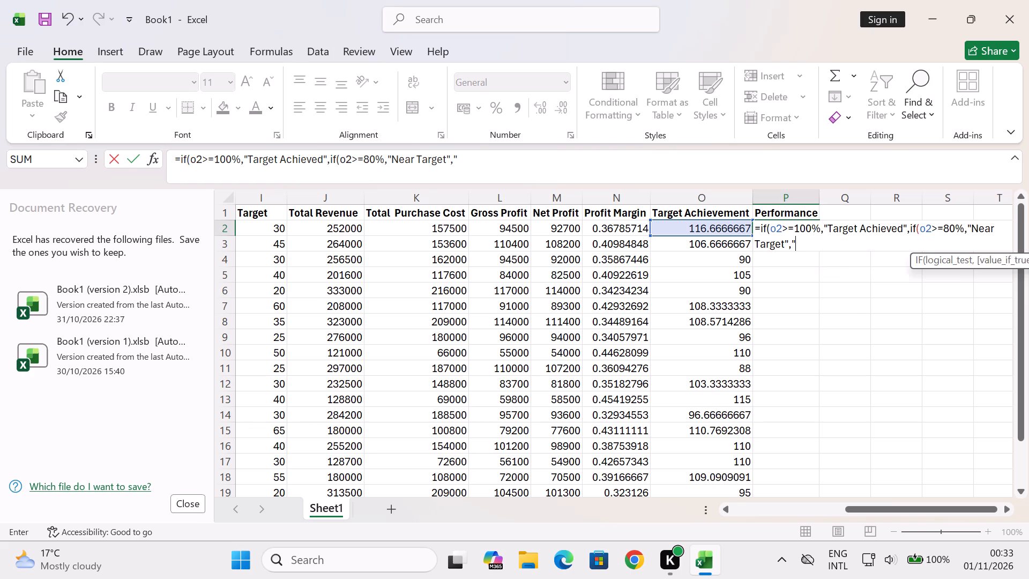
pyautogui.write('elow')
pyautogui.press('space')
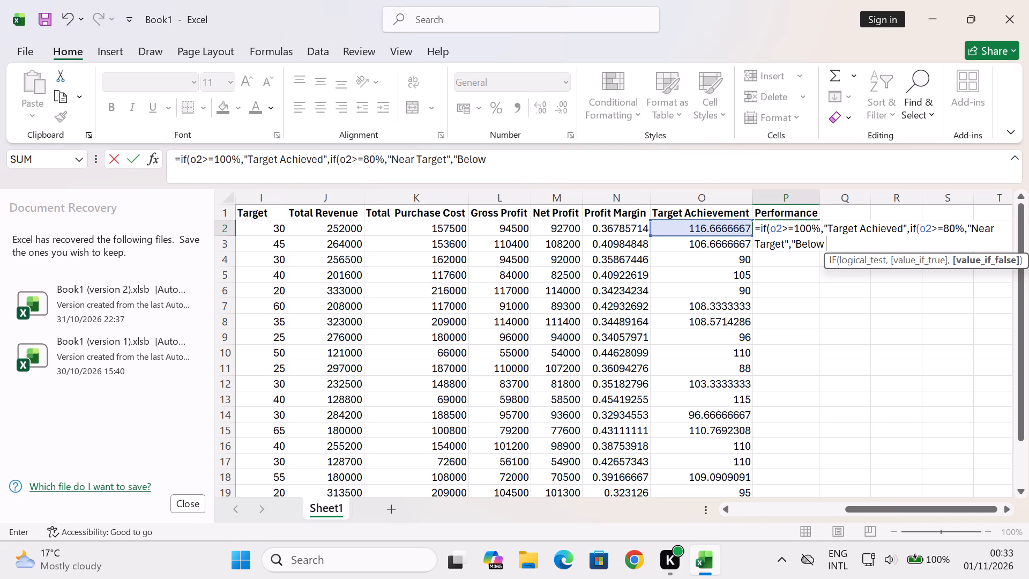
pyautogui.write('Target')
pyautogui.write('"\'')
pyautogui.press('BackSpace')
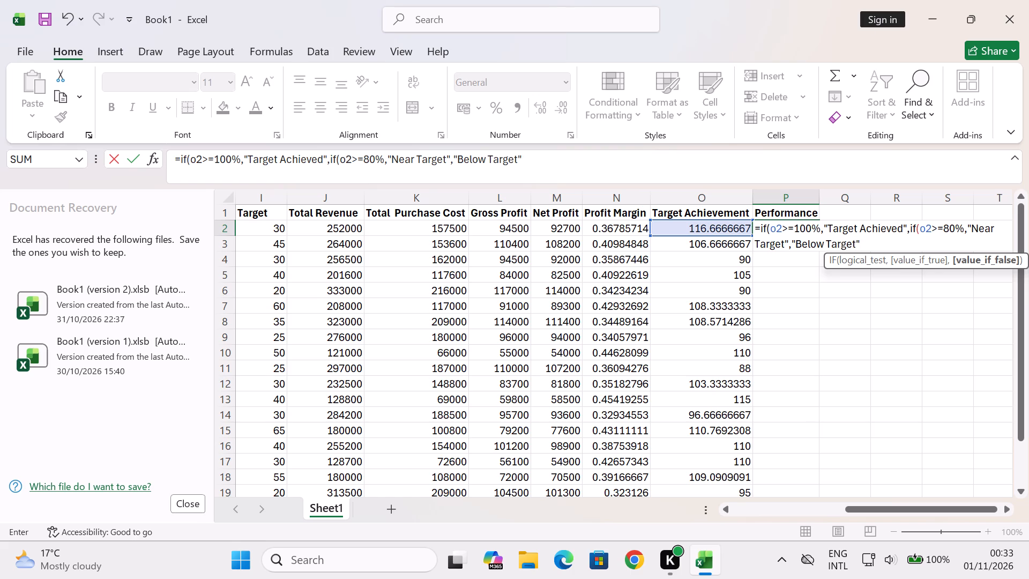
pyautogui.hotkey('shift', ')')
pyautogui.hotkey('shift', ')')
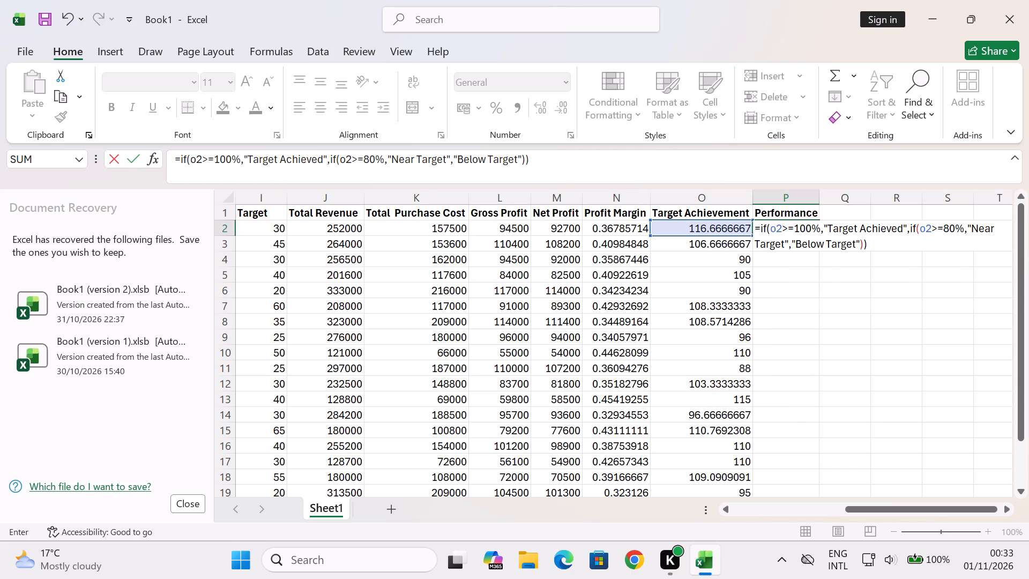
pyautogui.press('Return')
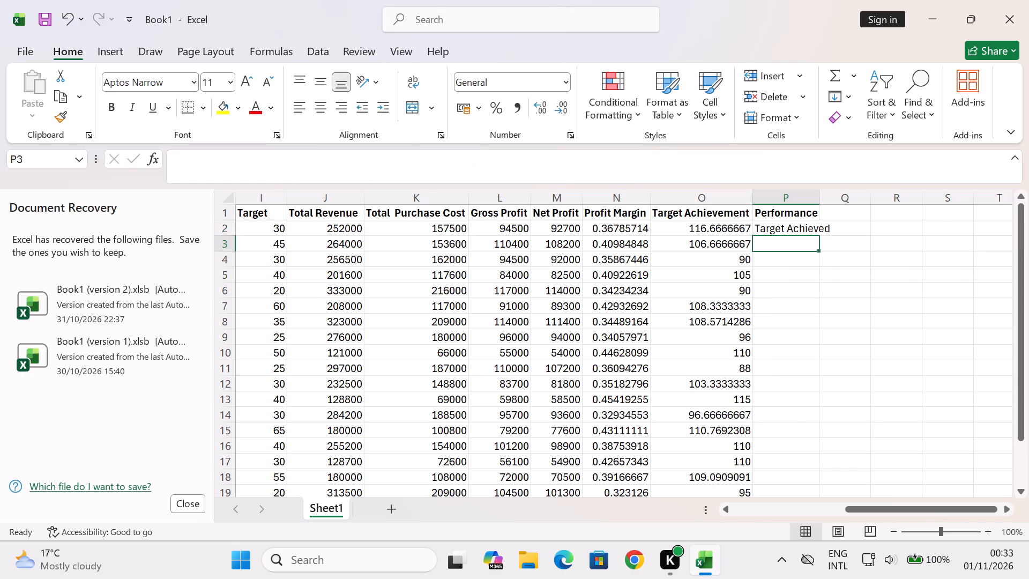
# Widen the Performance column P to fit the text "Target Achieved" in P2.
pyautogui.moveTo(821, 199); pyautogui.dragTo(830, 199)
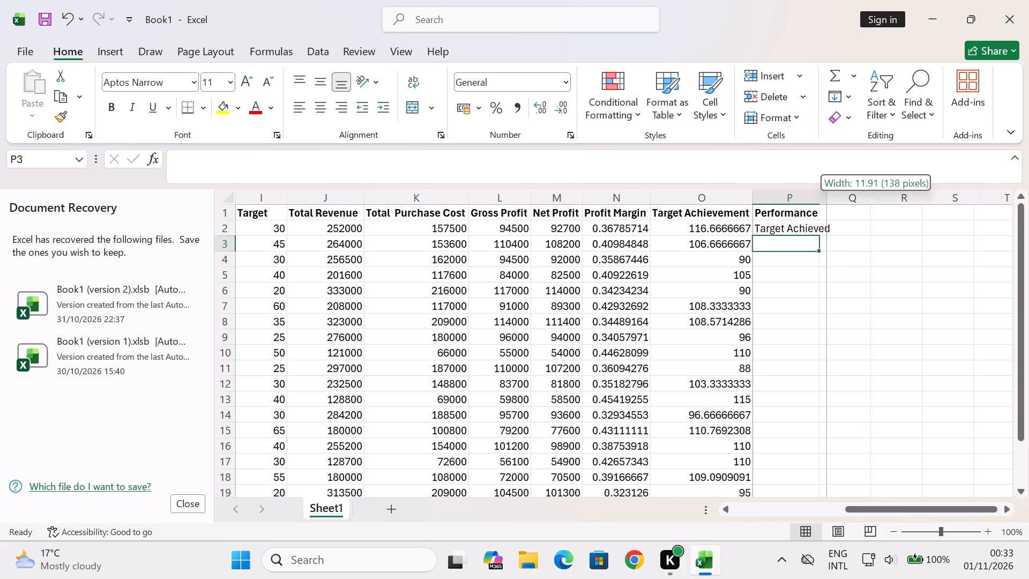
pyautogui.moveTo(830, 199); pyautogui.dragTo(838, 199)
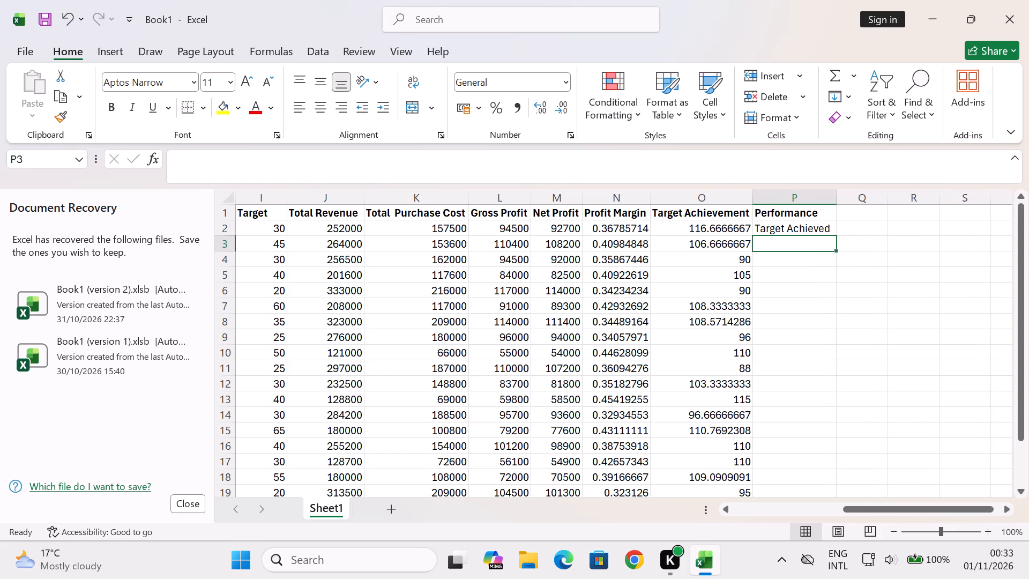
# Start the Performance formula in P3 with an IF function testing o3>=100%.
pyautogui.press('=')
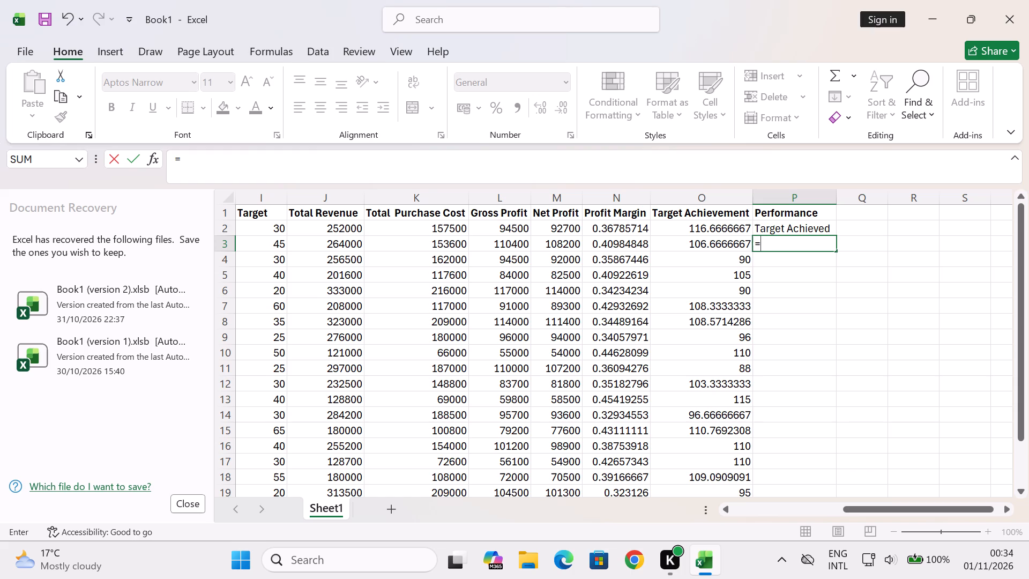
pyautogui.press('i')
pyautogui.press('f')
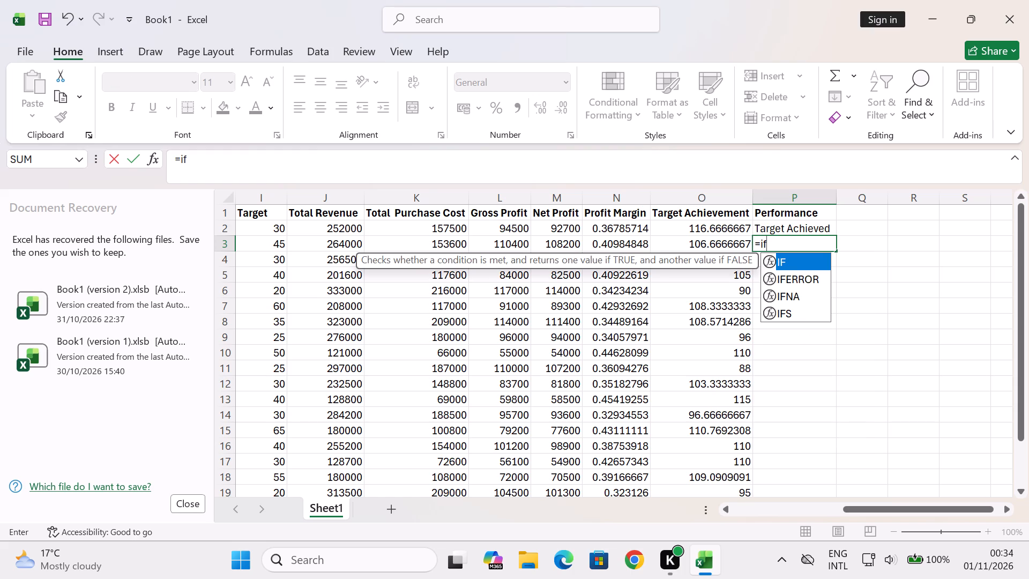
pyautogui.hotkey('shift', '(')
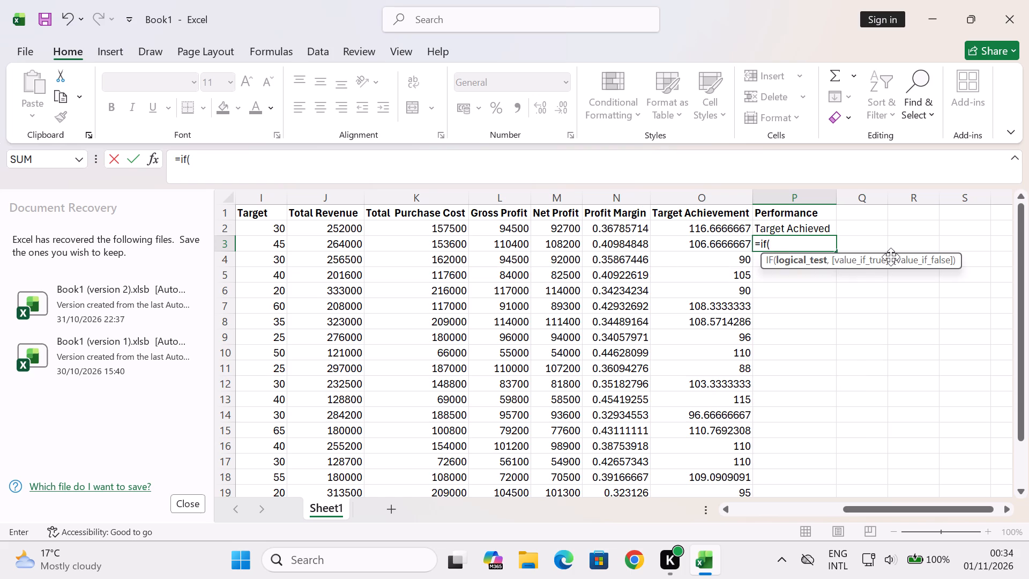
pyautogui.write('o3')
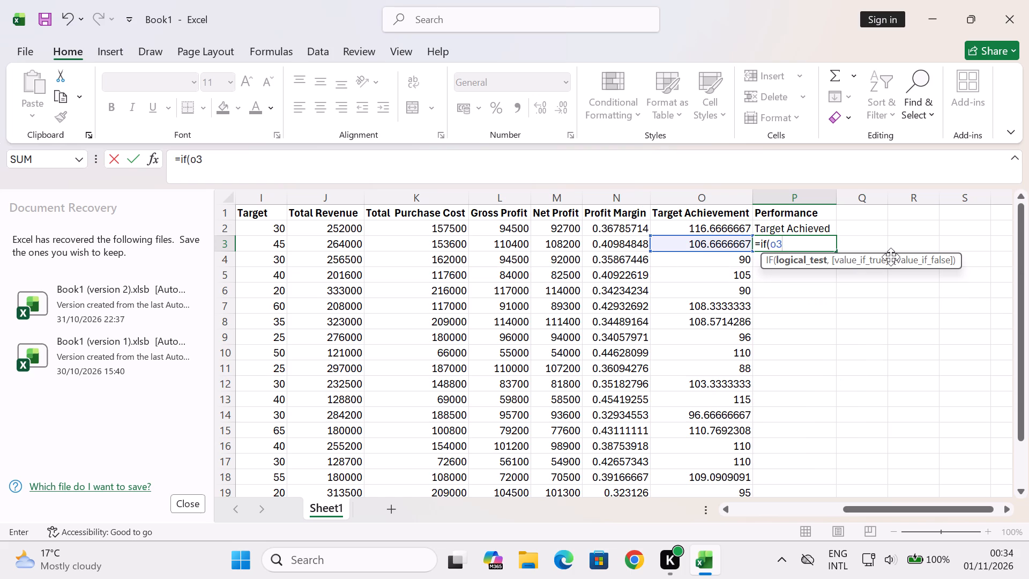
pyautogui.hotkey('shift', '>')
pyautogui.press('=')
pyautogui.press('1')
pyautogui.write('00')
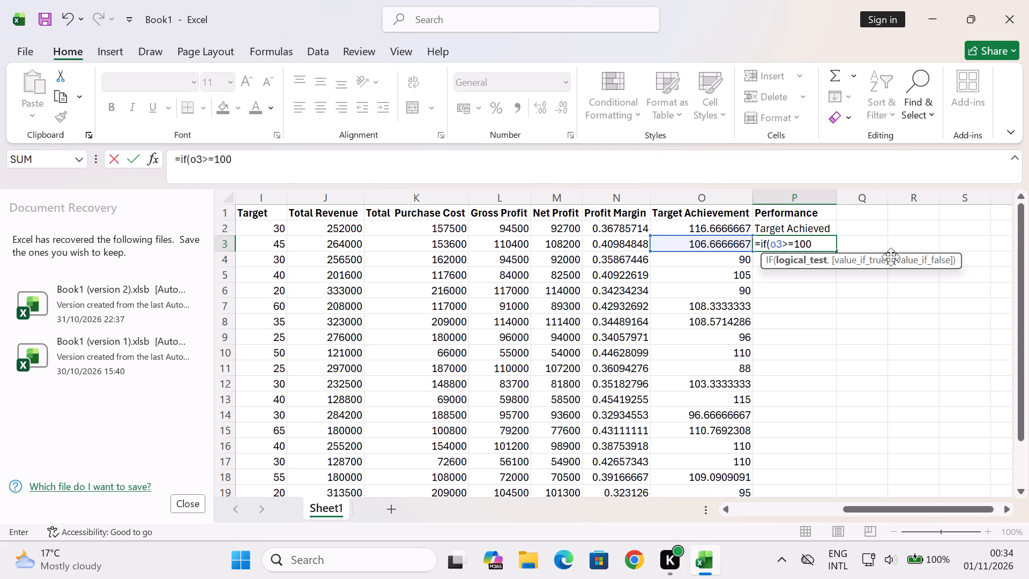
pyautogui.hotkey('shift', '%')
pyautogui.press(',')
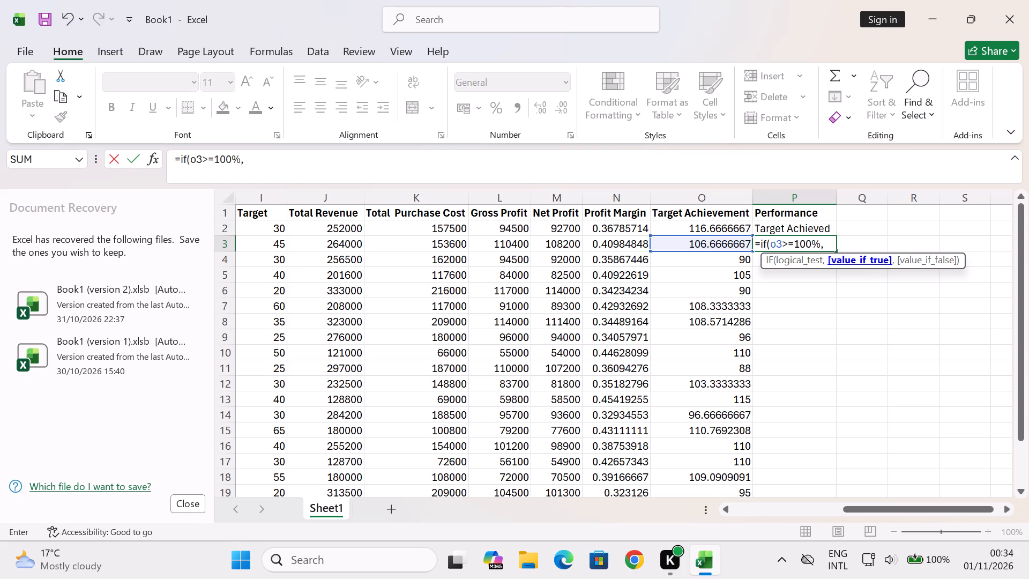
# Add "Target Achieved" as the value-if-true result of the IF formula in P3.
pyautogui.write('"\'')
pyautogui.press('BackSpace')
pyautogui.write('Target')
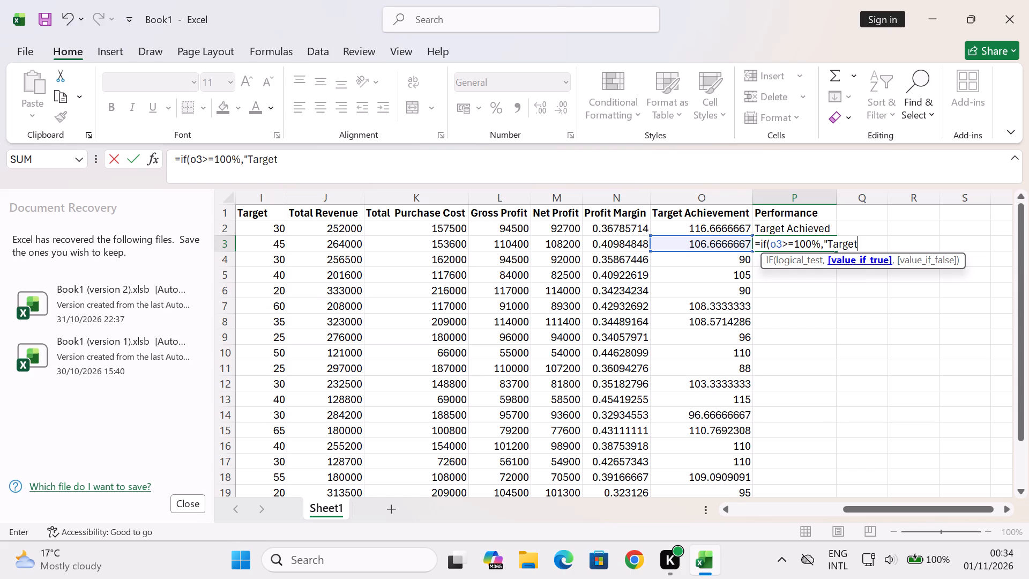
pyautogui.press('space')
pyautogui.write('Achieved')
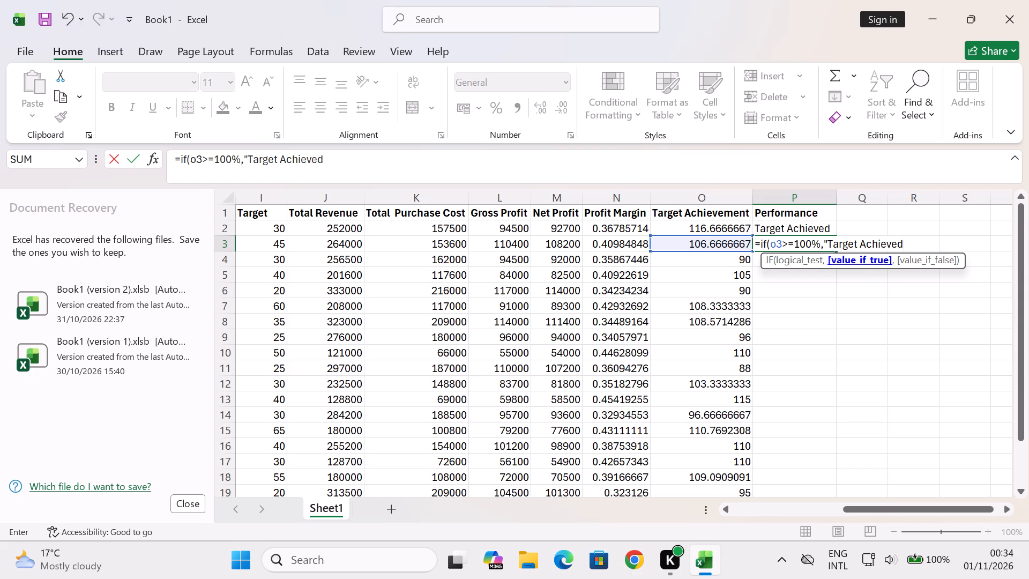
pyautogui.press(',')
pyautogui.hotkey('shift', '"')
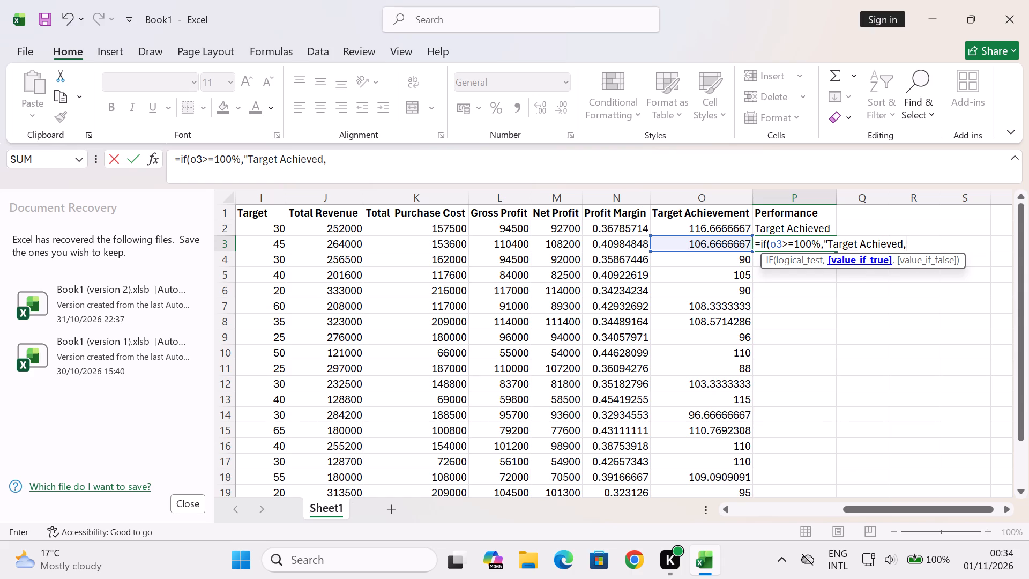
pyautogui.press('BackSpace')
pyautogui.write('"\'')
pyautogui.press('BackSpace')
pyautogui.press(',')
# Nest a second IF function testing o3>=80% as the value-if-false argument of the P3 formula.
pyautogui.write('if')
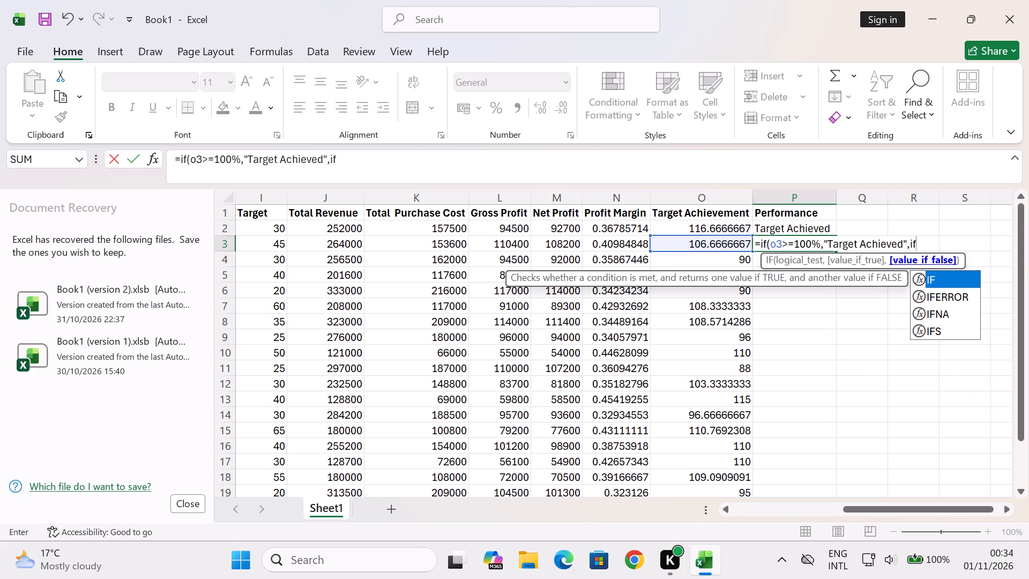
pyautogui.hotkey('shift', '(')
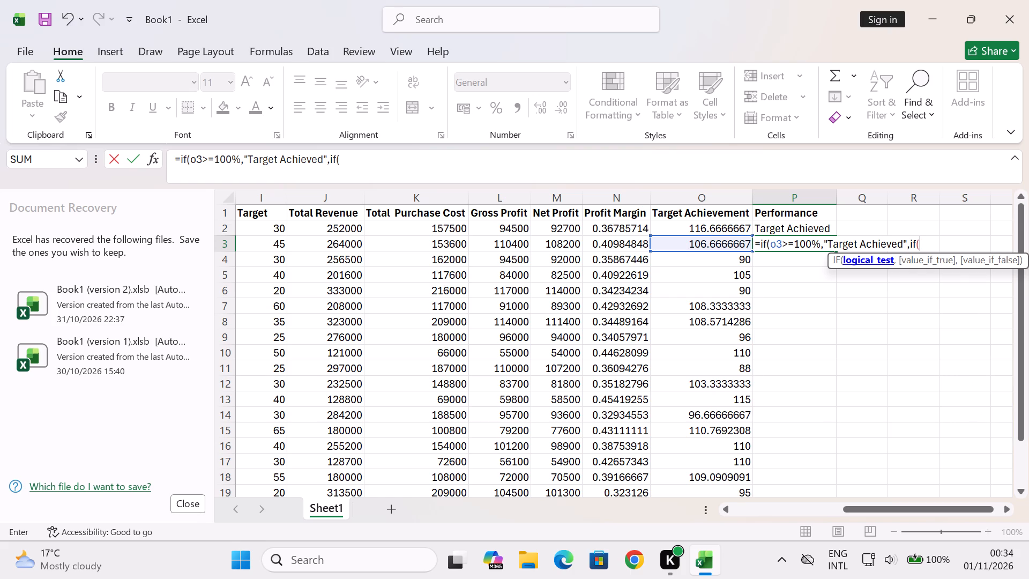
pyautogui.press('o')
pyautogui.press('3')
pyautogui.hotkey('shift', '>')
pyautogui.press('=')
pyautogui.write('80')
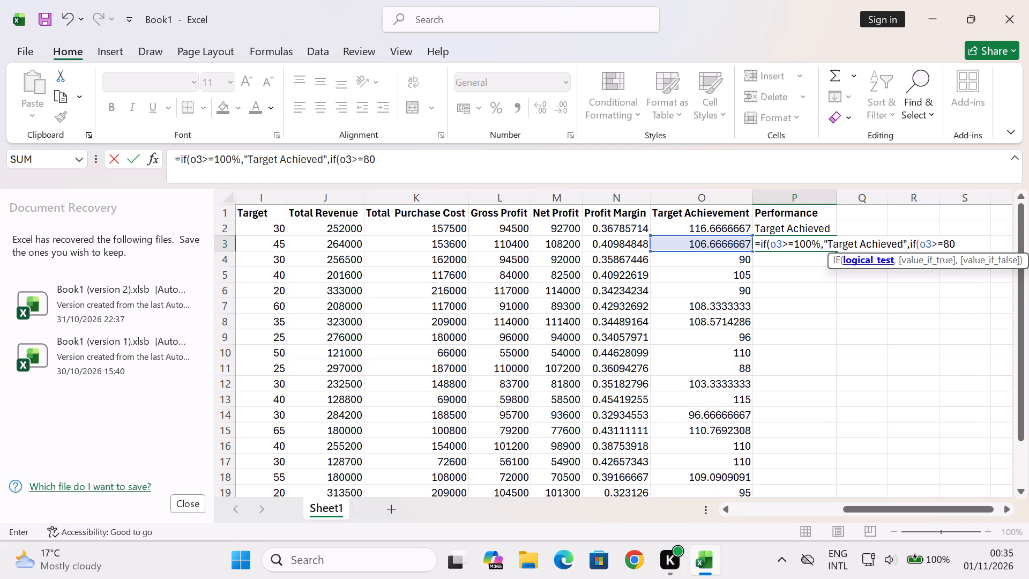
pyautogui.hotkey('shift', '%')
pyautogui.press(',')
# Add "Near Target" as the value-if-true result of the nested IF in P3.
pyautogui.write('"\'')
pyautogui.press('BackSpace')
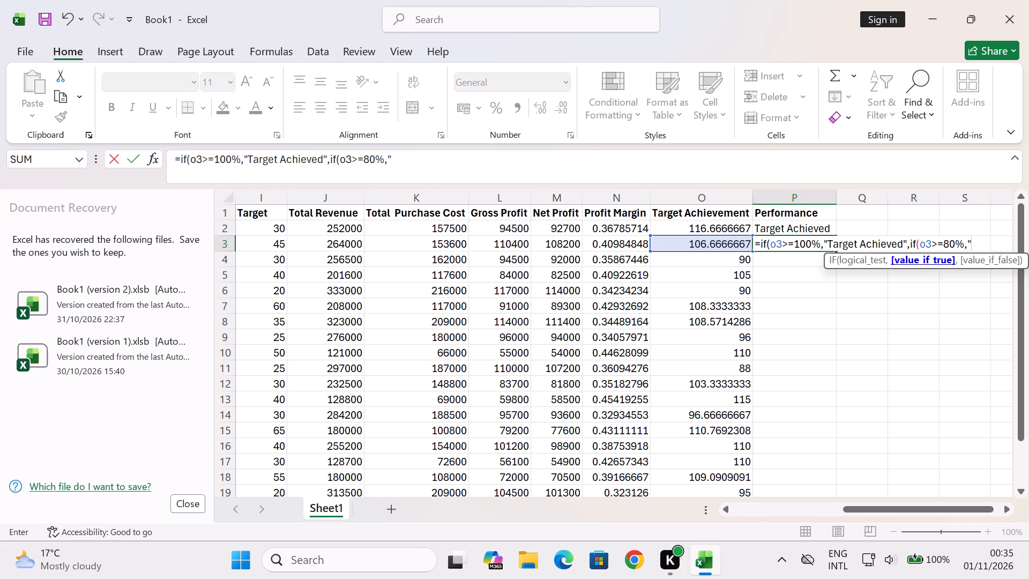
pyautogui.write('Near')
pyautogui.press('space')
pyautogui.write('Target')
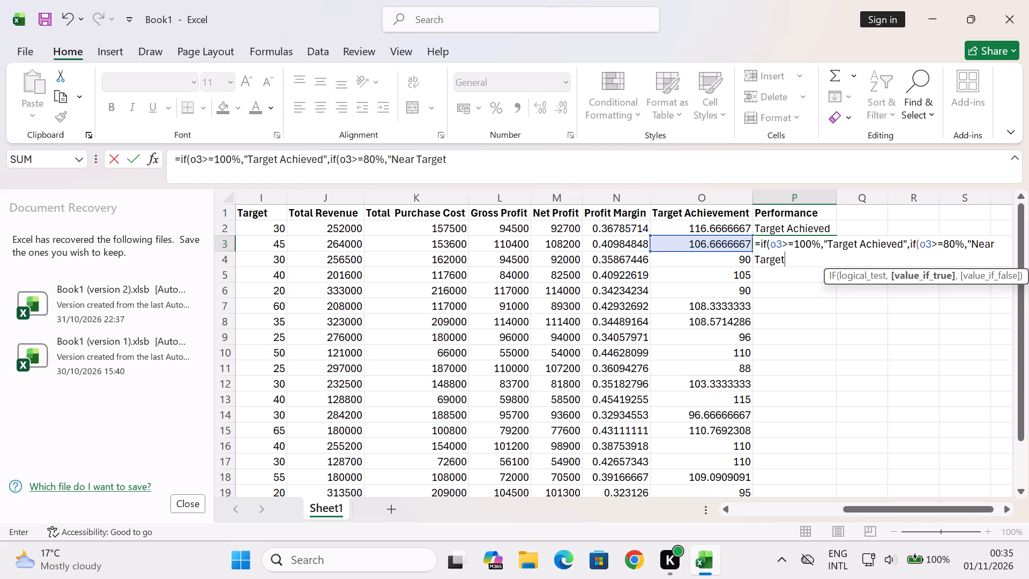
pyautogui.write('"\'')
pyautogui.press('BackSpace')
pyautogui.press(',')
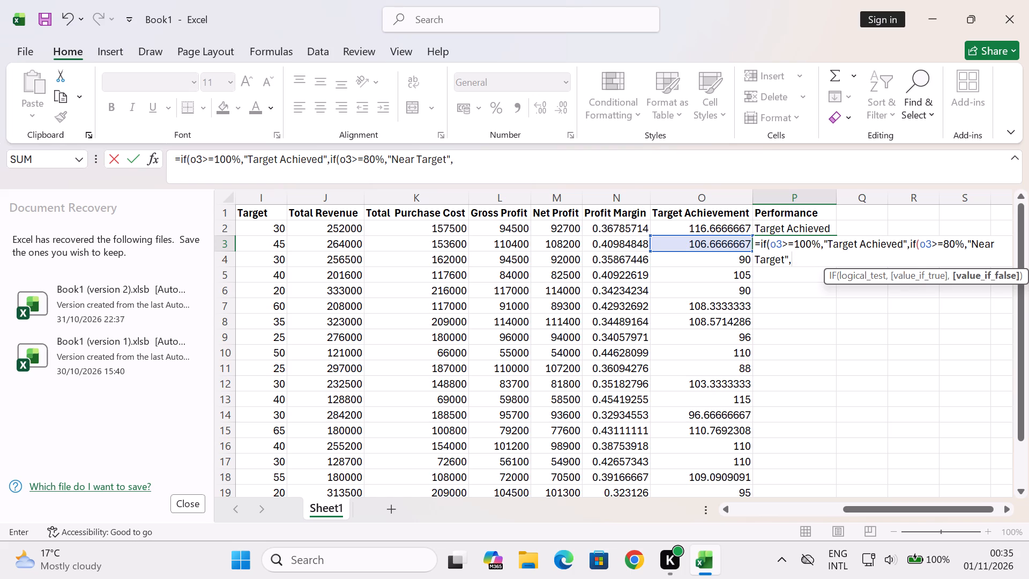
# Add "Below Target" as the nested IF's value-if-false result, close both functions and enter the formula in P3.
pyautogui.write('"\'')
pyautogui.press('BackSpace')
pyautogui.write('Be')
pyautogui.write('low')
pyautogui.press('space')
pyautogui.write('Target')
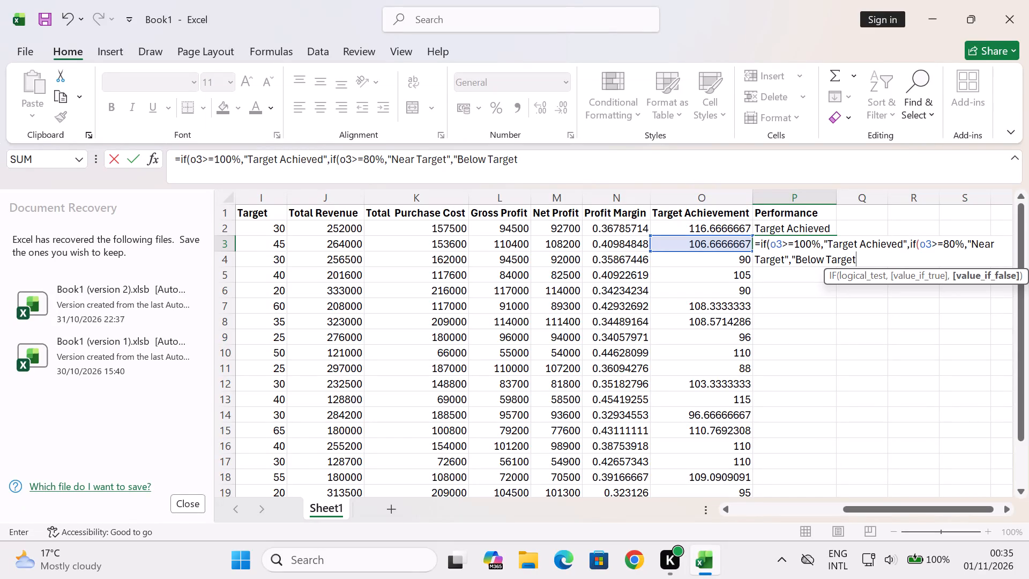
pyautogui.write('"\'')
pyautogui.press('BackSpace')
pyautogui.write('))')
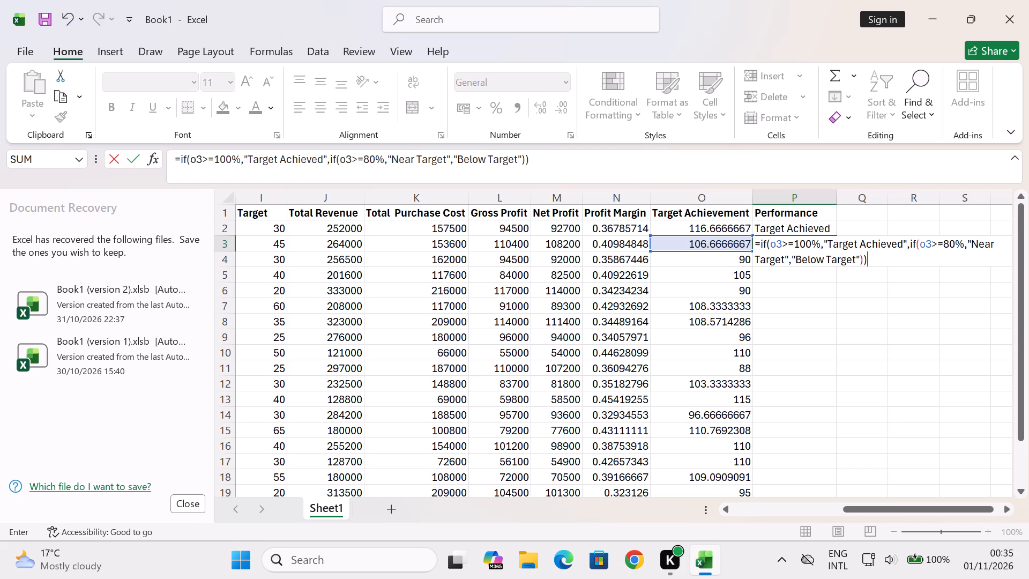
pyautogui.press('Return')
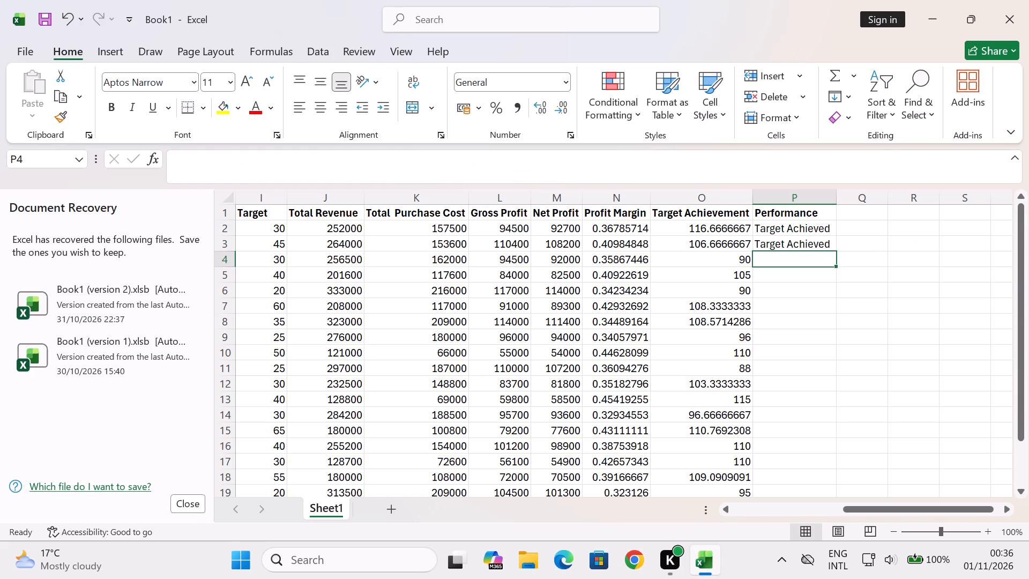
# Start the Performance formula in P4 with an IF function testing o4>=100%.
pyautogui.press('=')
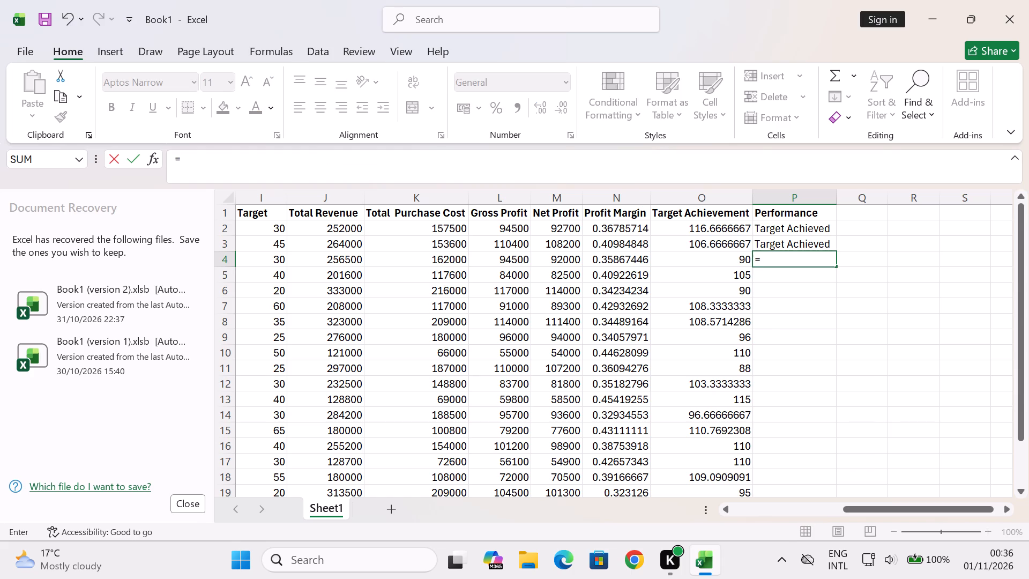
pyautogui.write('if')
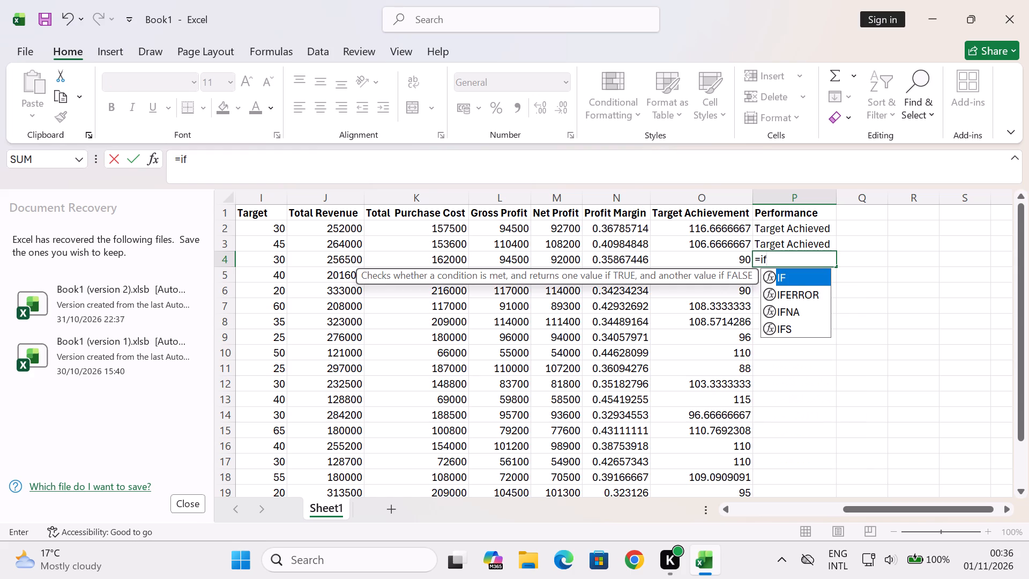
pyautogui.hotkey('shift', '(')
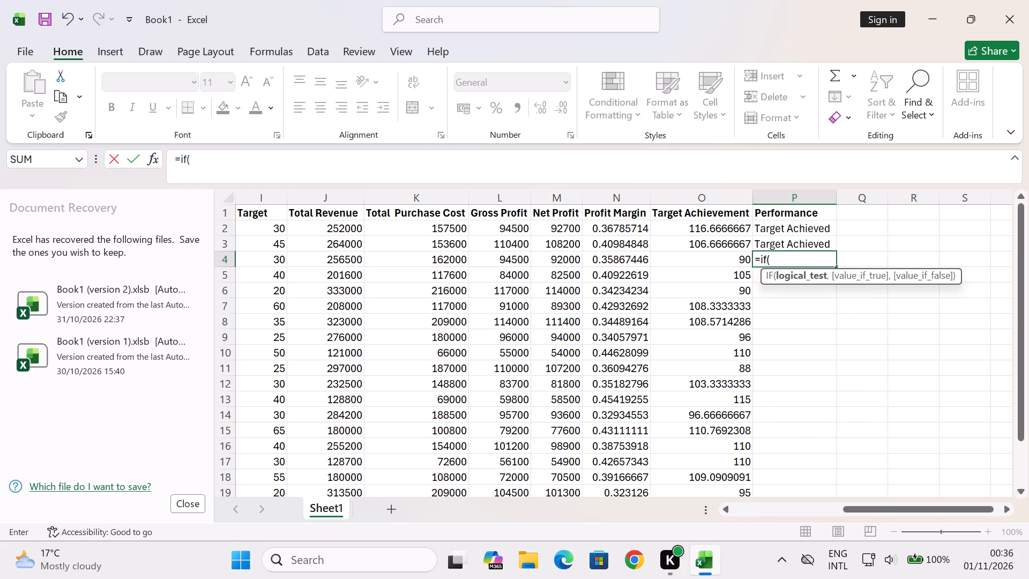
pyautogui.write('o4')
pyautogui.write('>=')
pyautogui.write('100')
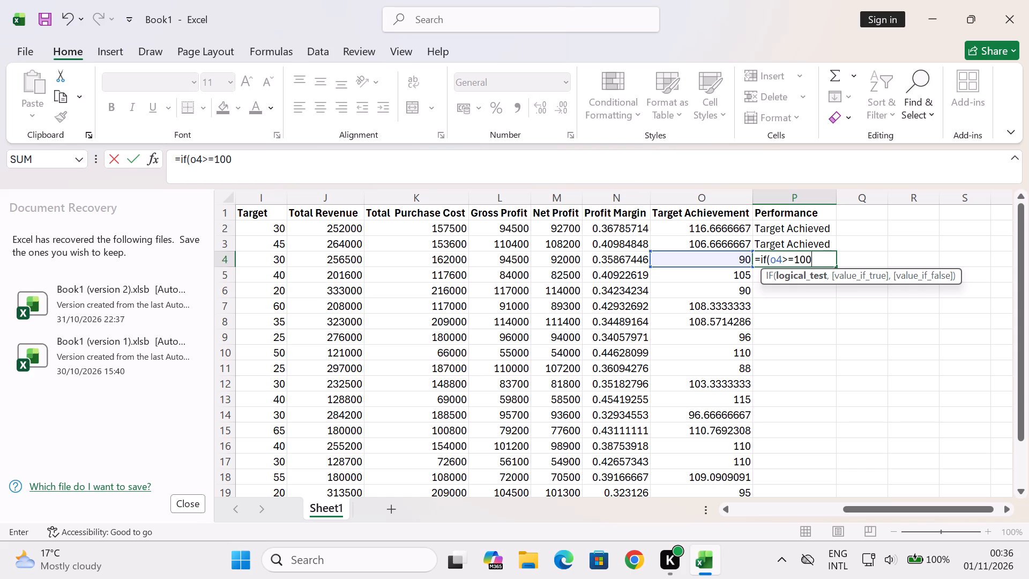
pyautogui.hotkey('shift', '%')
pyautogui.press(',')
# Add "Target Achieved" as the value-if-true result of the IF function in P4.
pyautogui.write('"\'')
pyautogui.press('BackSpace')
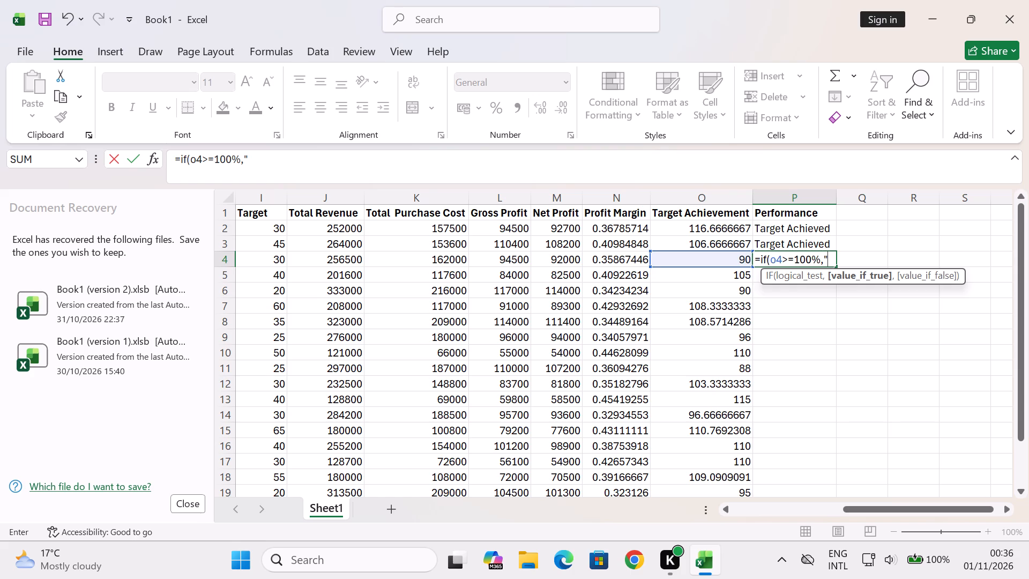
pyautogui.write('Target')
pyautogui.press('space')
pyautogui.hotkey('shift', 'a')
pyautogui.write('ch')
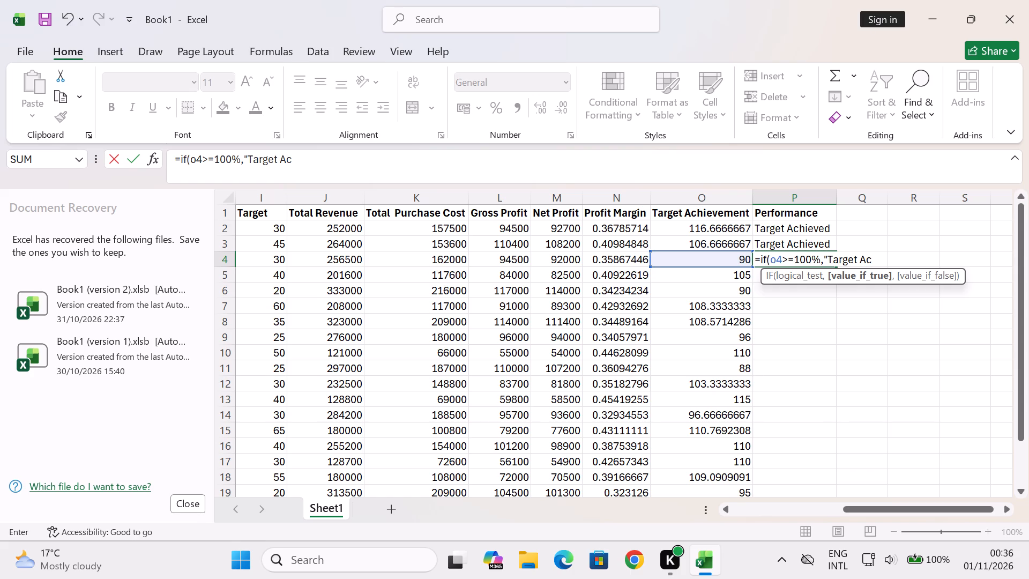
pyautogui.press('i')
pyautogui.write('eved')
pyautogui.write('"\'')
pyautogui.press('BackSpace')
pyautogui.press(',')
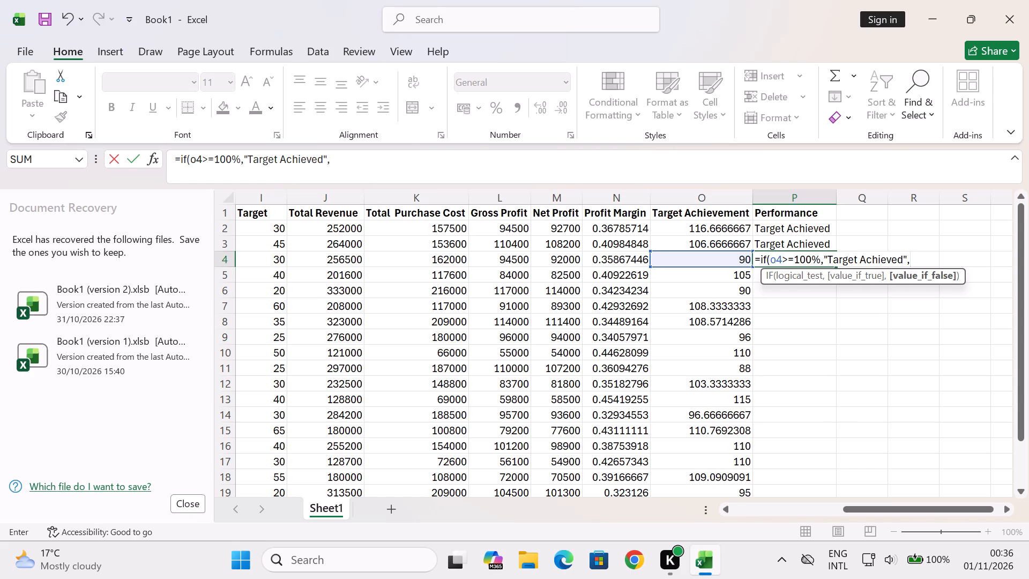
# Nest a second IF function testing o4>=80% as the value-if-false argument of the P4 formula.
pyautogui.press('i')
pyautogui.press('f')
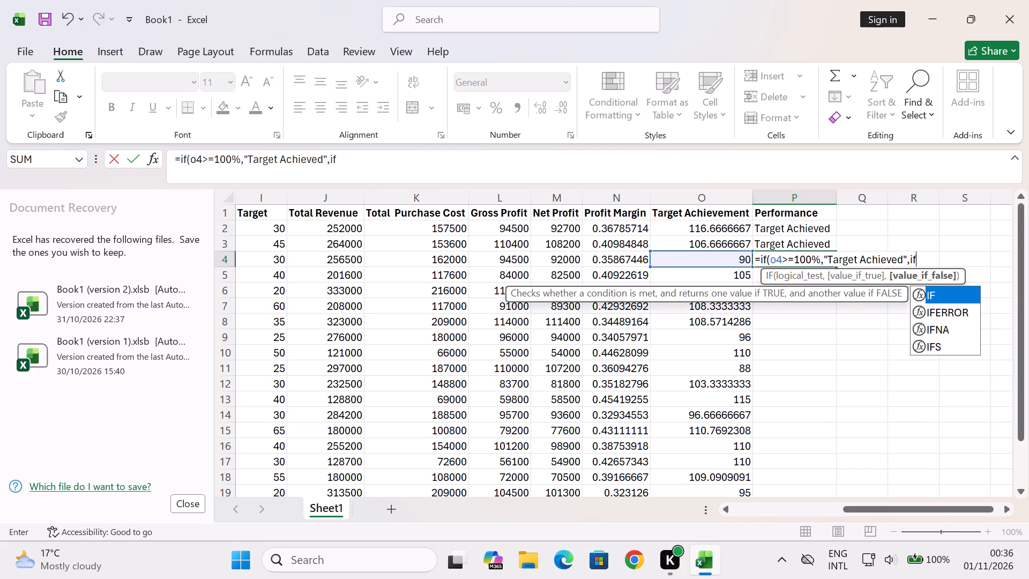
pyautogui.hotkey('shift', '(')
pyautogui.press('o')
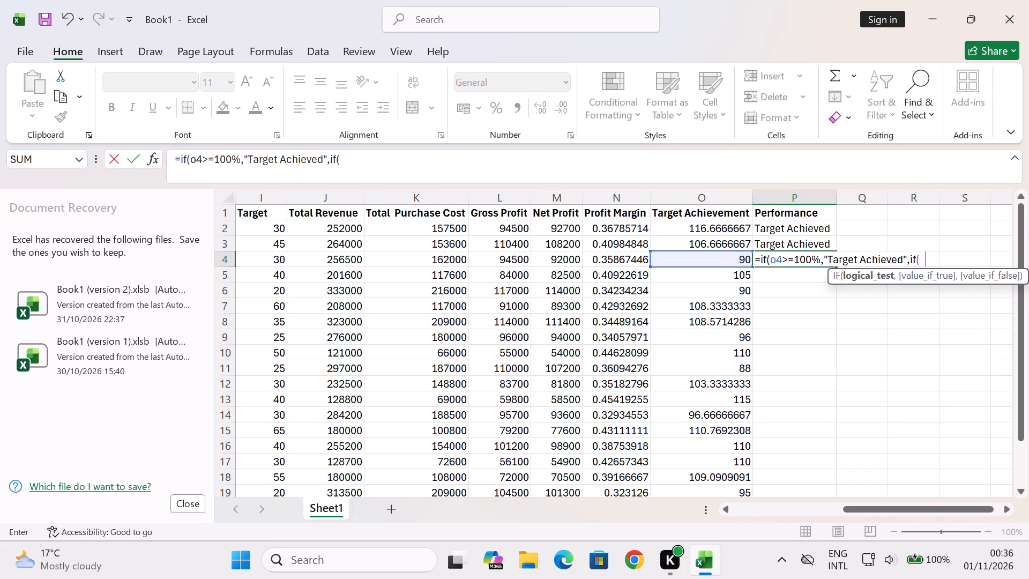
pyautogui.press('4')
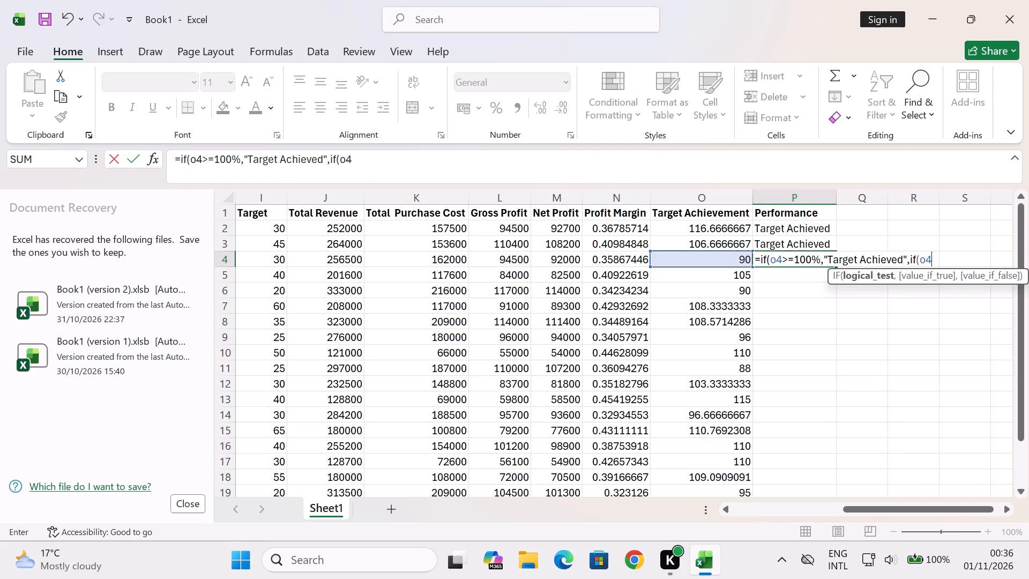
pyautogui.hotkey('shift', '>')
pyautogui.press('=')
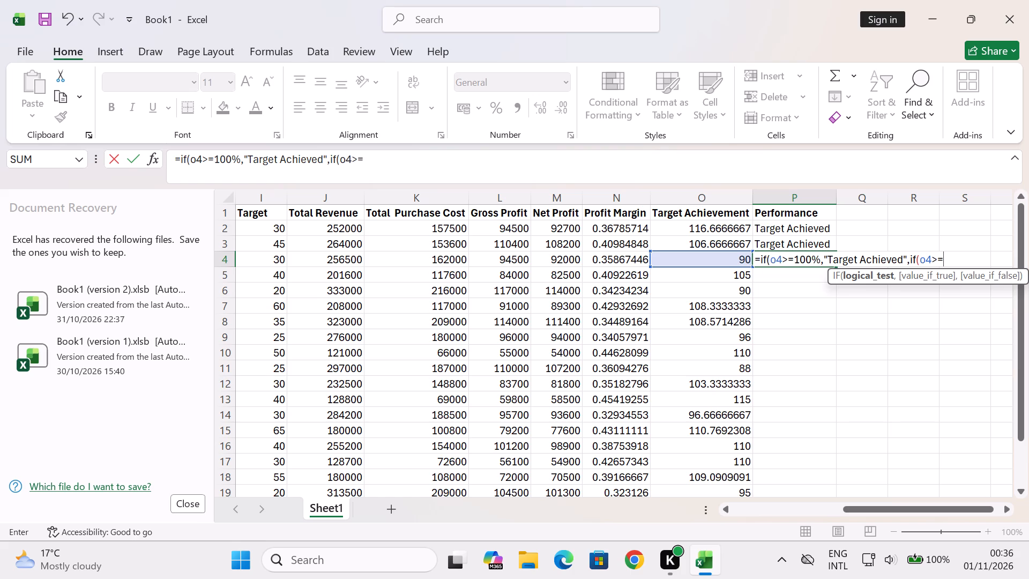
pyautogui.write('80')
pyautogui.hotkey('shift', '%')
pyautogui.press(',')
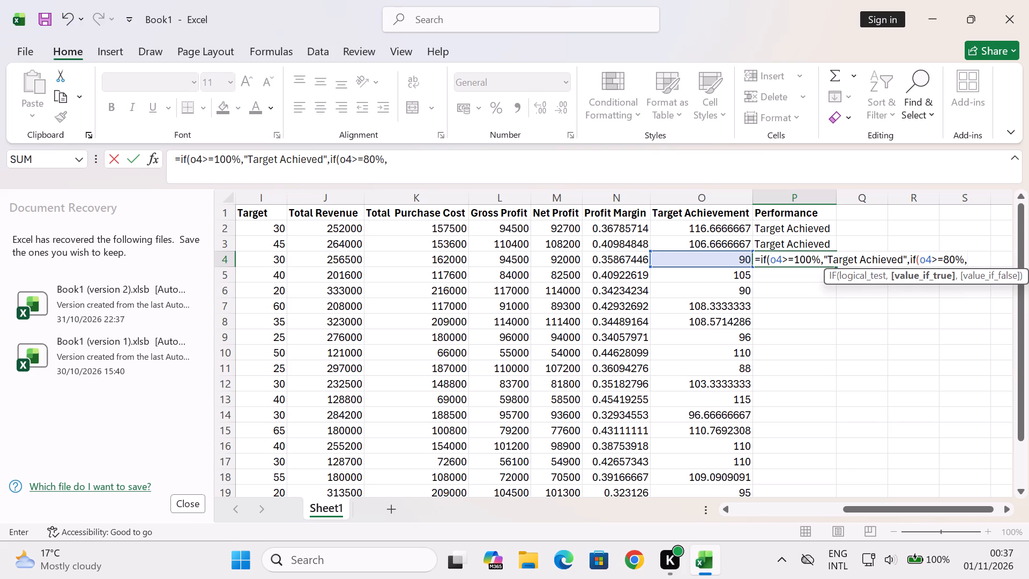
# Add the text Near Target as the nested IF's value-if-true result in P4.
pyautogui.write('Near')
pyautogui.press('space')
pyautogui.write('Targrt')
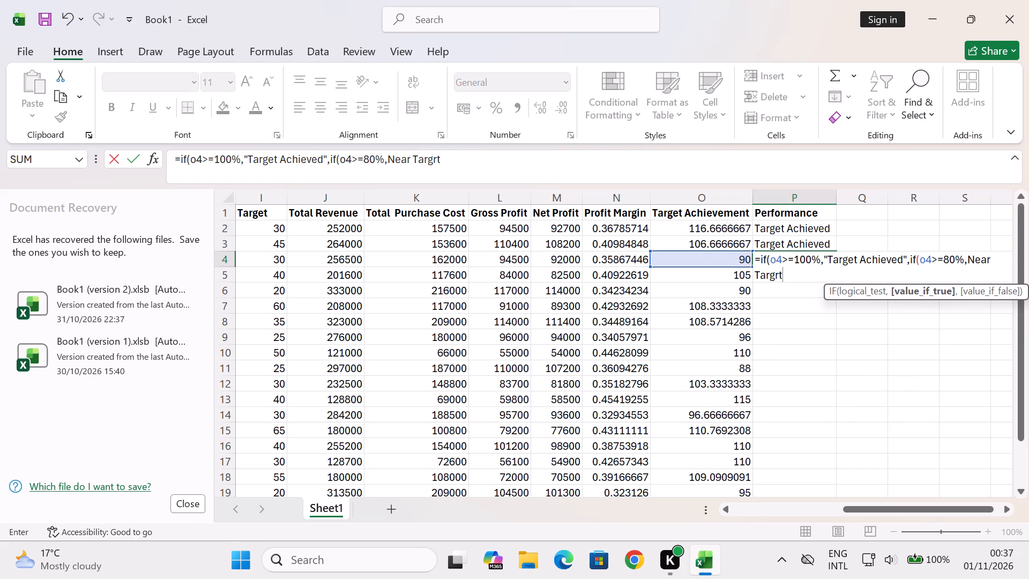
pyautogui.press('BackSpace')
pyautogui.press('BackSpace')
pyautogui.write('et')
pyautogui.write('"\'')
pyautogui.press('BackSpace')
pyautogui.press(',')
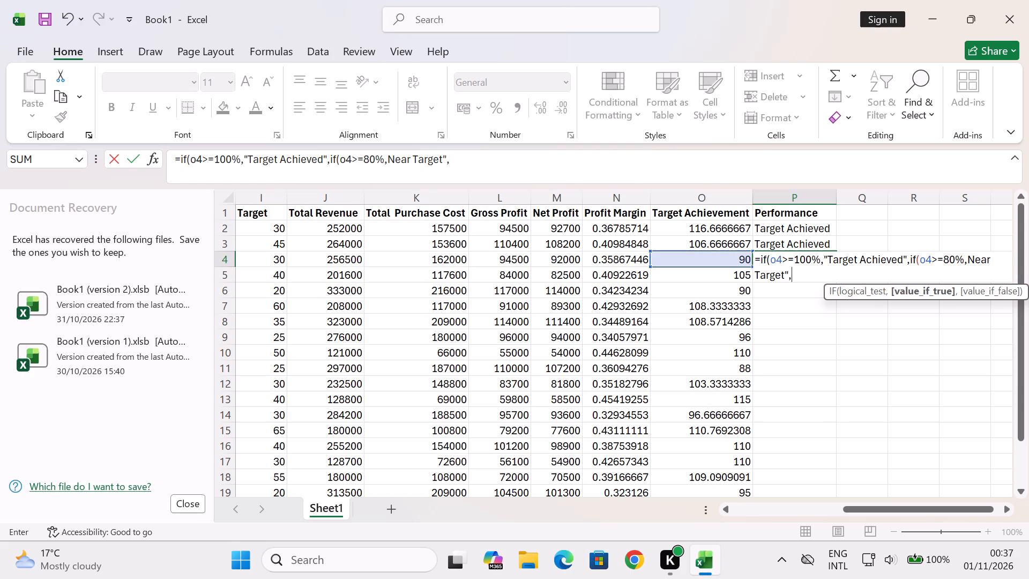
# Add "Below Target" as the nested IF's value-if-false result in P4 and close both functions.
pyautogui.write('"\'')
pyautogui.press('BackSpace')
pyautogui.write('Below')
pyautogui.press('space')
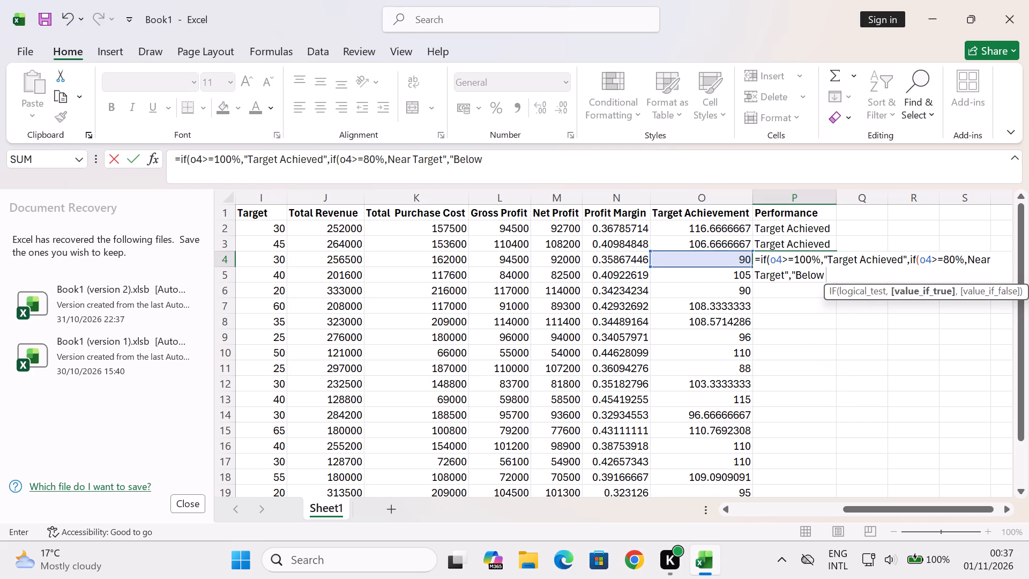
pyautogui.write('Target')
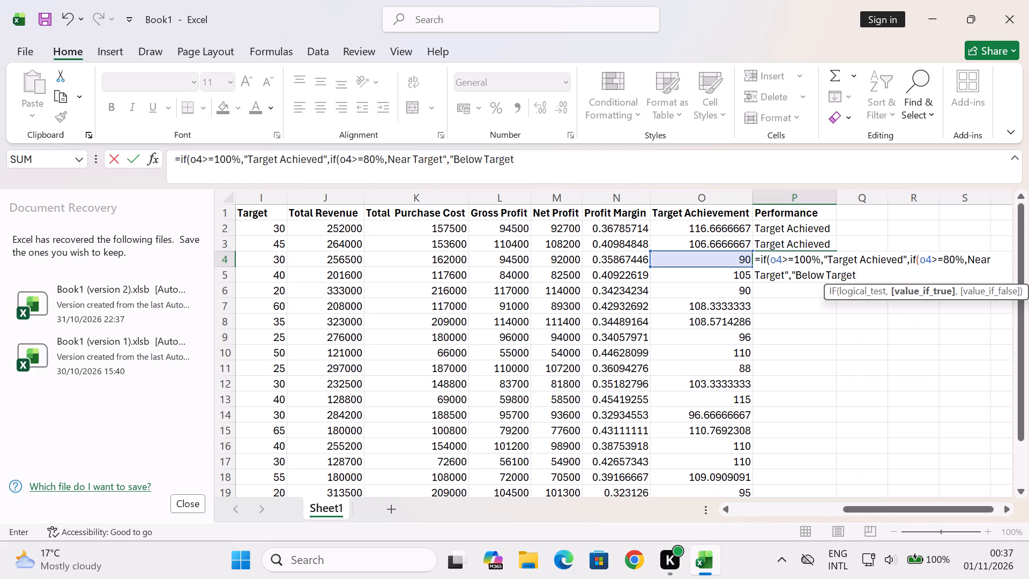
pyautogui.write('"\'')
pyautogui.press('BackSpace')
pyautogui.hotkey('shift', ')')
pyautogui.hotkey('shift', ')')
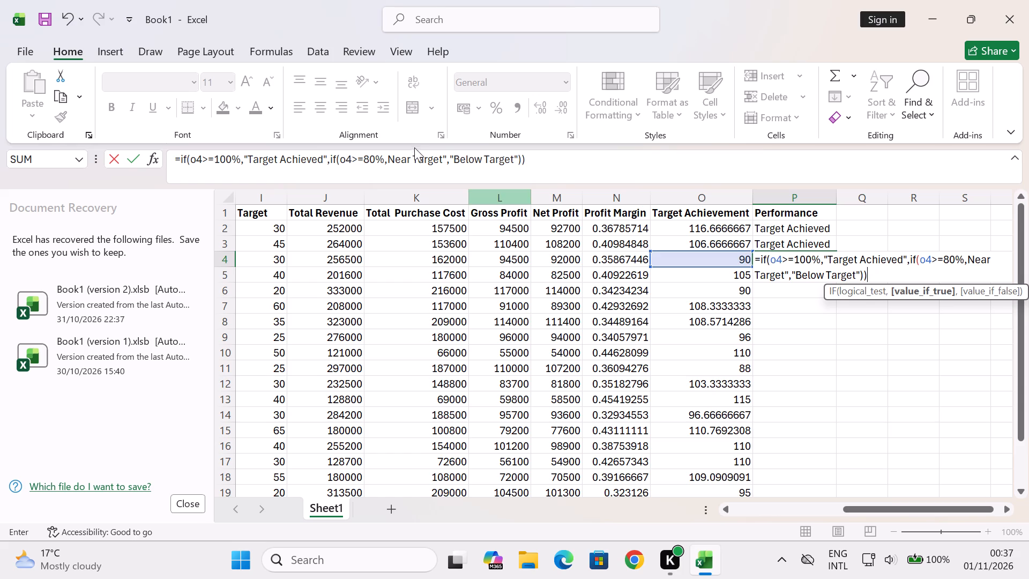
# Insert the missing opening quotation mark before Near Target and enter the formula in P4.
pyautogui.click(387, 160)
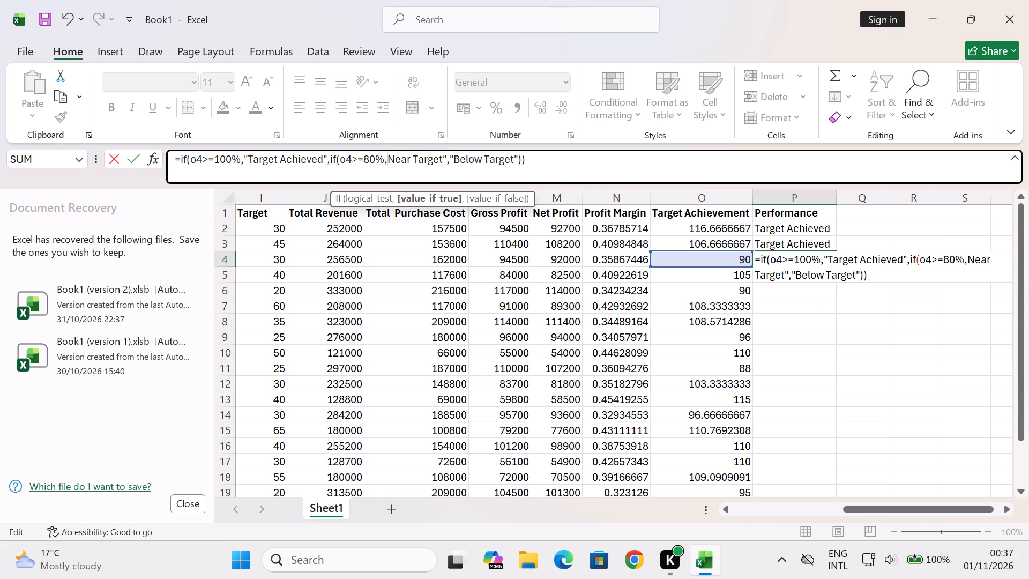
pyautogui.write('"\'')
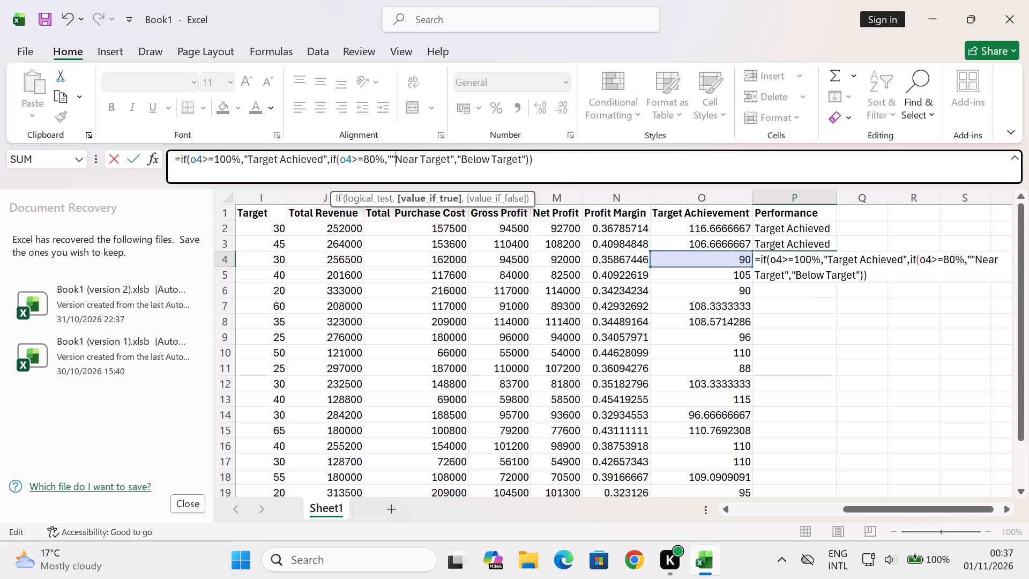
pyautogui.press('BackSpace')
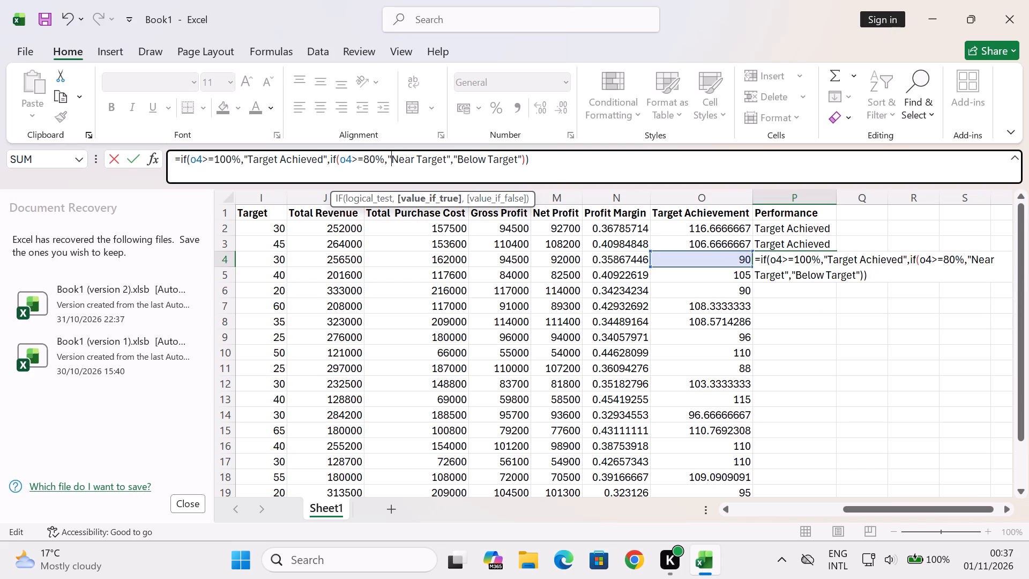
pyautogui.click(543, 159)
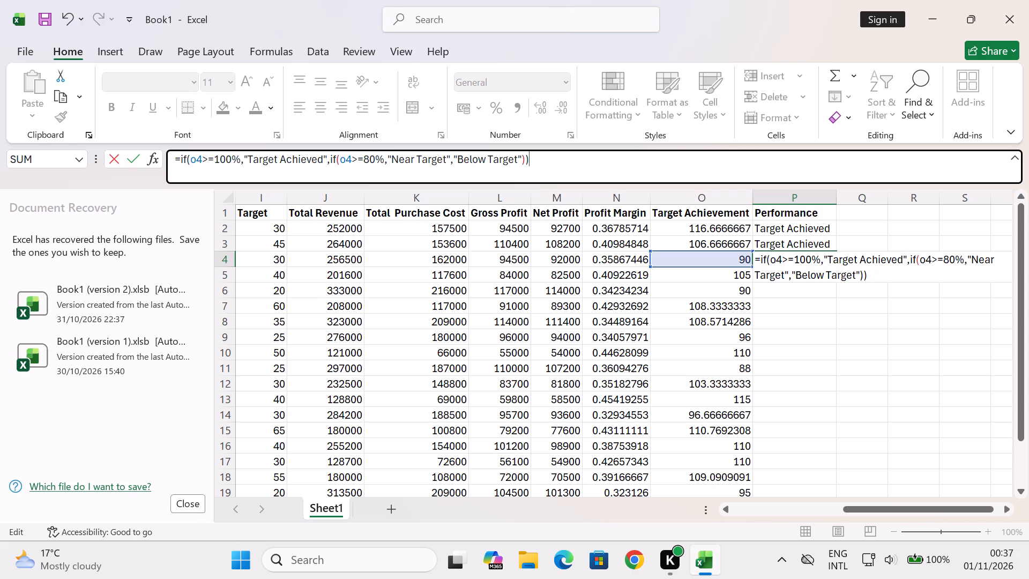
pyautogui.press('Return')
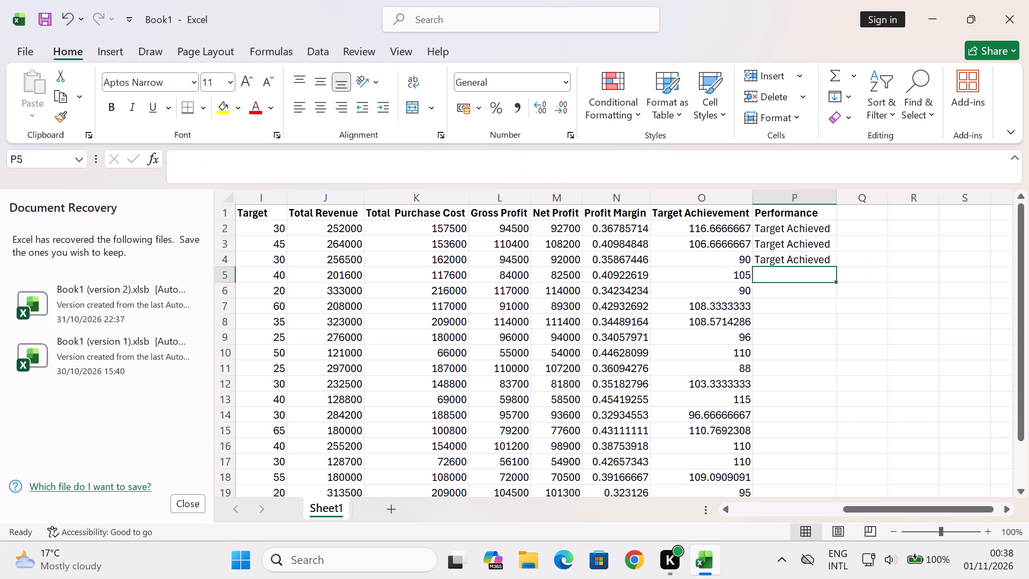
# Fill the Performance formula from P4 down through P11.
pyautogui.press('Up')
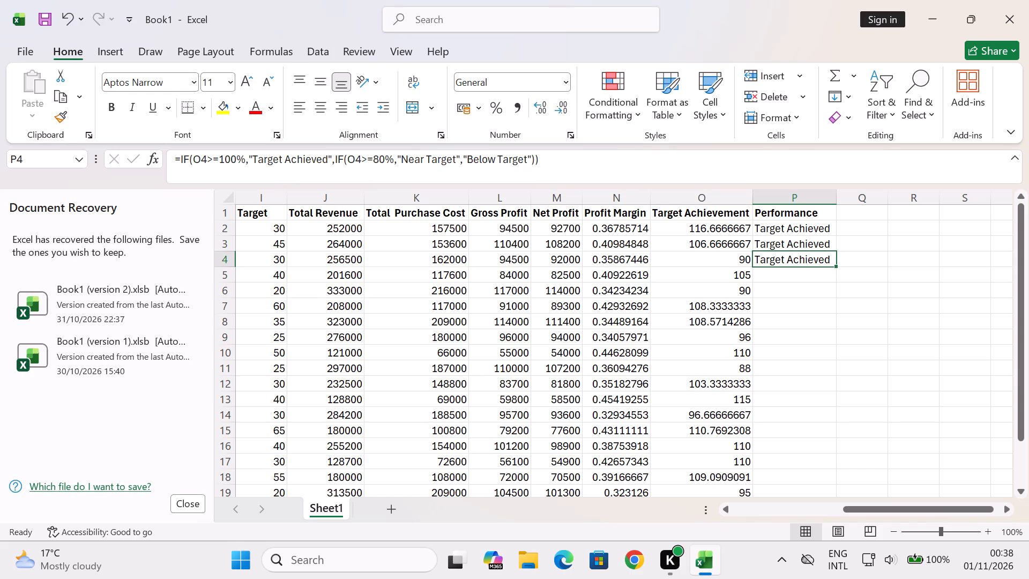
pyautogui.moveTo(834, 265); pyautogui.dragTo(832, 374)
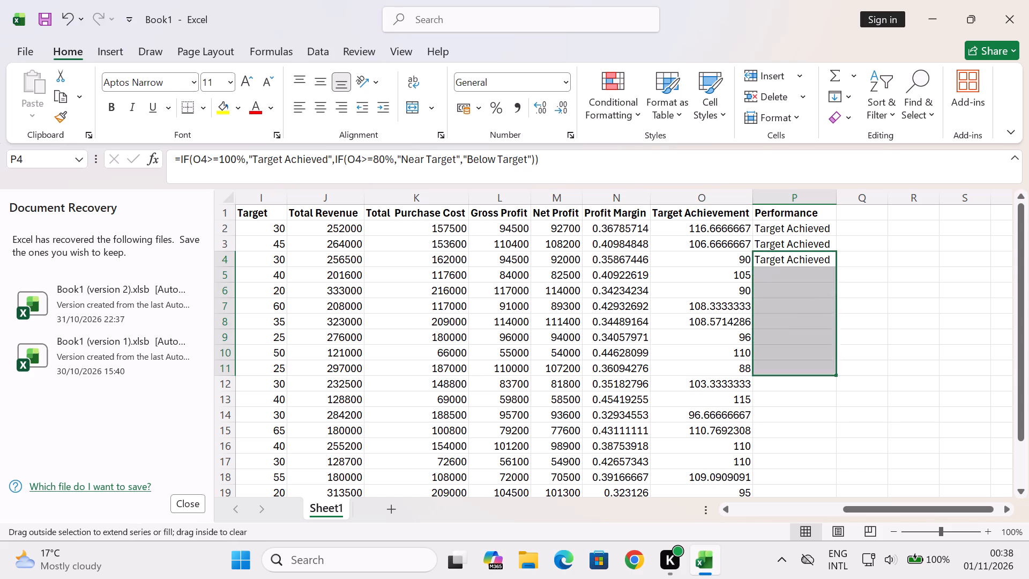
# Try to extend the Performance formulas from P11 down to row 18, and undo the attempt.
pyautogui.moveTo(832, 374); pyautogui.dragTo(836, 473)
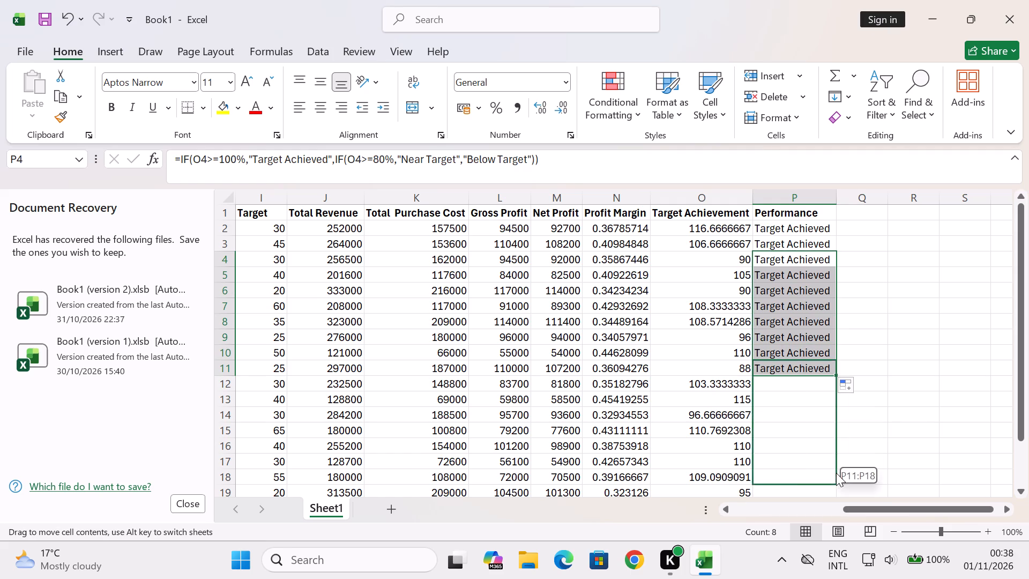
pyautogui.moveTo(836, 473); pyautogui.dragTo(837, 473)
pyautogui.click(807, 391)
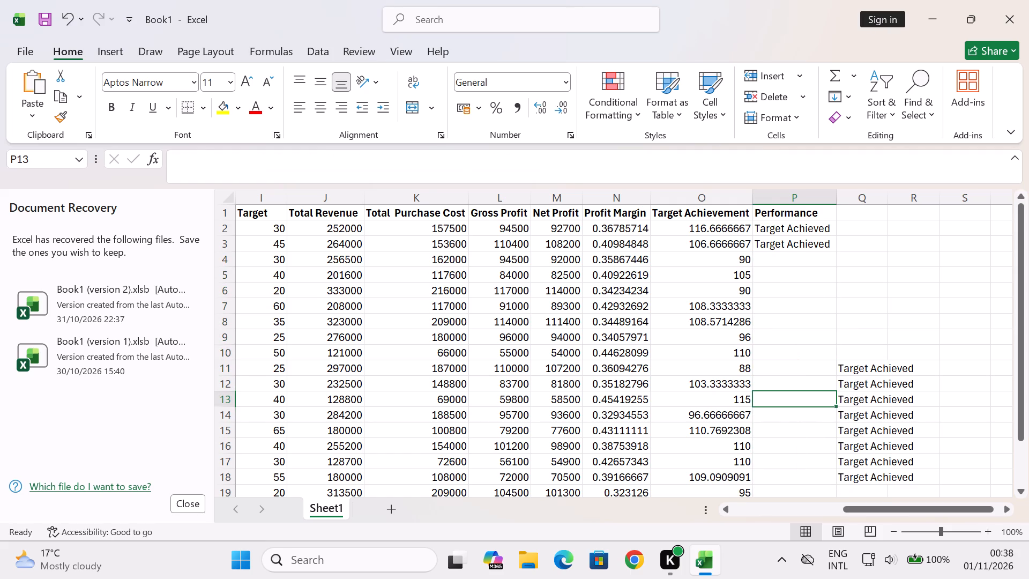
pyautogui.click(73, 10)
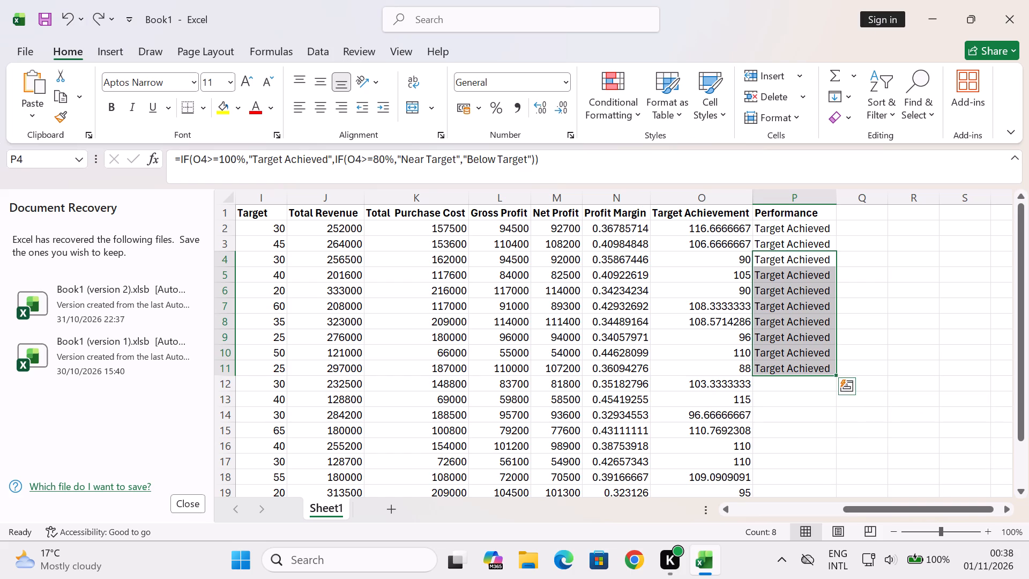
# Extend the Performance formulas from P11 down through P15.
pyautogui.moveTo(834, 372); pyautogui.dragTo(833, 442)
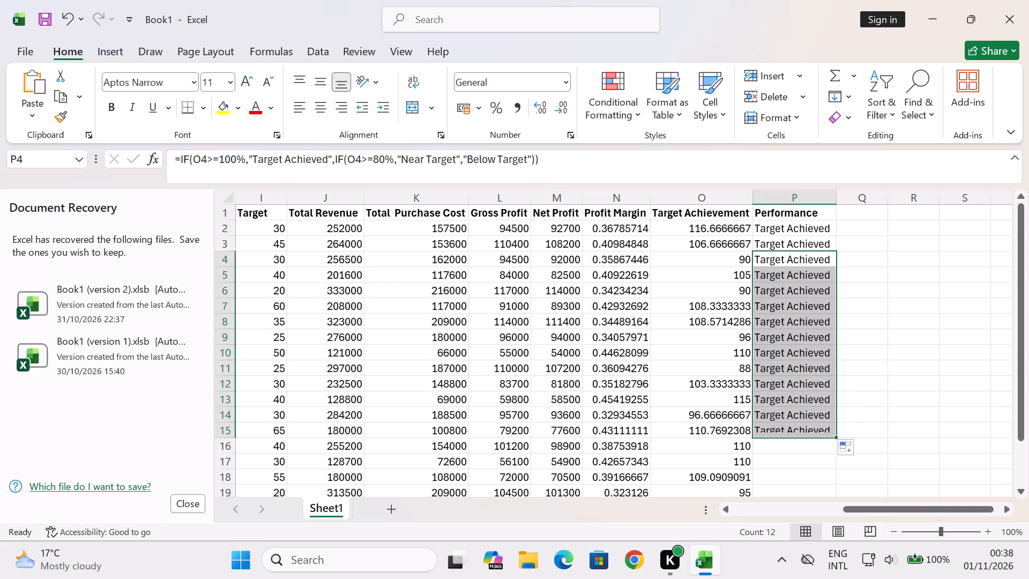
pyautogui.moveTo(833, 442); pyautogui.dragTo(816, 328)
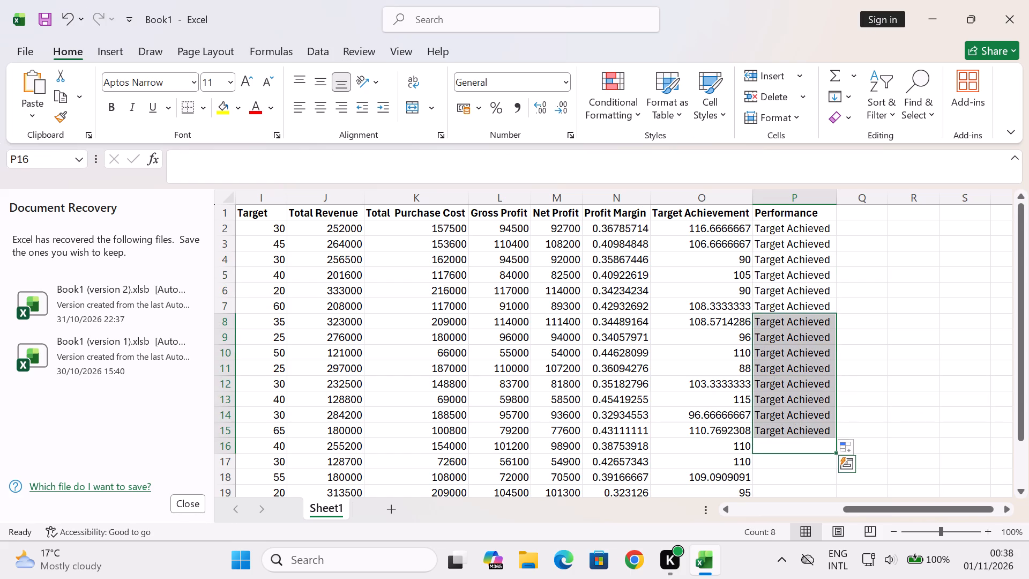
pyautogui.click(871, 301)
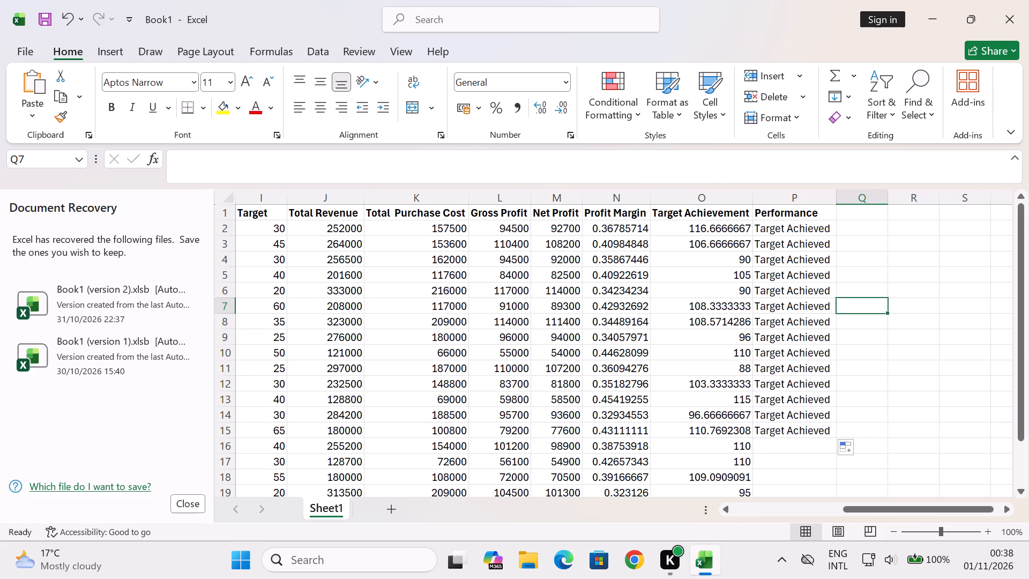
# Widen column Q and enter the header Commission in Q1.
pyautogui.click(848, 217)
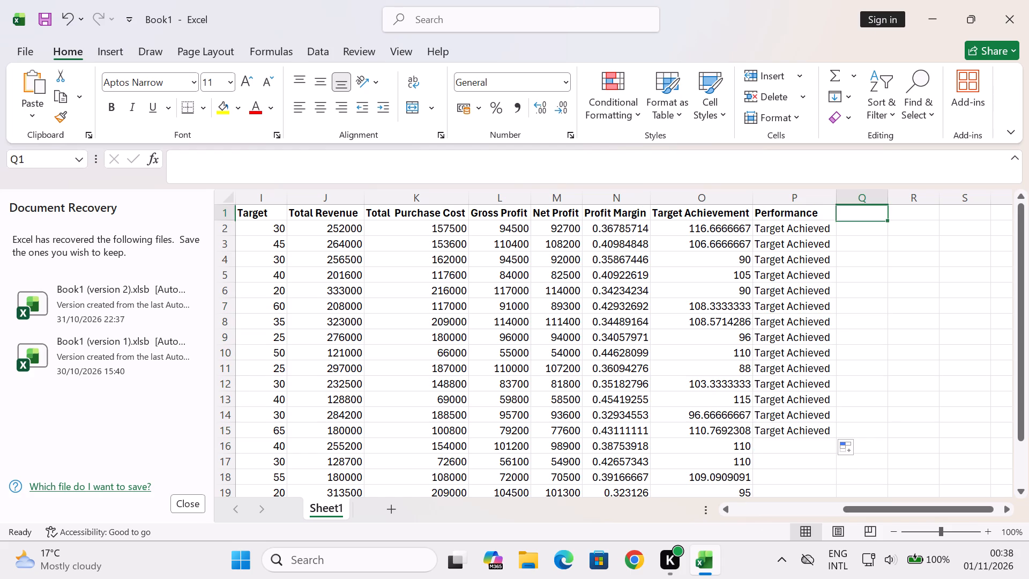
pyautogui.moveTo(890, 217); pyautogui.dragTo(884, 204)
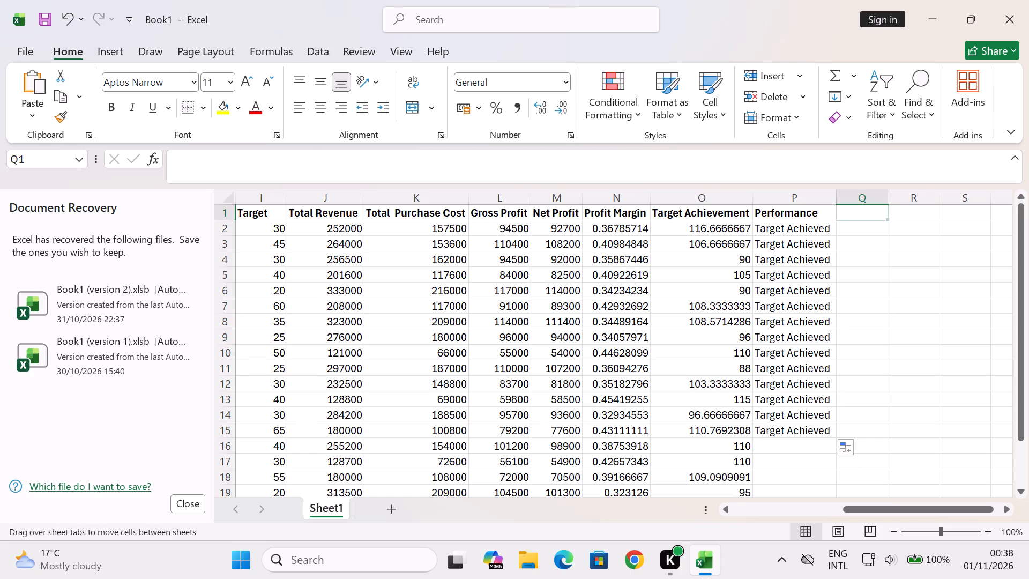
pyautogui.moveTo(884, 204); pyautogui.dragTo(884, 201)
pyautogui.moveTo(884, 201); pyautogui.dragTo(914, 201)
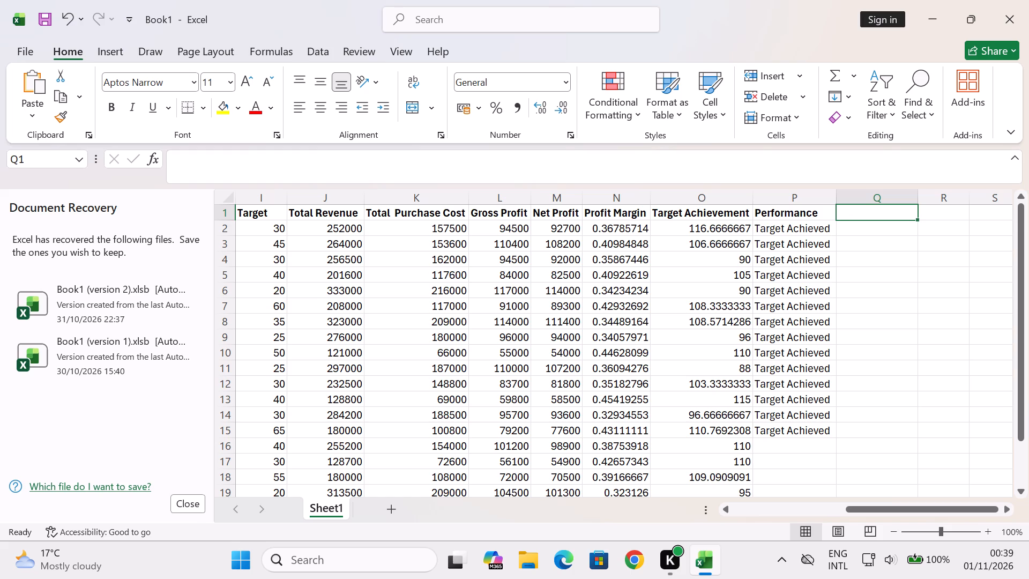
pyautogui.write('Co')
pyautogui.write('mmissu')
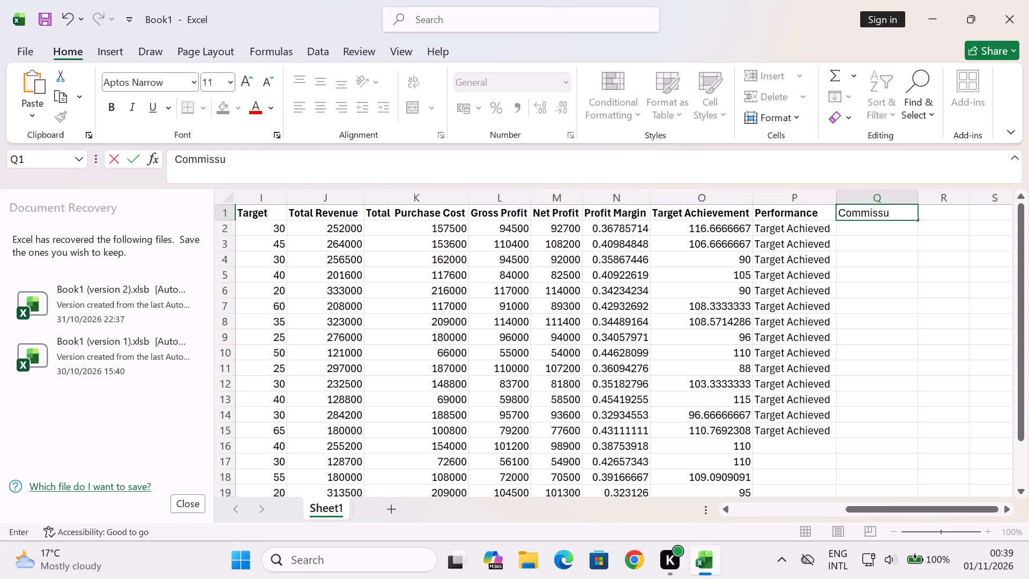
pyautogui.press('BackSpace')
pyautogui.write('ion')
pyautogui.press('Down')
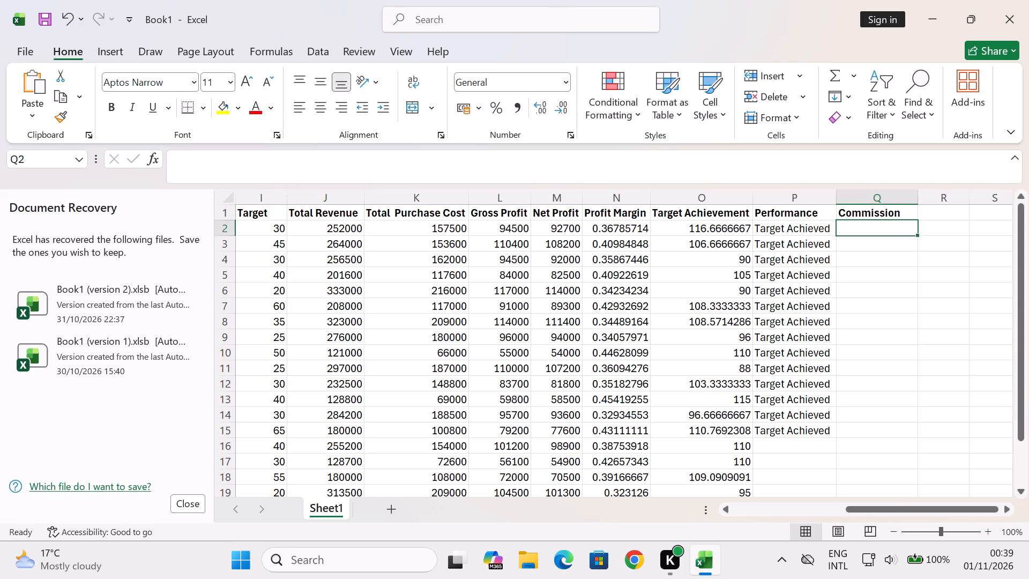
# Enter the commission formula =IF(M2>=100000,M2*8%,M2*5%) in Q2, based on Net Profit.
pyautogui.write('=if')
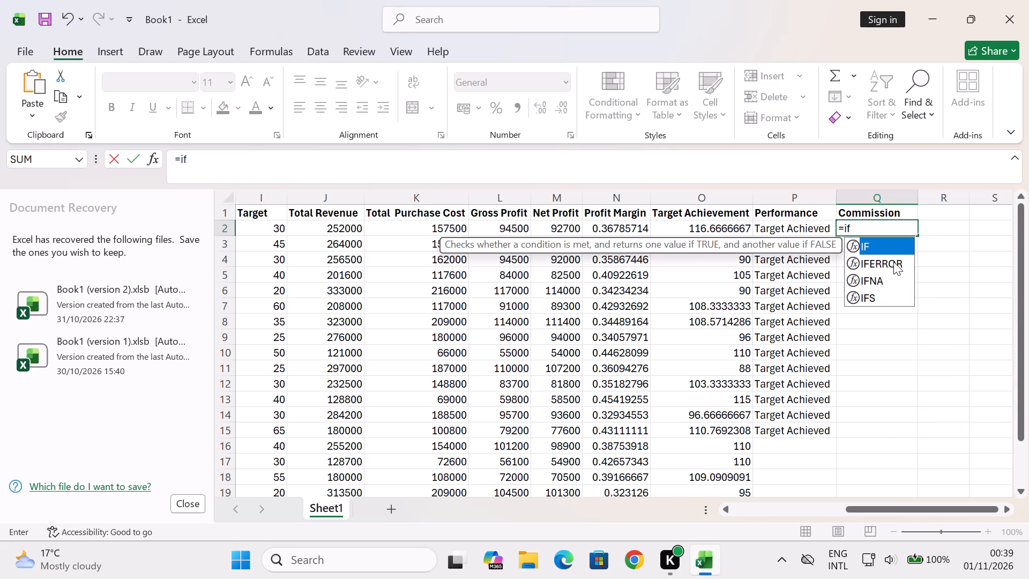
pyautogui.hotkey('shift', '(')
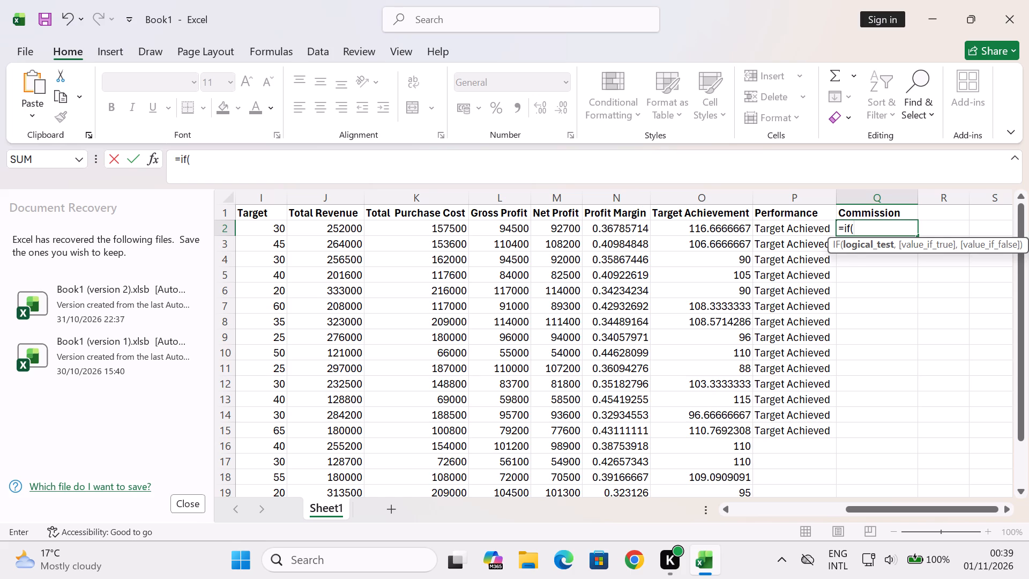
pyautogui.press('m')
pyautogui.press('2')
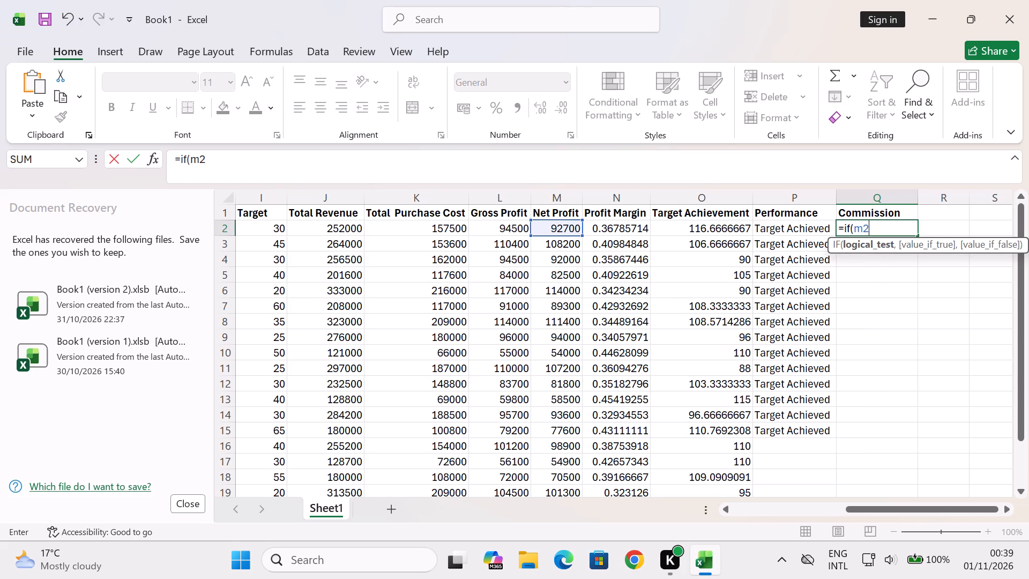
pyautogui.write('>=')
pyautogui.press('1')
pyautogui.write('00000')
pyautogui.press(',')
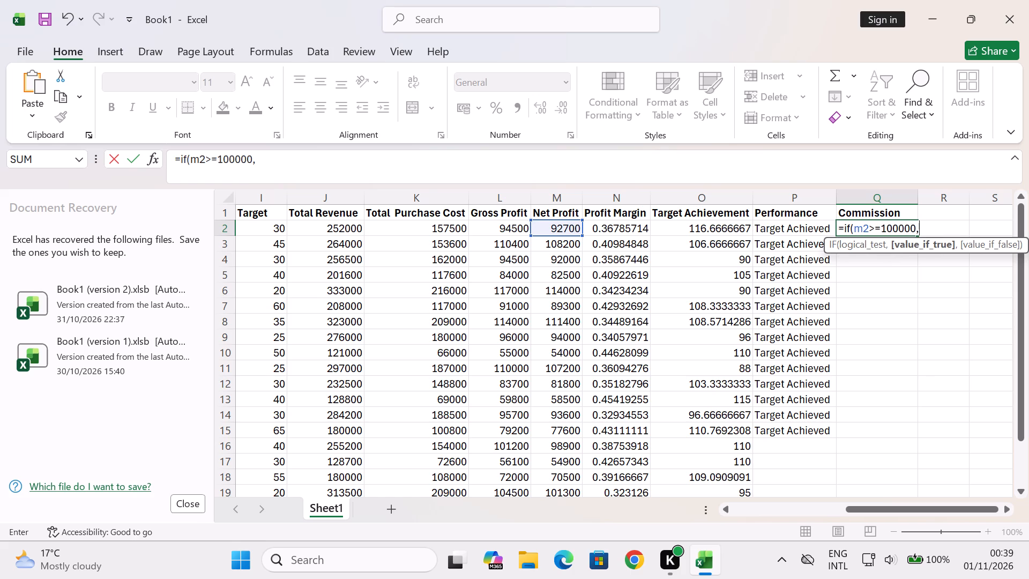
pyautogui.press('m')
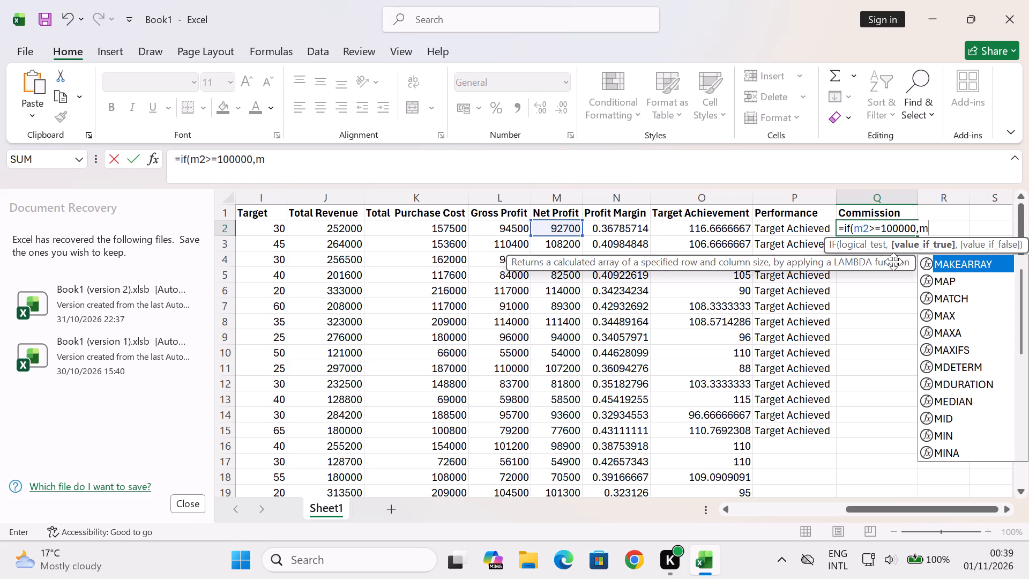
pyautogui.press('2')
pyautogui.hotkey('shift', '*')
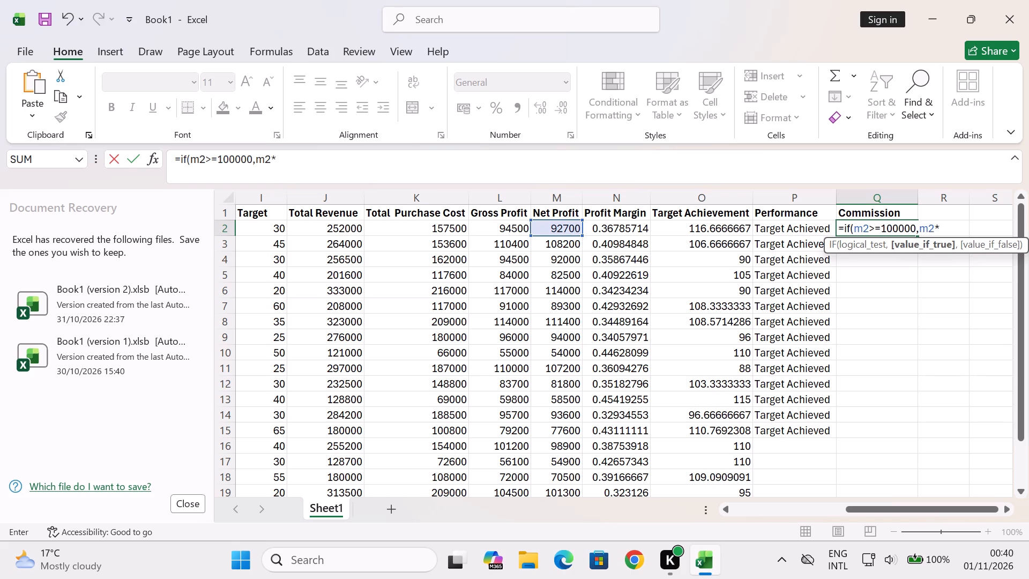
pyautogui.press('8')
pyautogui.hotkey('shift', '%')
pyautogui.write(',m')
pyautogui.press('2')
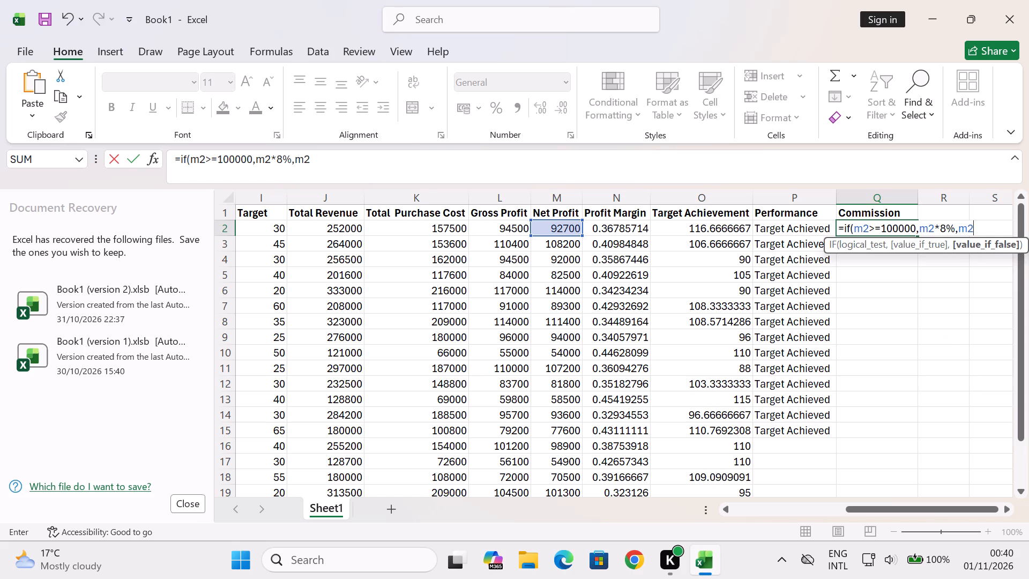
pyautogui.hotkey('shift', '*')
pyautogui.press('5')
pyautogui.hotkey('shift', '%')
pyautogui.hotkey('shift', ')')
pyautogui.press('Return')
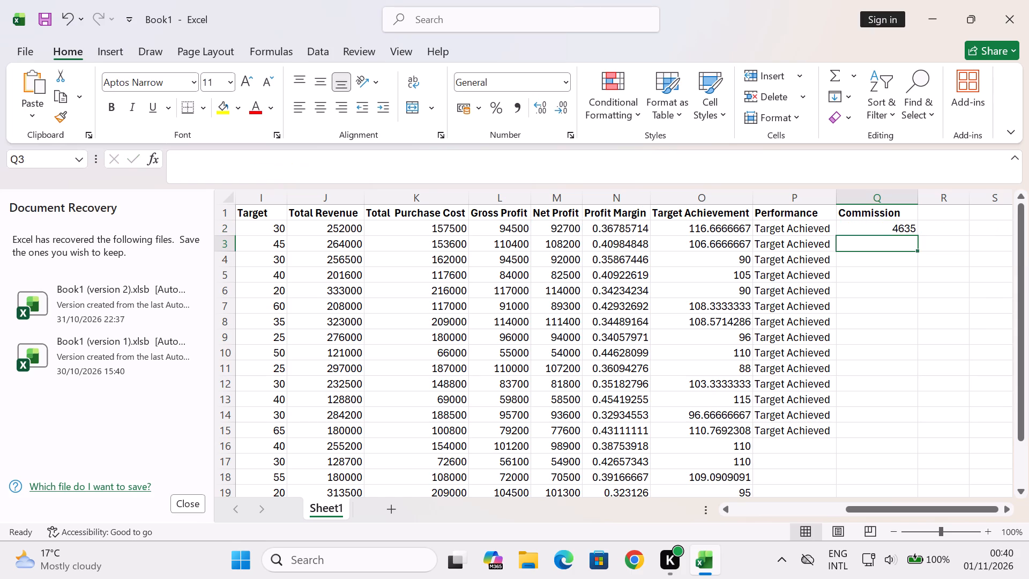
# Enter the commission formula =IF(M3>=100000,M3*8%,M3*5%) in Q3 for the second sales record.
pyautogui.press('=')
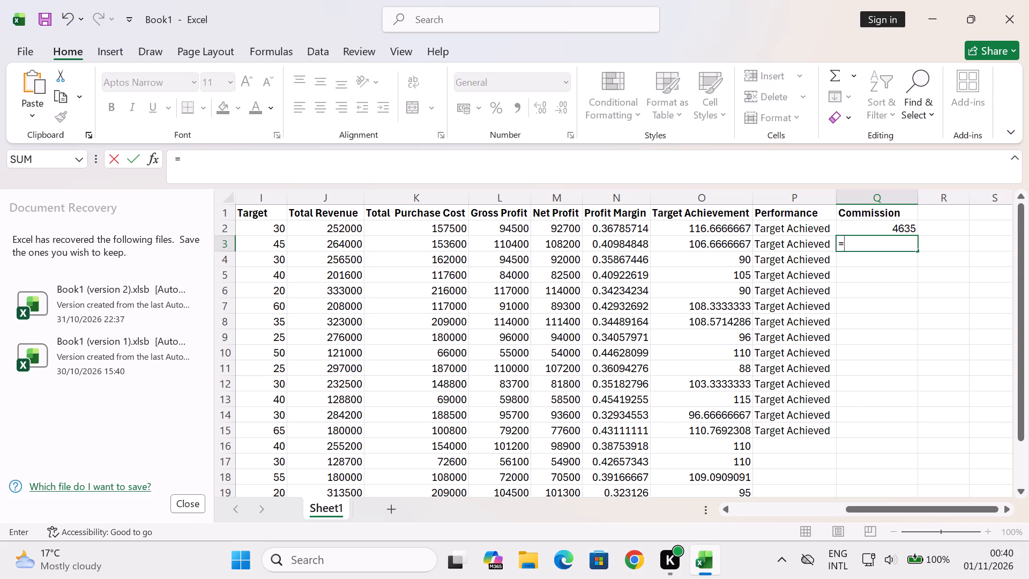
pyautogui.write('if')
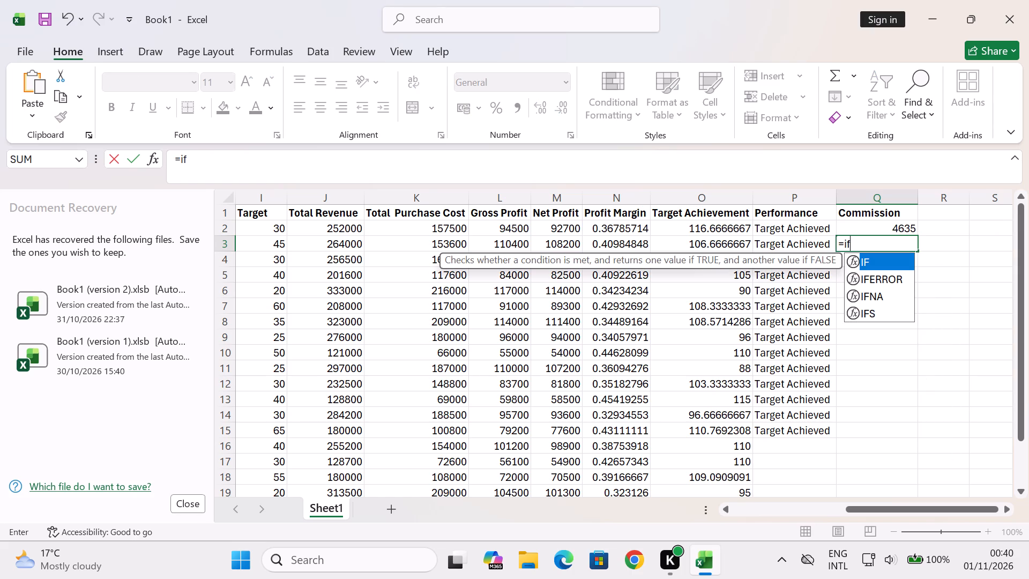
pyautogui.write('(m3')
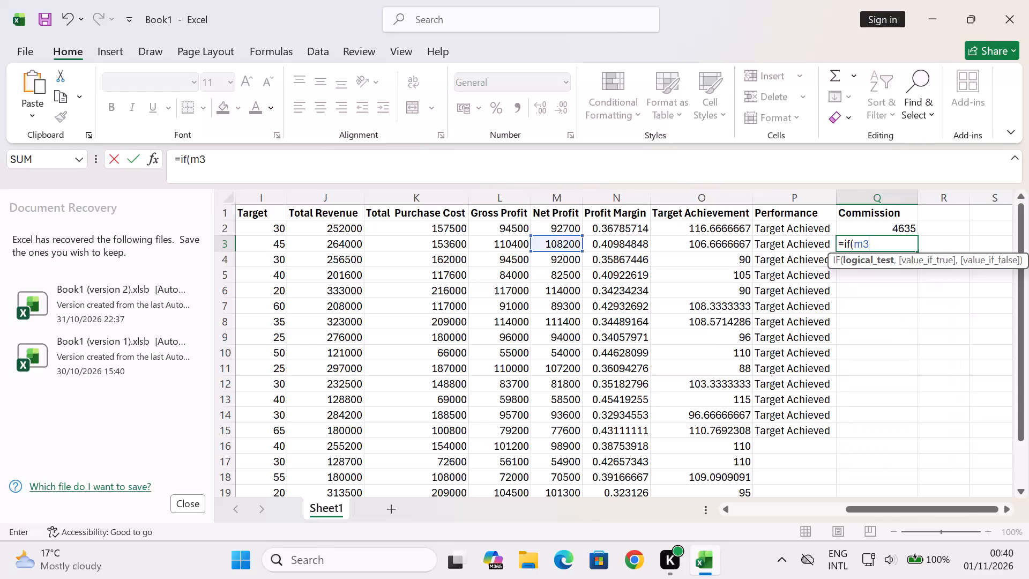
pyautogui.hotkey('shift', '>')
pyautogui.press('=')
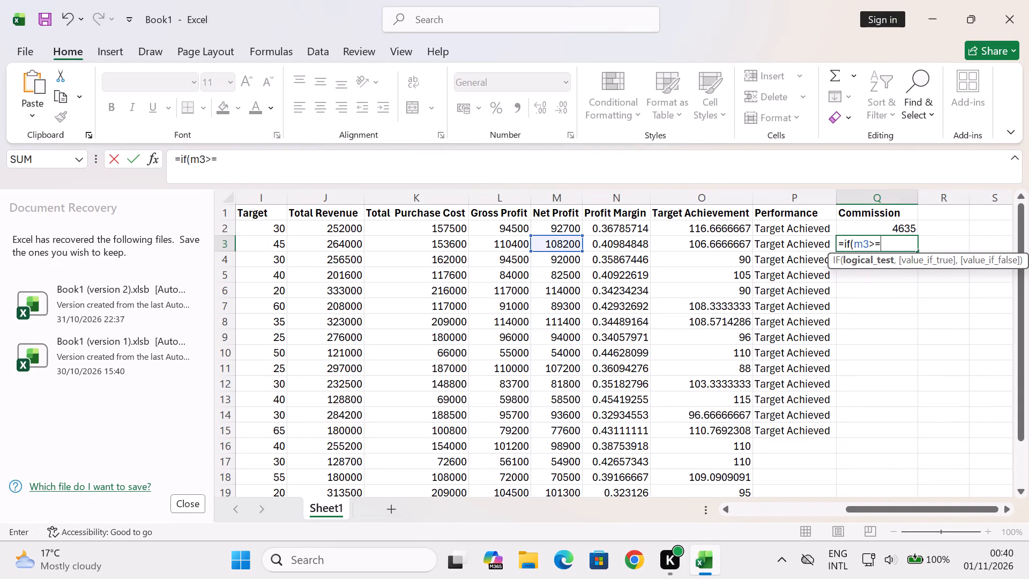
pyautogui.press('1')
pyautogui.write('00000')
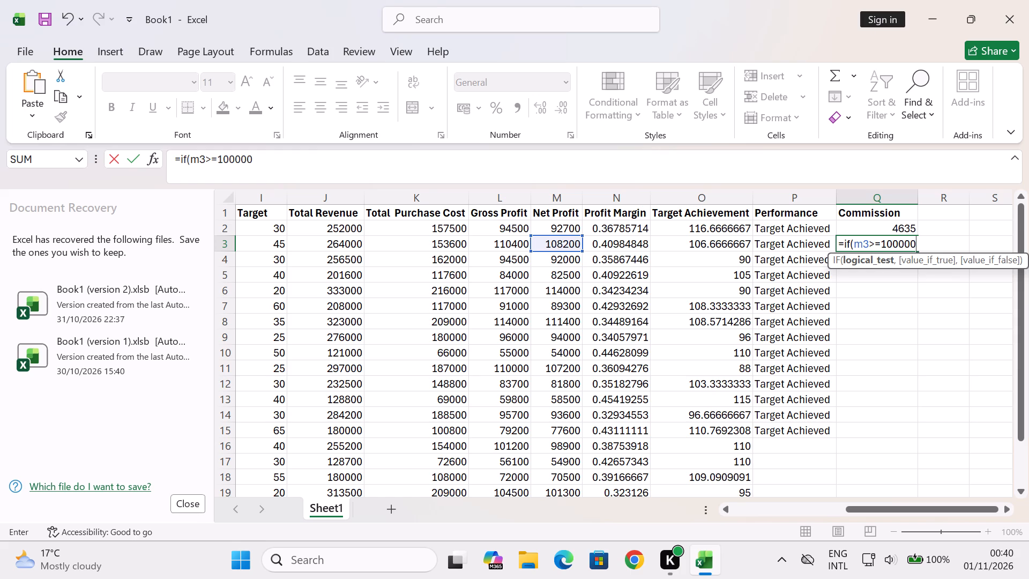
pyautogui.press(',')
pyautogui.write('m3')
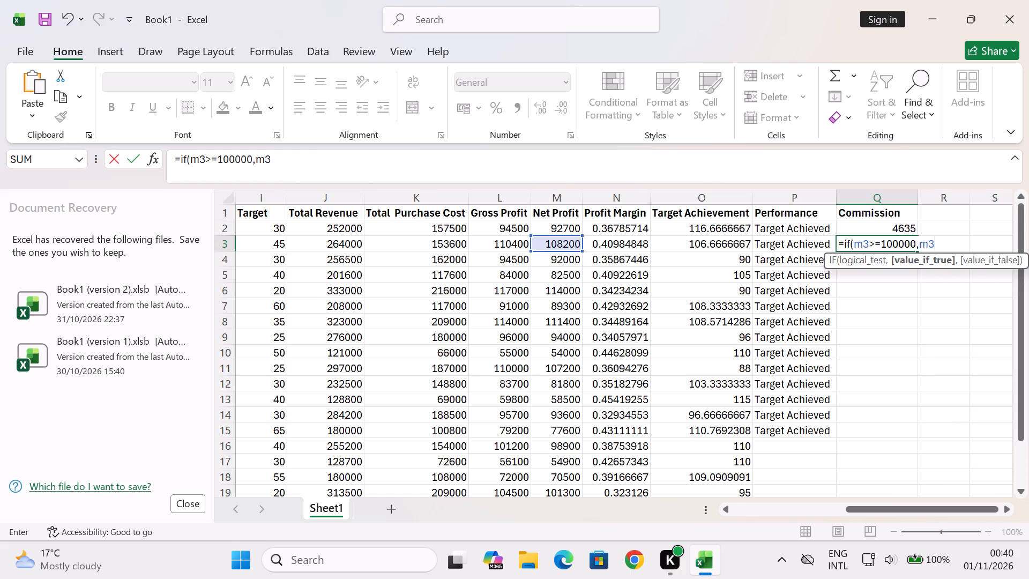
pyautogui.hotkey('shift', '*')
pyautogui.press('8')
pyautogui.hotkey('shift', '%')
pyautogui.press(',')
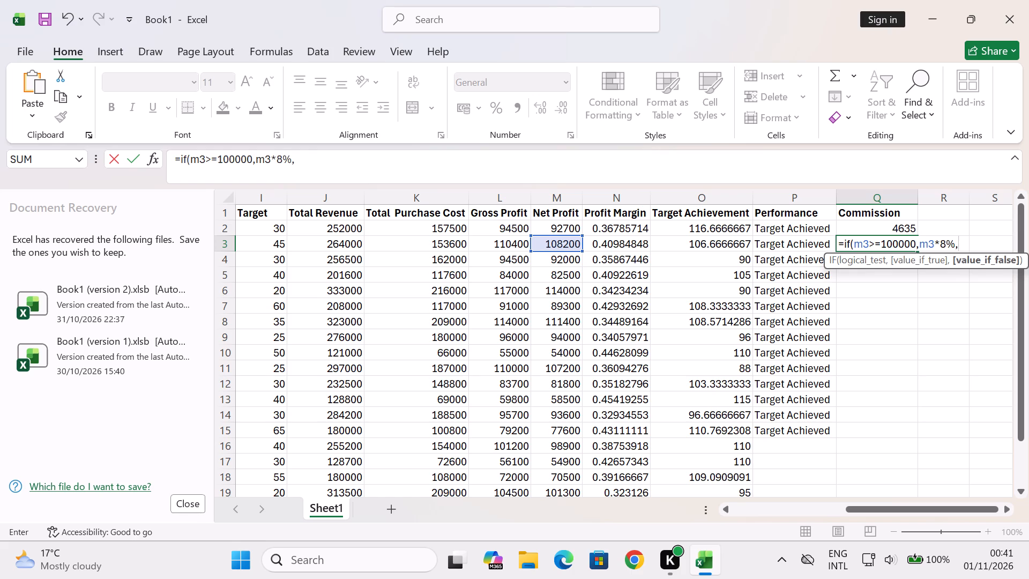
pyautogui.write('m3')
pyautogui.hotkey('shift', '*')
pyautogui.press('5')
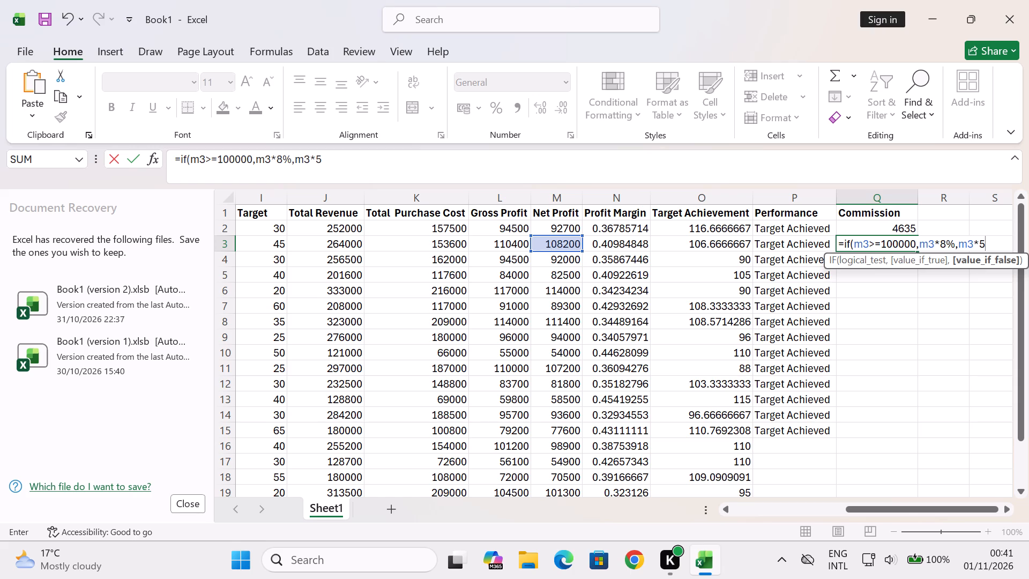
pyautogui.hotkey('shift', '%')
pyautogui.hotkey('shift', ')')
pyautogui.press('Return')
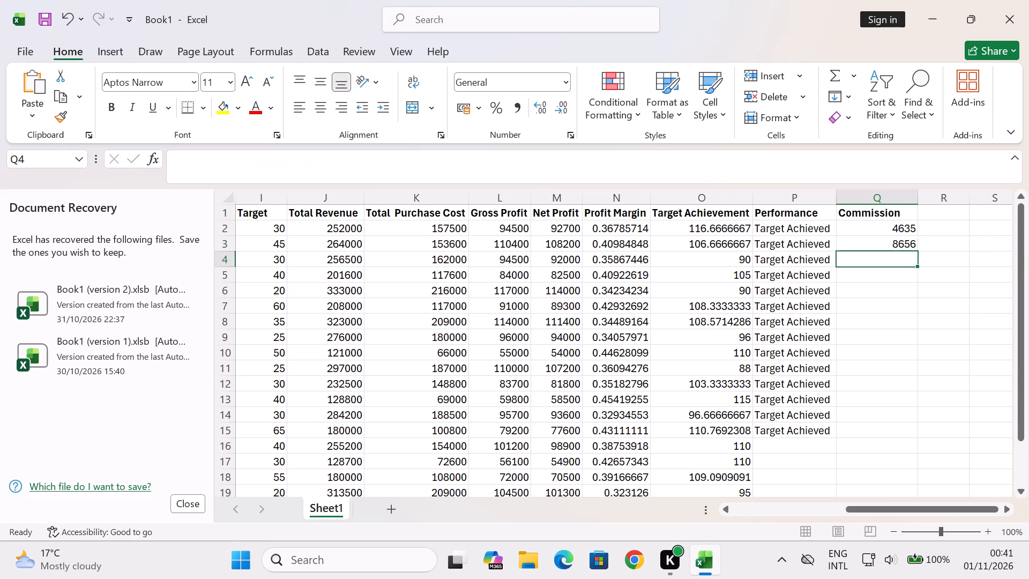
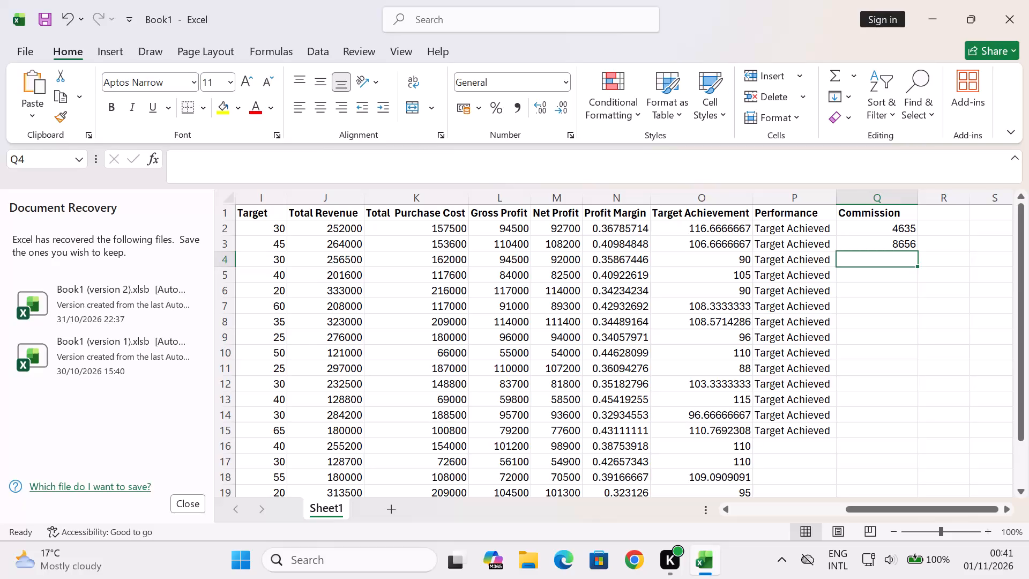
# Start a formula in cell Q4 of the Commission column.
pyautogui.press('=')
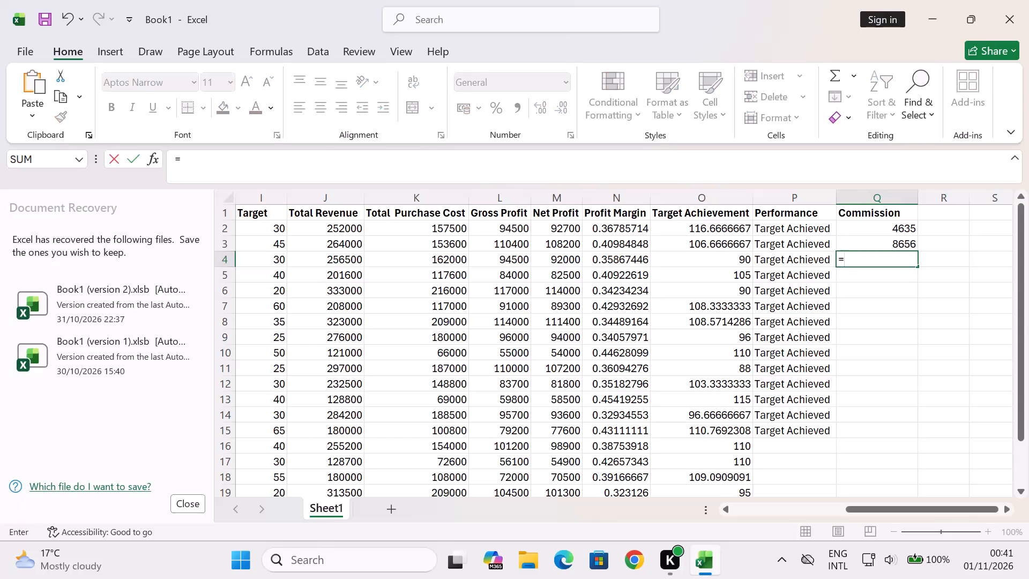
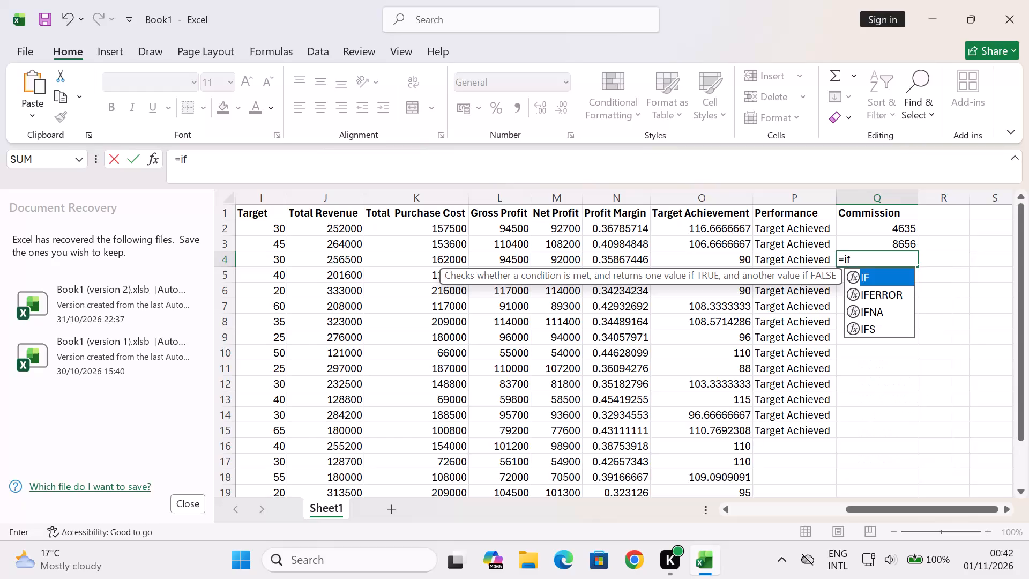
# Complete the Commission formula in cell Q4 as =if(m4>=100000,m4*8%,m4*5%).
pyautogui.hotkey('shift', '(')
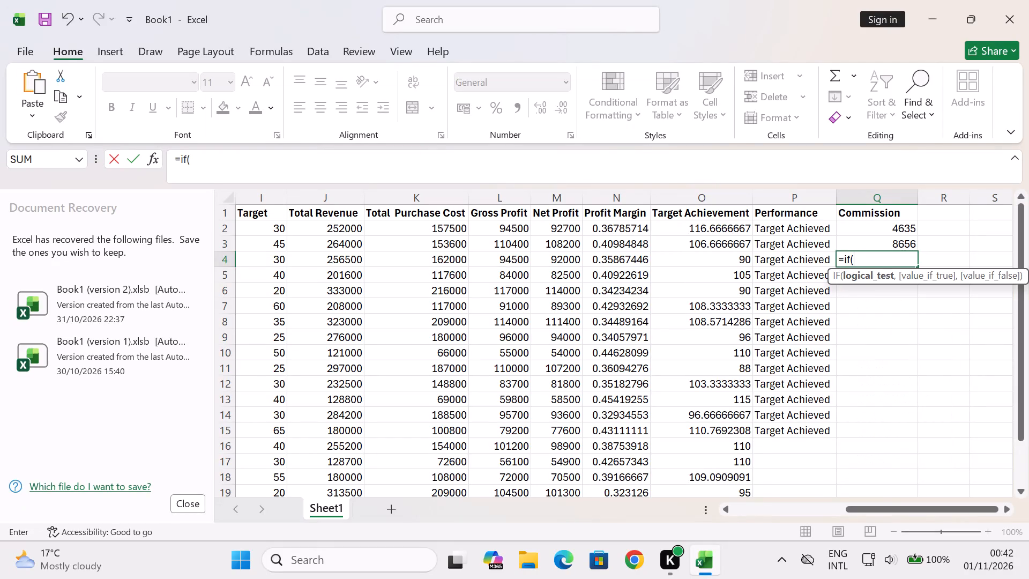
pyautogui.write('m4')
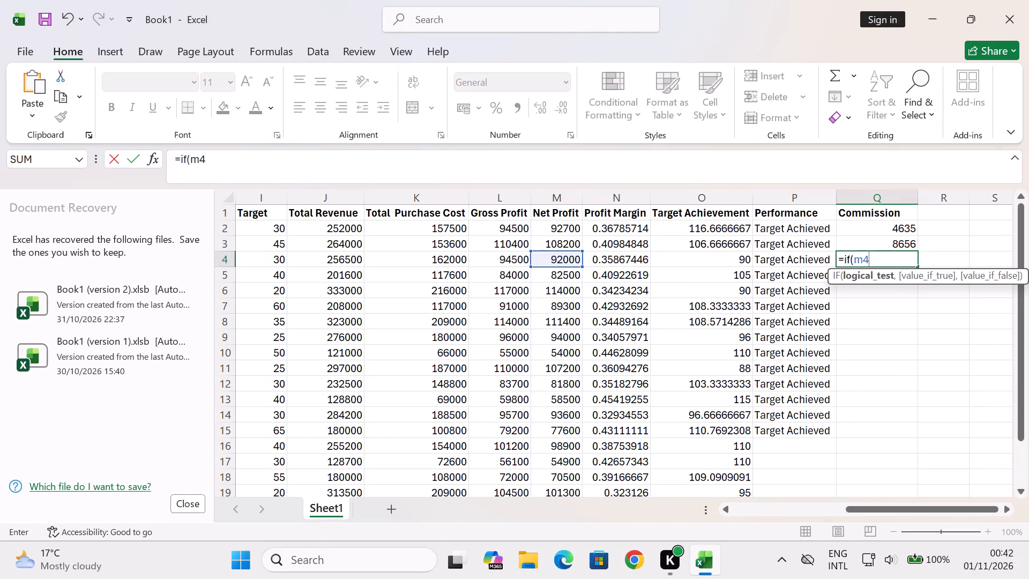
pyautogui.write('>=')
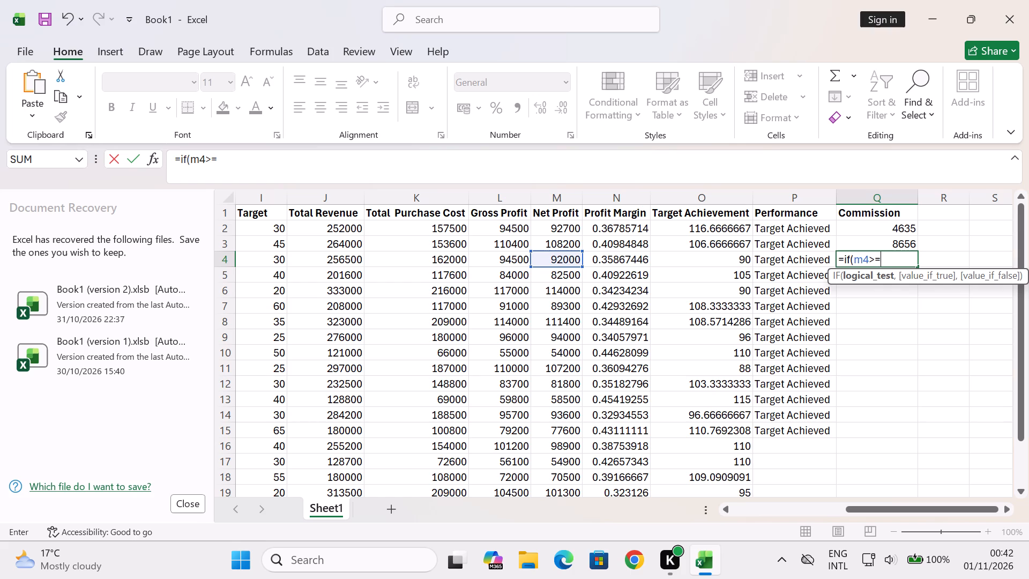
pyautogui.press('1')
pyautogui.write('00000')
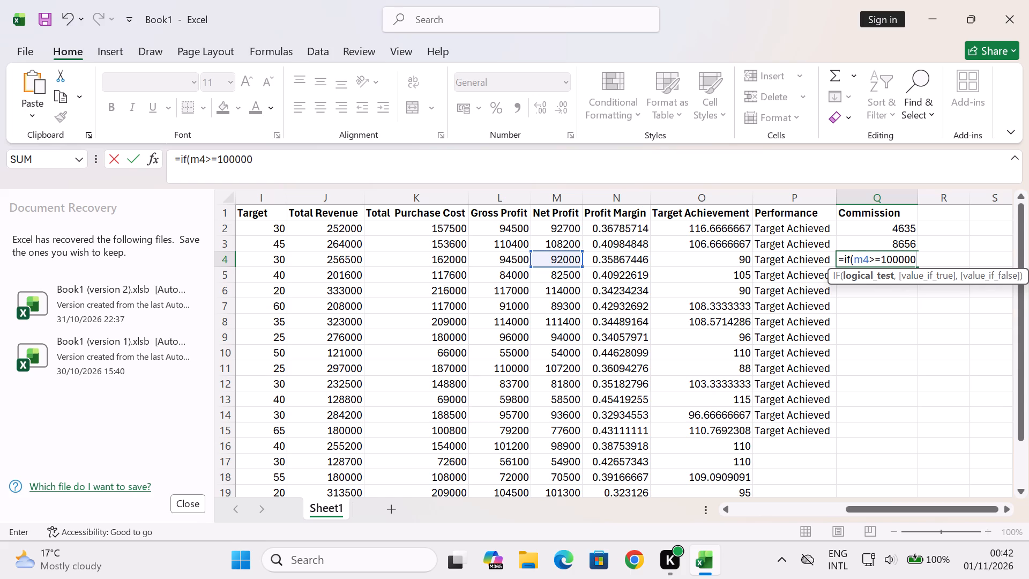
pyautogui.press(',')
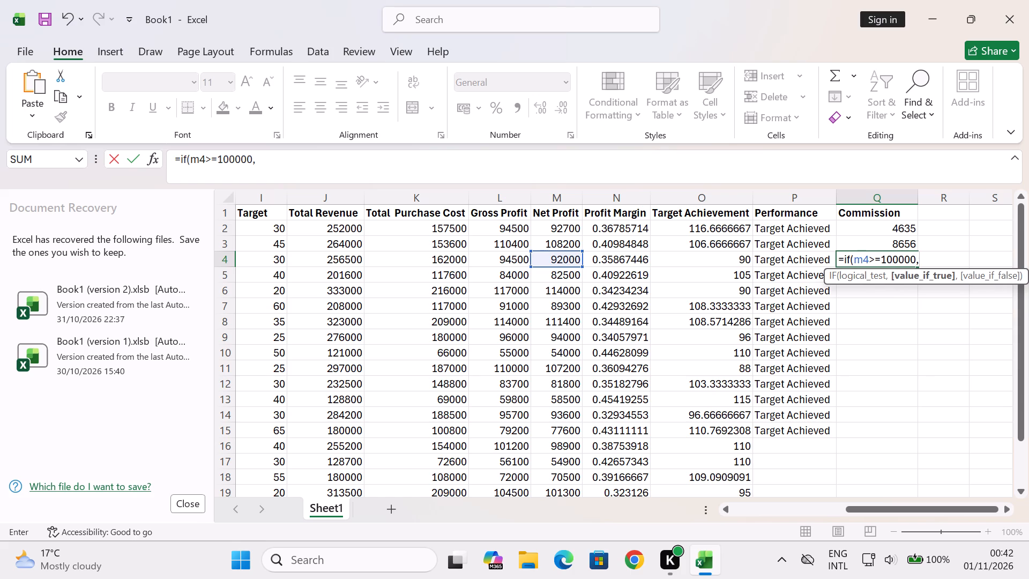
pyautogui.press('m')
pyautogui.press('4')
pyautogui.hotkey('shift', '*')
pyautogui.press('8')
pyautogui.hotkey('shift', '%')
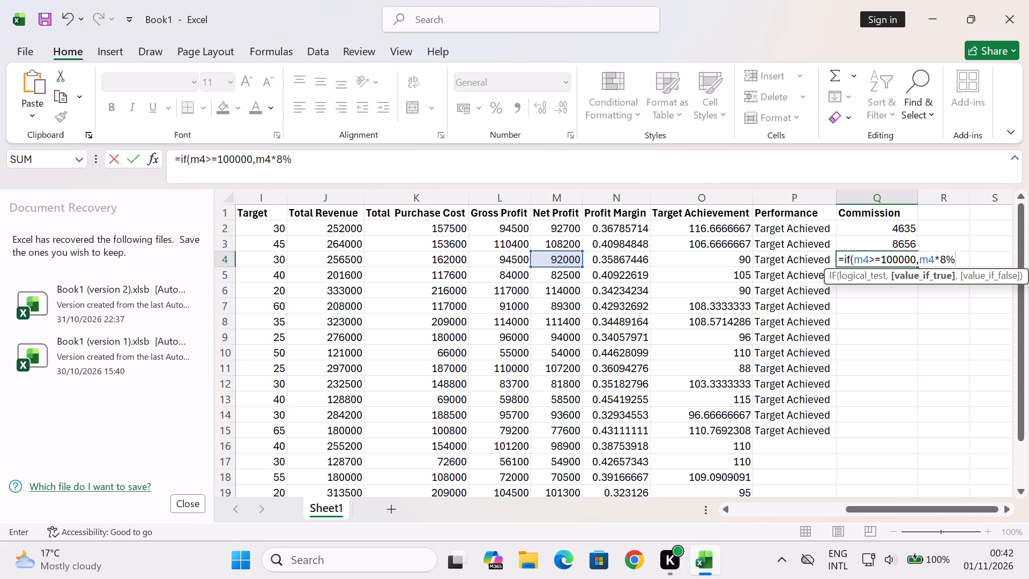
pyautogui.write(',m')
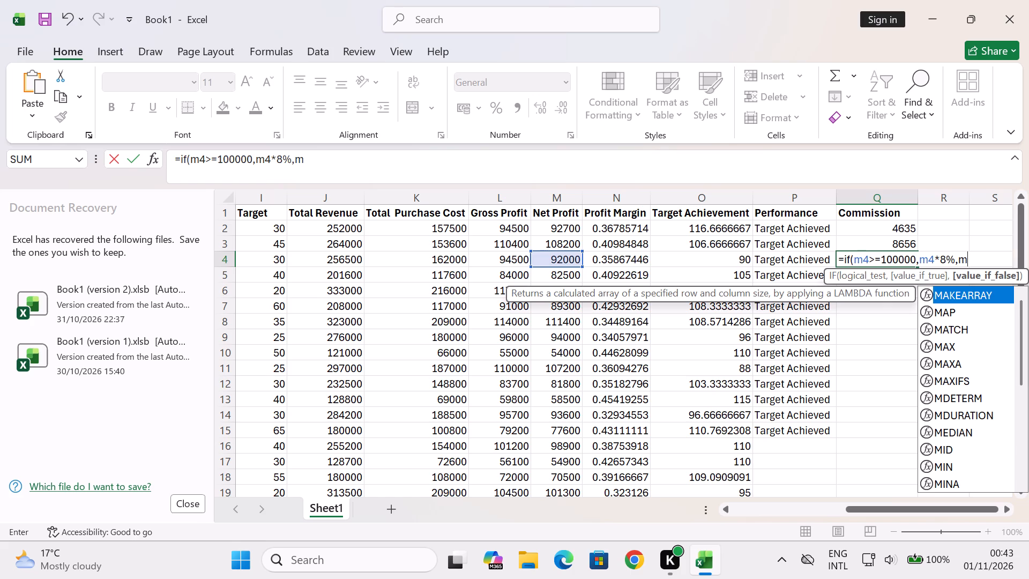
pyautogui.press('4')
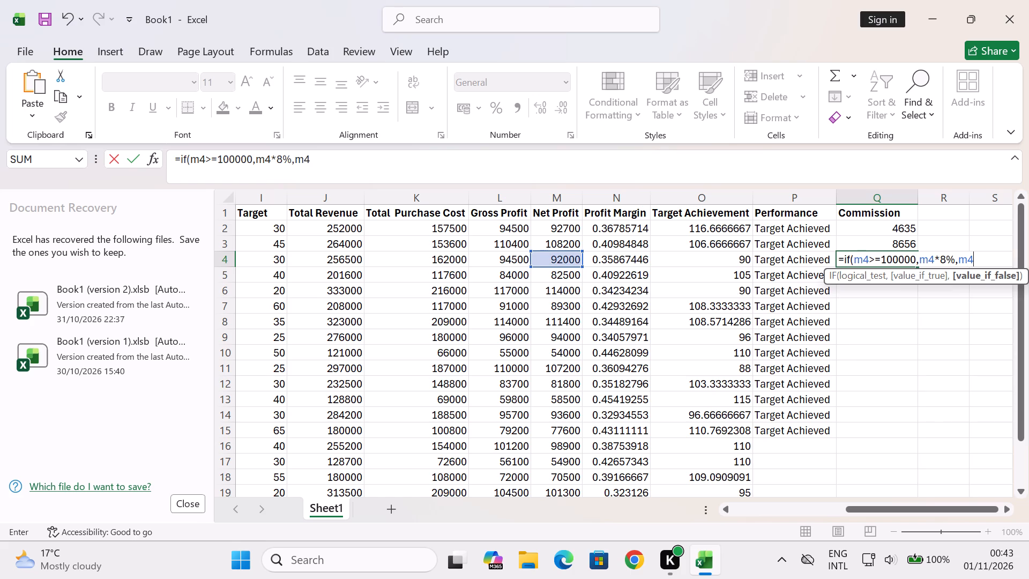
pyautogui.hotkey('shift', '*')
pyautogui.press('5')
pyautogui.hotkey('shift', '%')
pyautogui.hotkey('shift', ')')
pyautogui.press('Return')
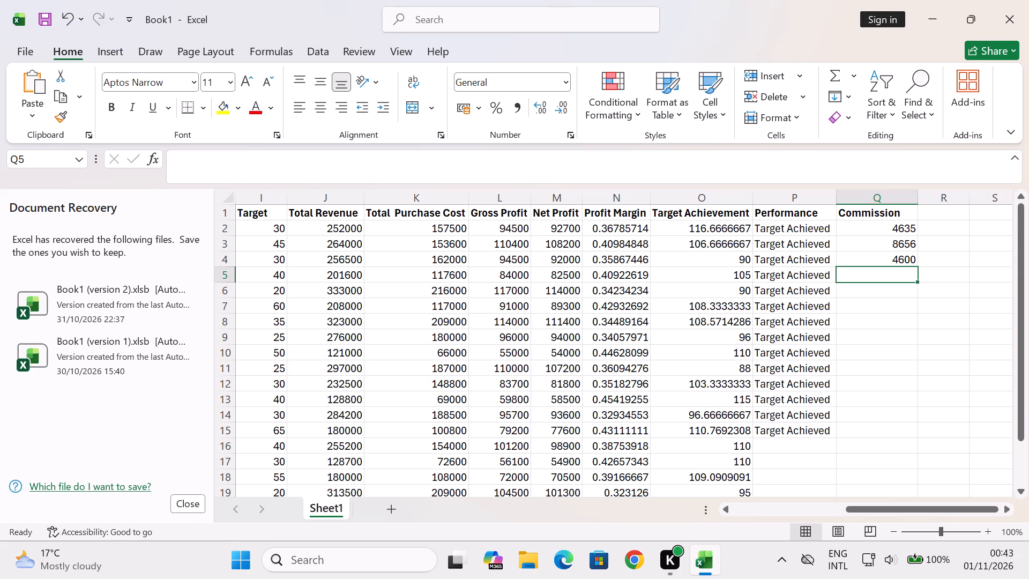
# Start an IF formula in cell Q5 of the Commission column.
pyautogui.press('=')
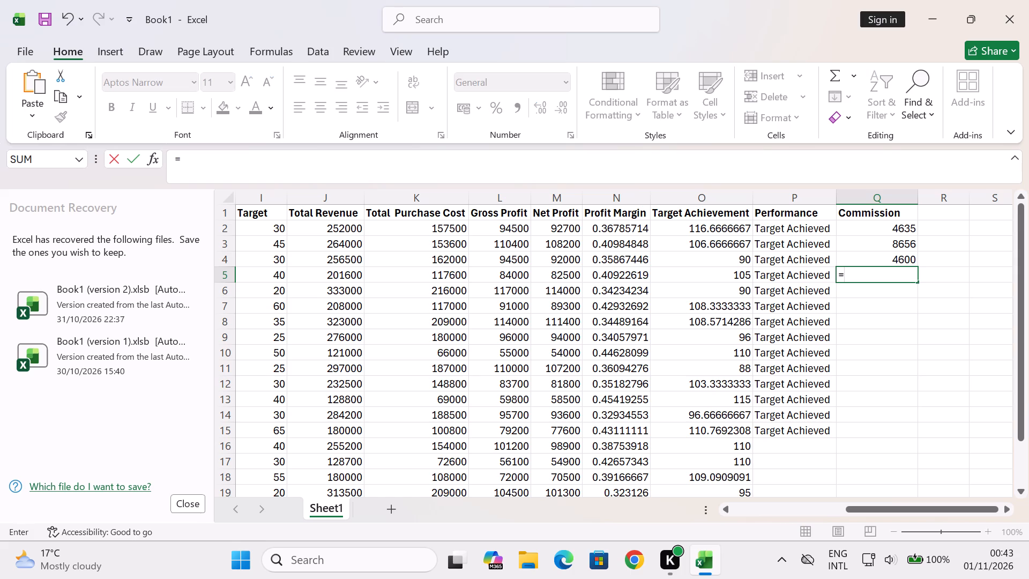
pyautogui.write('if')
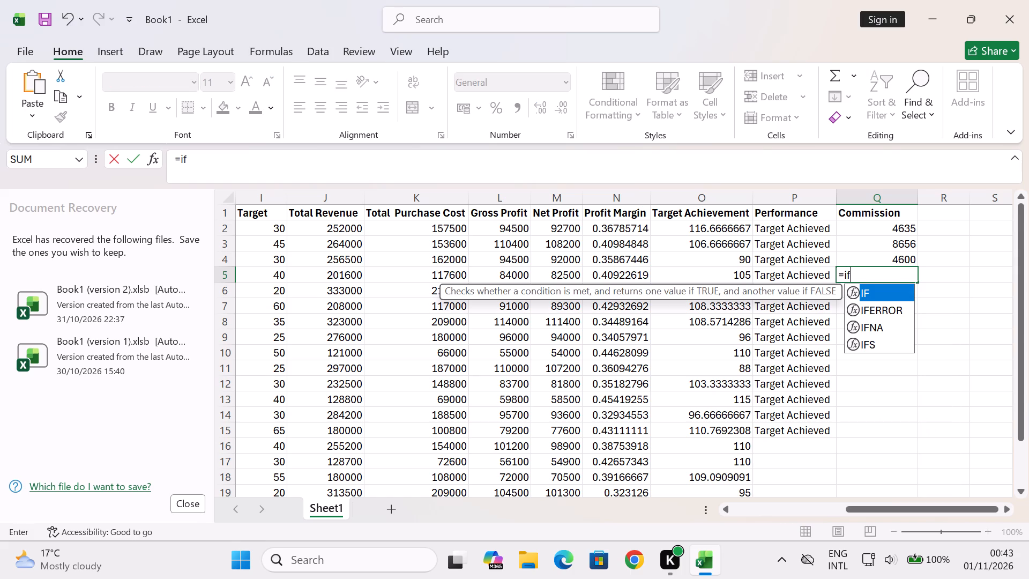